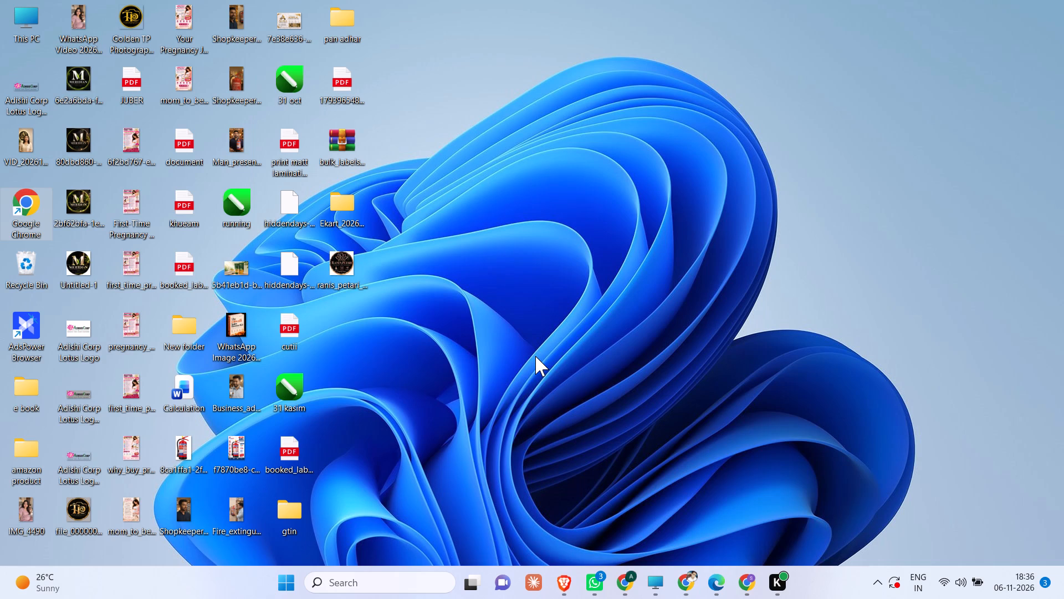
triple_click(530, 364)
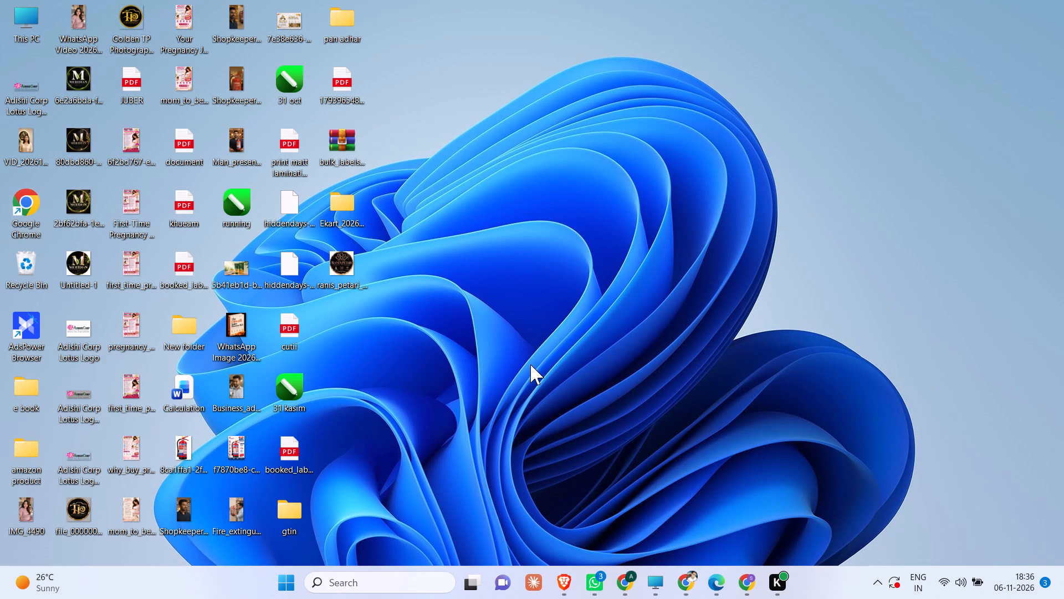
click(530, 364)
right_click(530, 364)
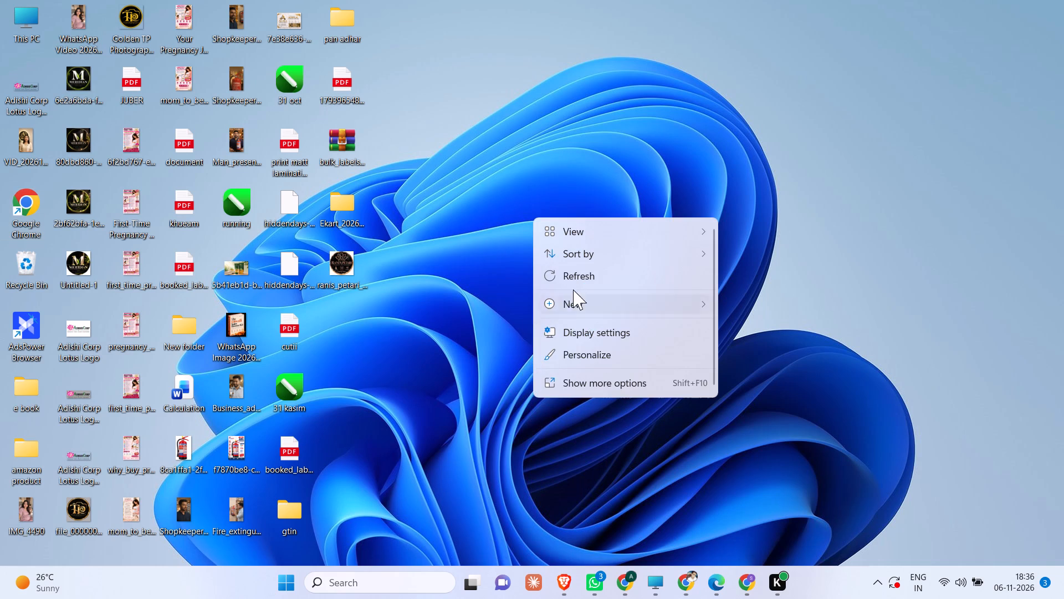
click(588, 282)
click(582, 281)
Open the saved ranis_petari_print image from the desktop.
triple_click(350, 260)
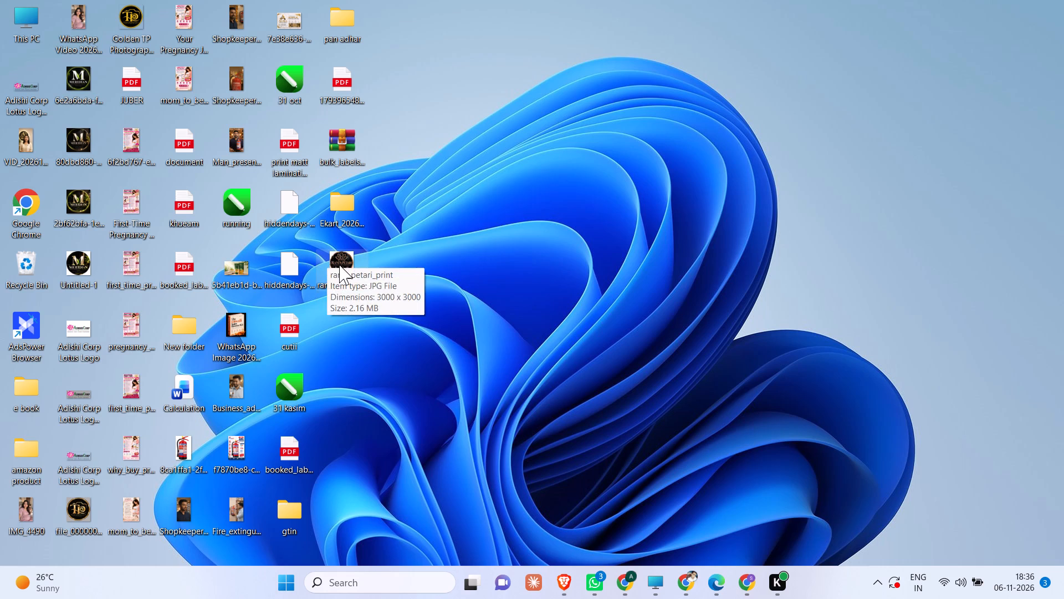
click(339, 265)
key(Return)
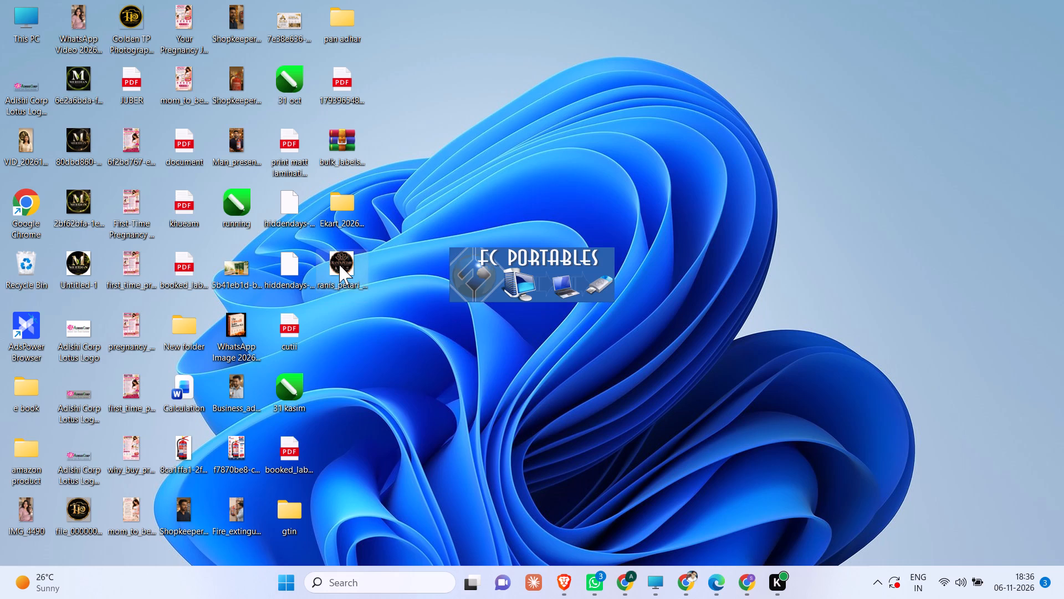
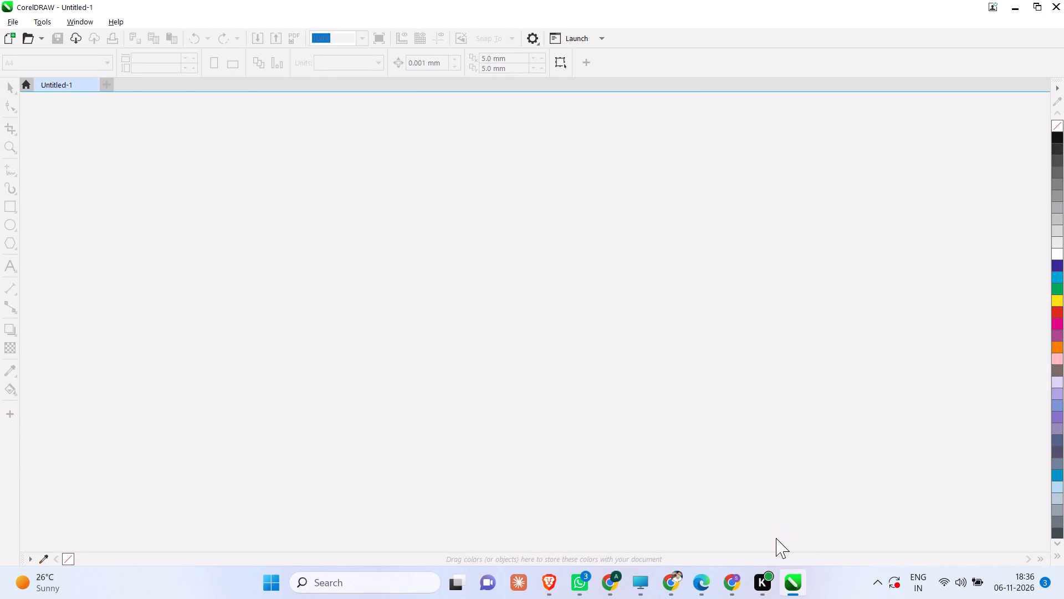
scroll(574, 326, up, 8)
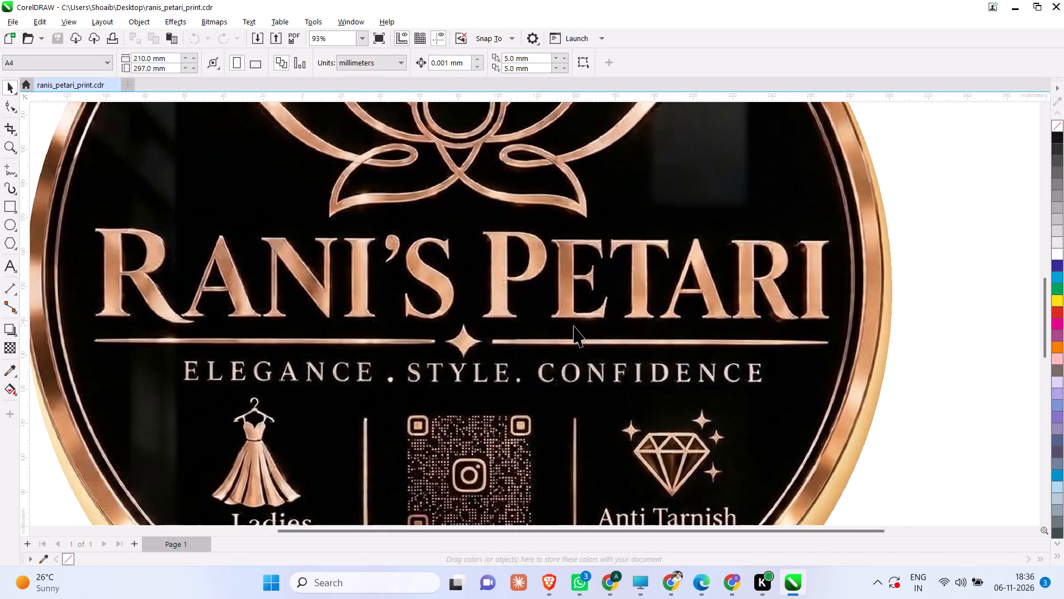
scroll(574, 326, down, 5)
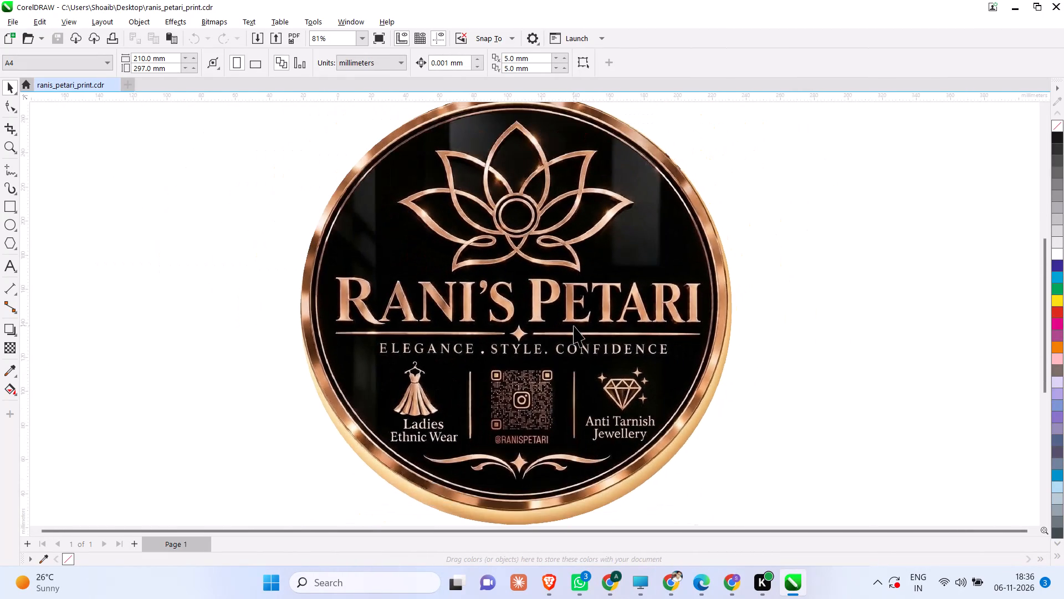
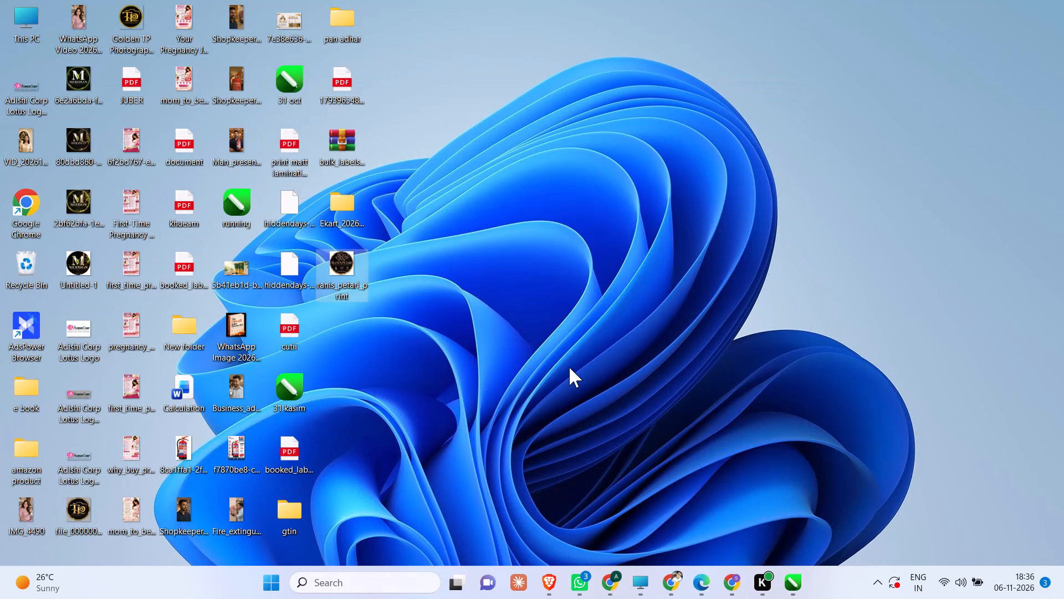
Switch to CorelDRAW and view the whole round sign on the ranis_petari_print.cdr page.
click(569, 367)
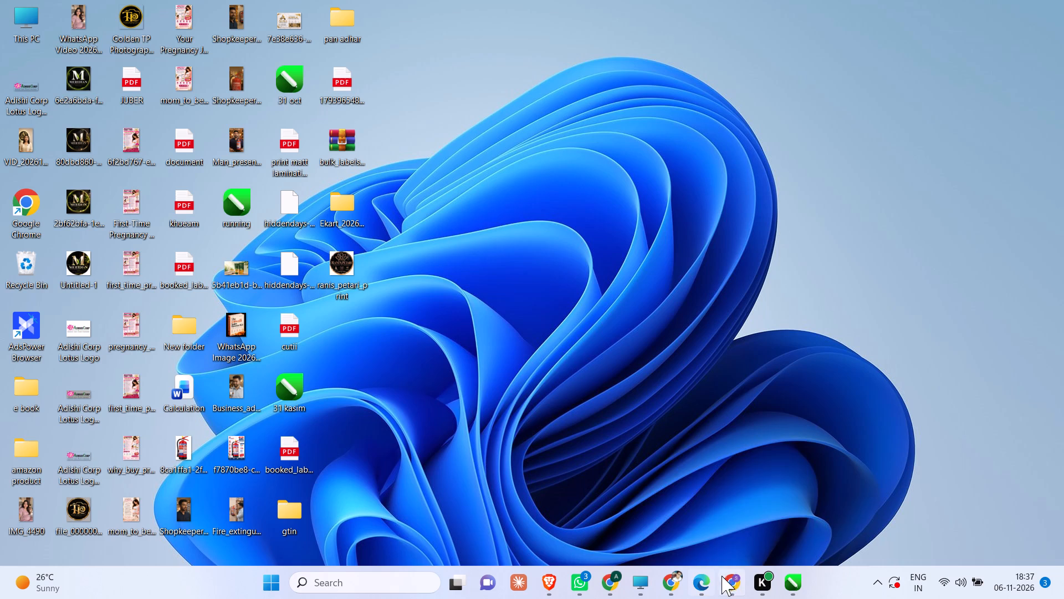
click(783, 578)
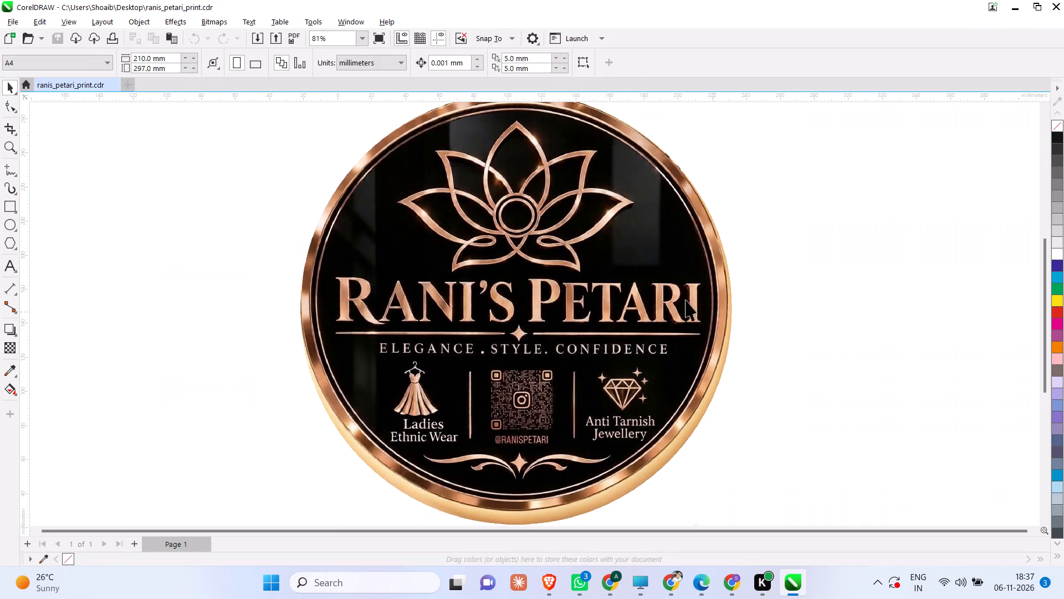
scroll(383, 285, down, 3)
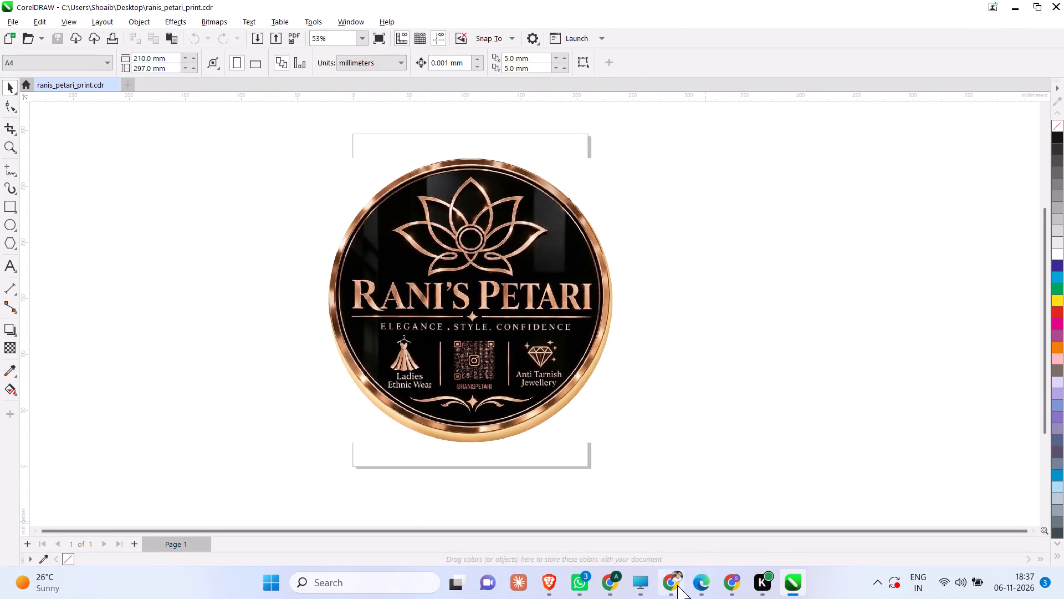
Switch to Chrome and examine the full-screen round sign image in ChatGPT's Print Ready JPG chat.
click(677, 585)
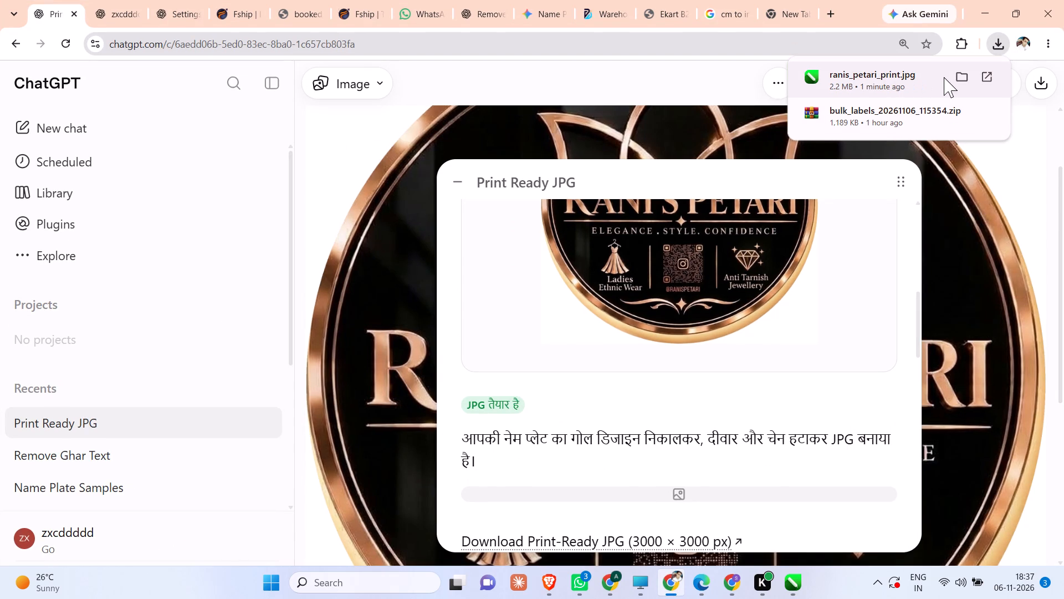
click(1039, 298)
scroll(776, 394, down, 11)
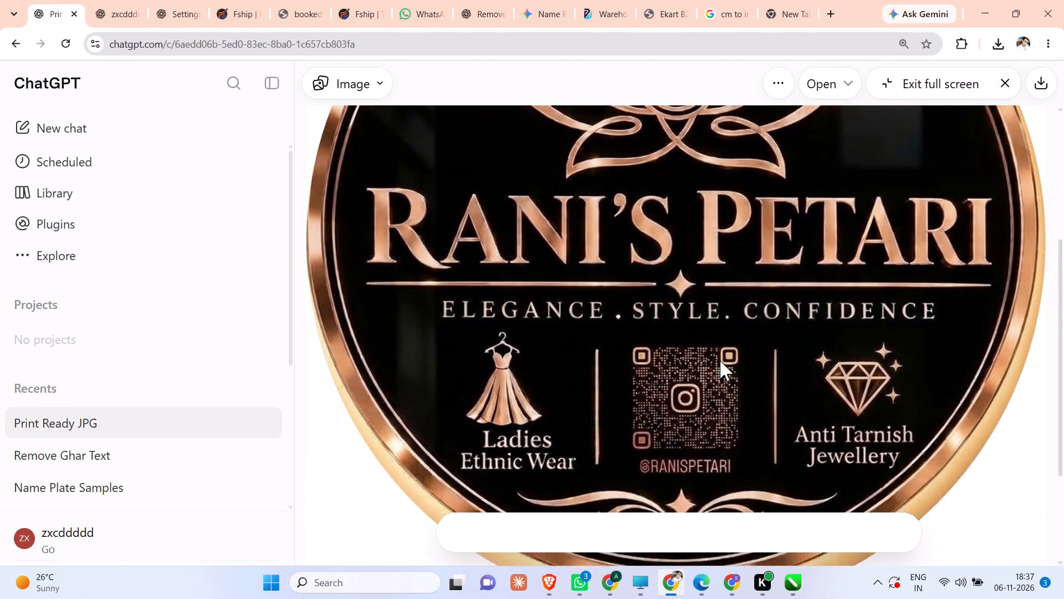
scroll(720, 361, down, 14)
scroll(677, 377, up, 20)
scroll(677, 377, up, 11)
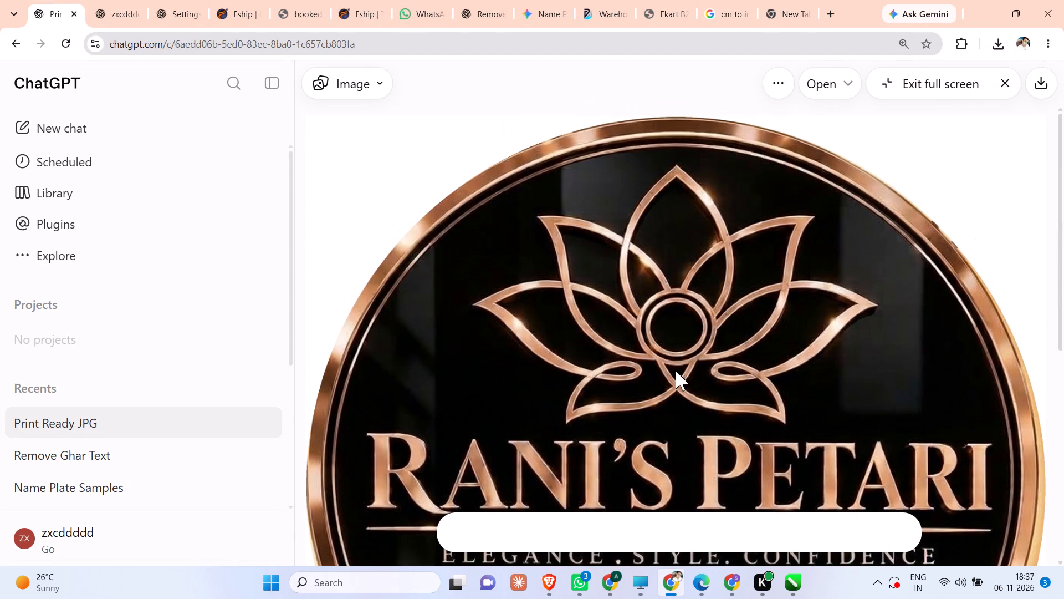
click(99, 426)
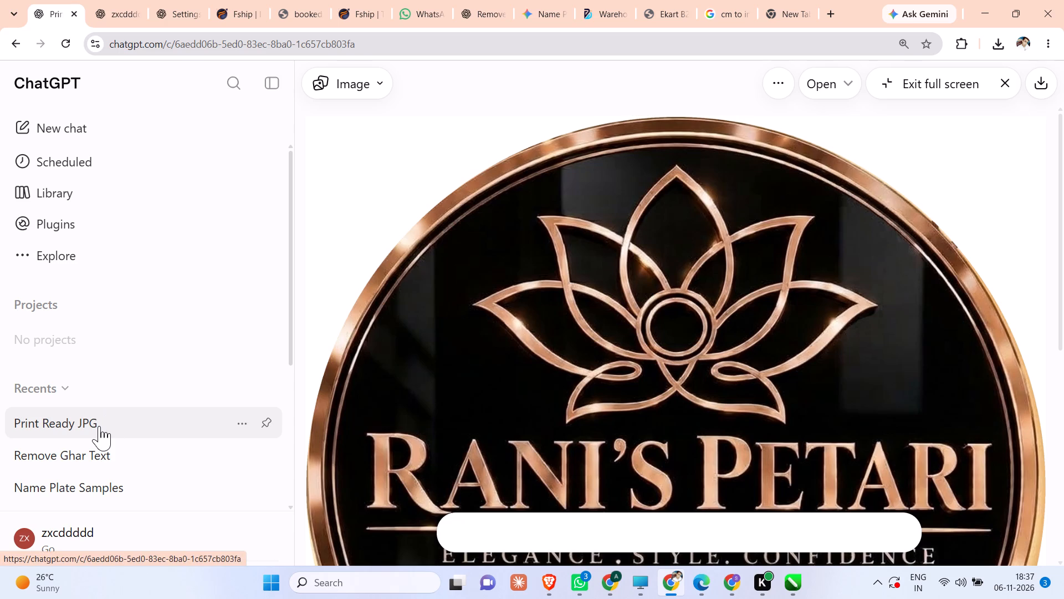
scroll(570, 324, down, 20)
scroll(570, 324, down, 1)
scroll(644, 405, down, 6)
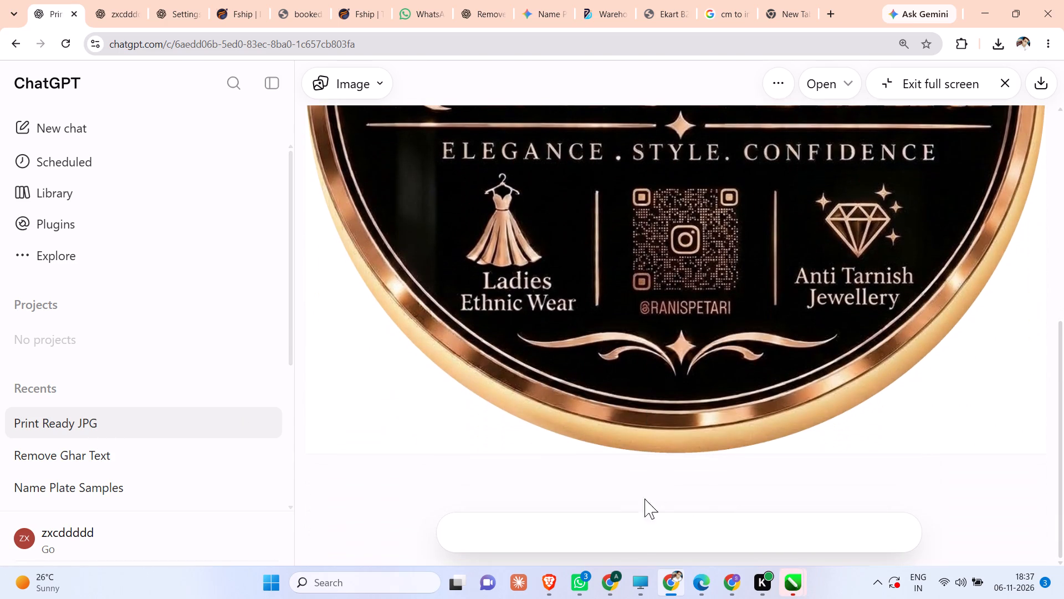
triple_click(642, 535)
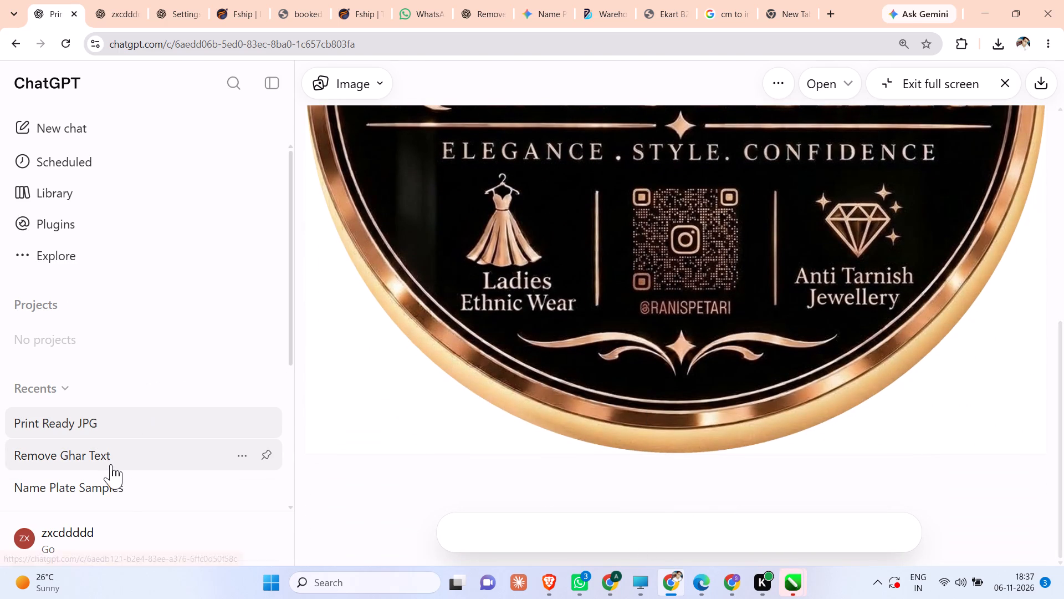
Check the Remove Ghar Text chat and return to the Print Ready JPG chat.
click(108, 461)
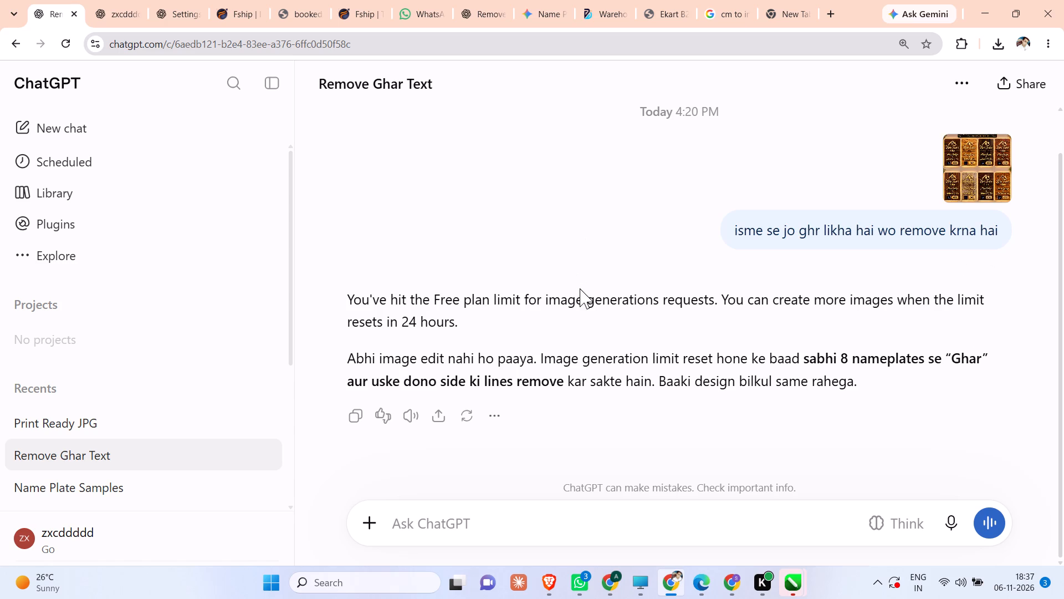
scroll(580, 288, up, 5)
click(106, 424)
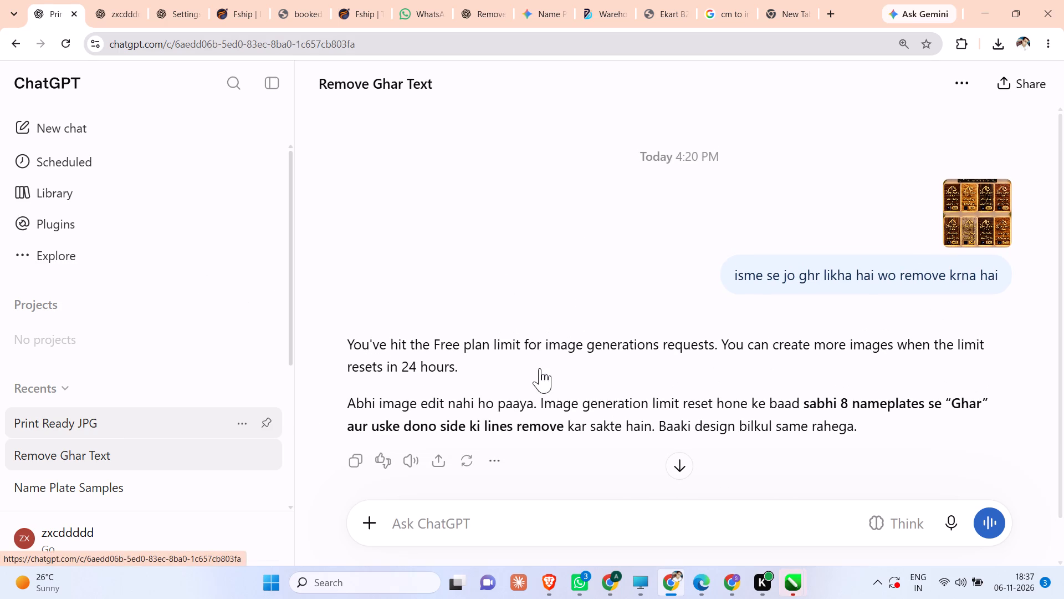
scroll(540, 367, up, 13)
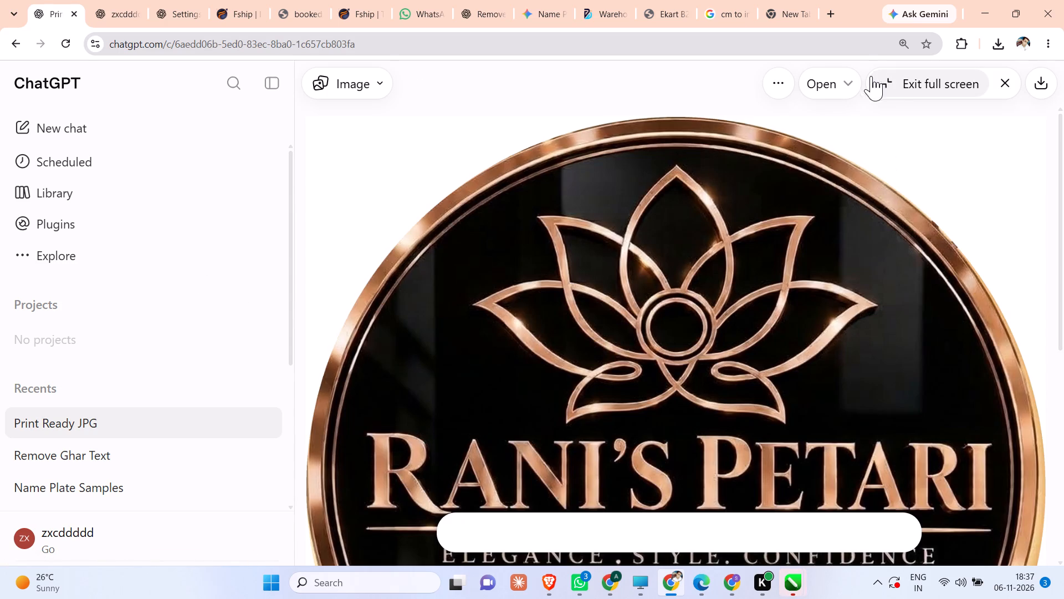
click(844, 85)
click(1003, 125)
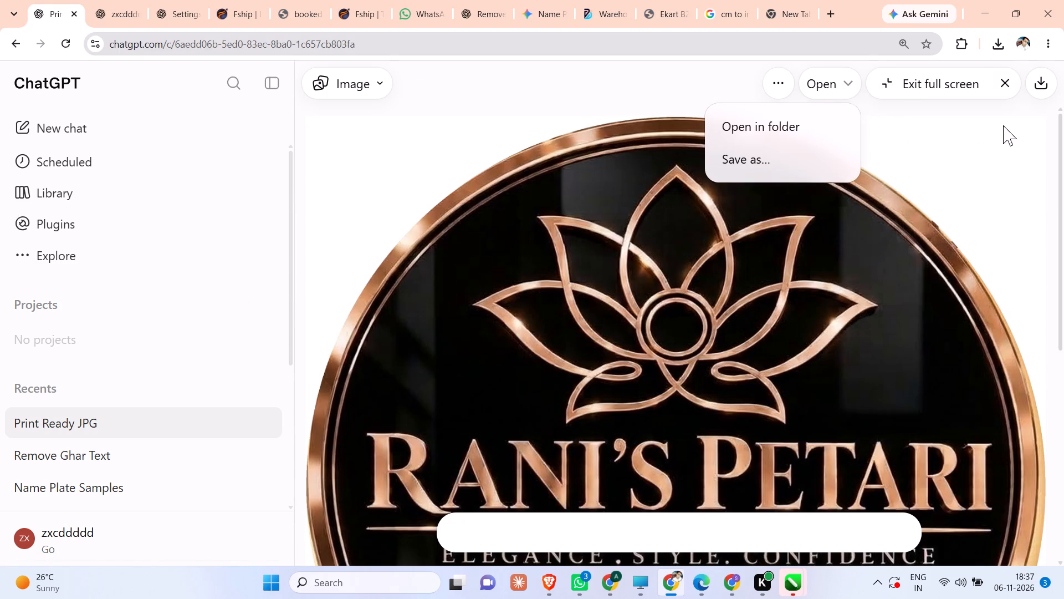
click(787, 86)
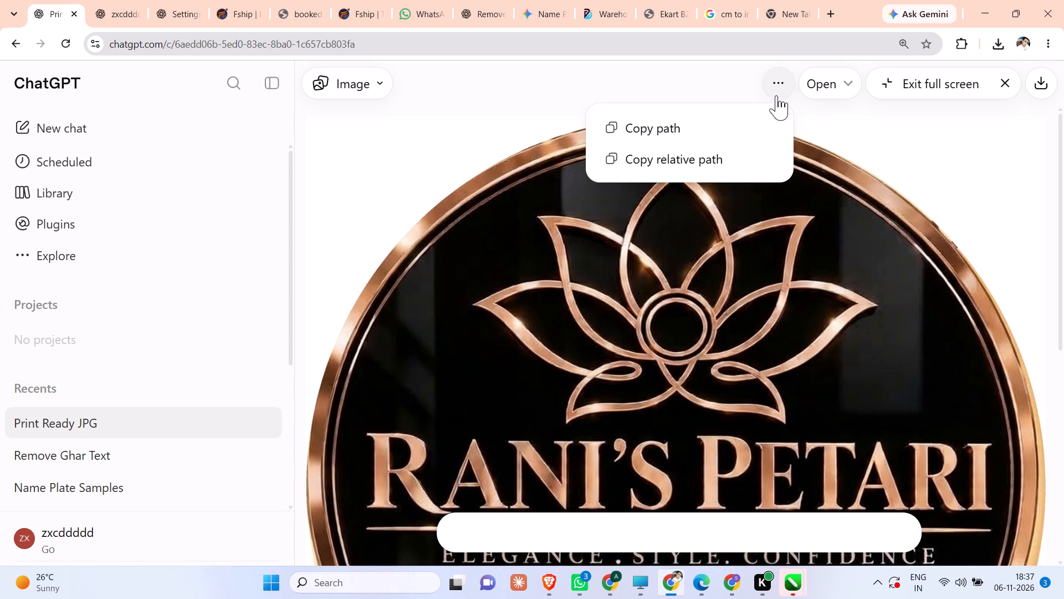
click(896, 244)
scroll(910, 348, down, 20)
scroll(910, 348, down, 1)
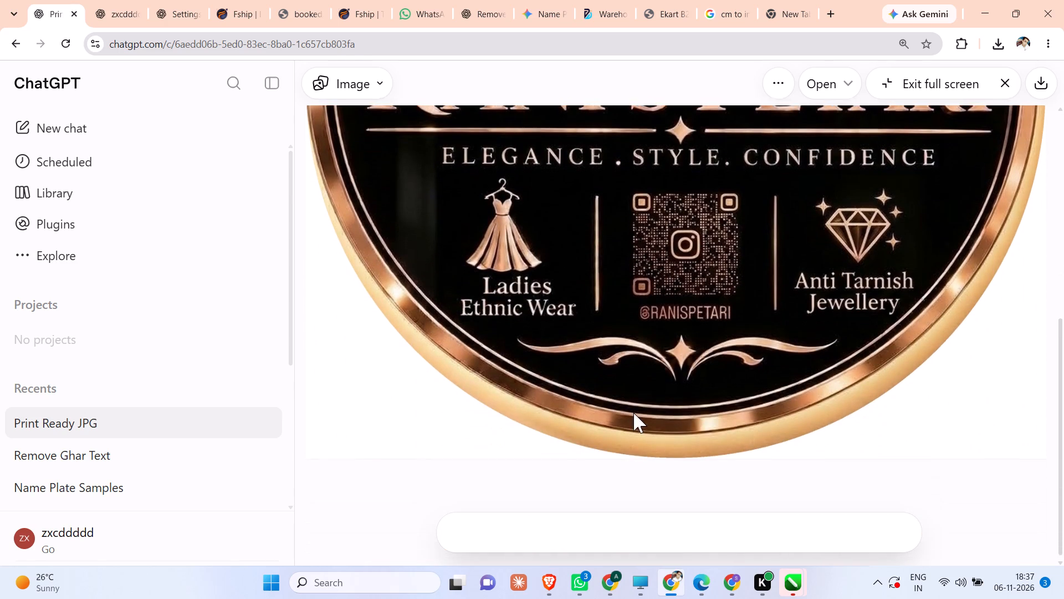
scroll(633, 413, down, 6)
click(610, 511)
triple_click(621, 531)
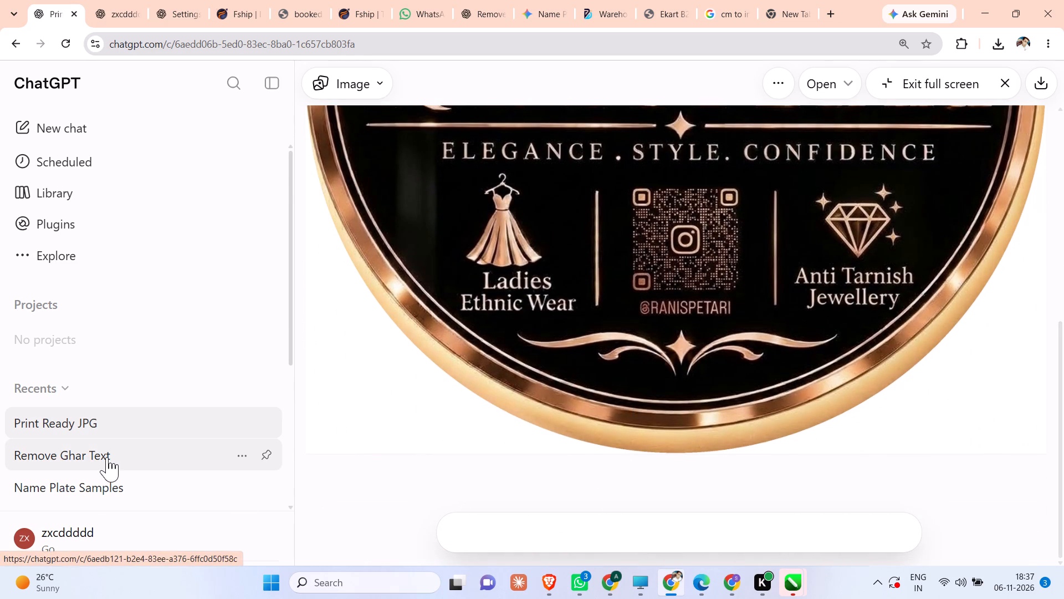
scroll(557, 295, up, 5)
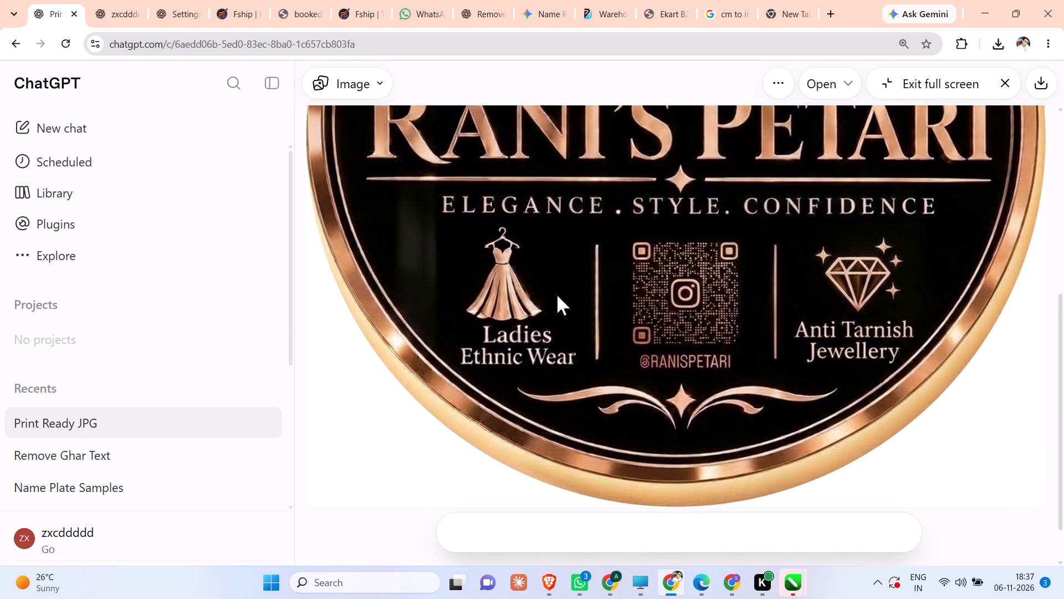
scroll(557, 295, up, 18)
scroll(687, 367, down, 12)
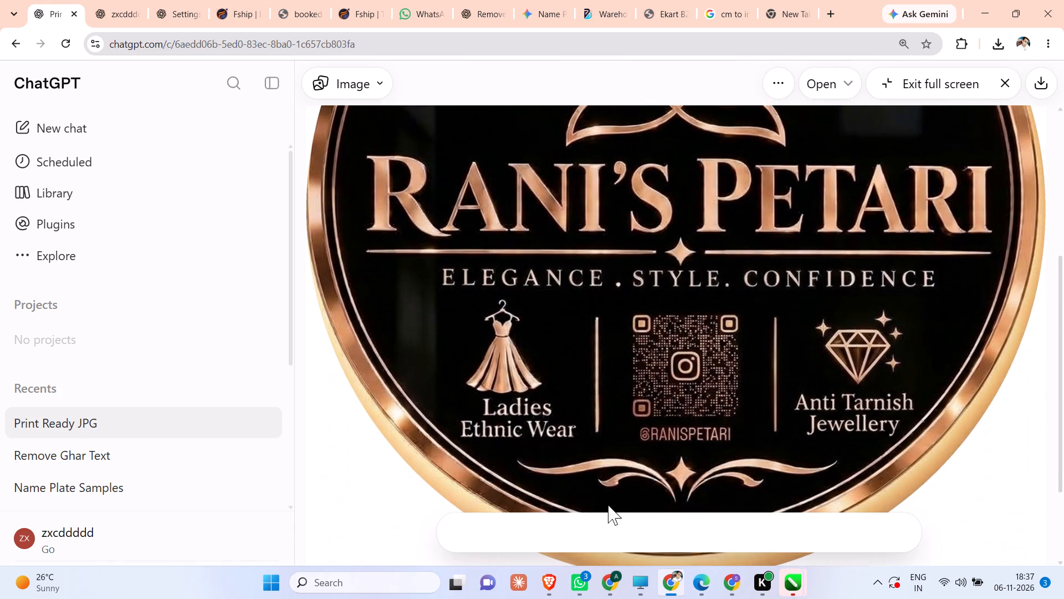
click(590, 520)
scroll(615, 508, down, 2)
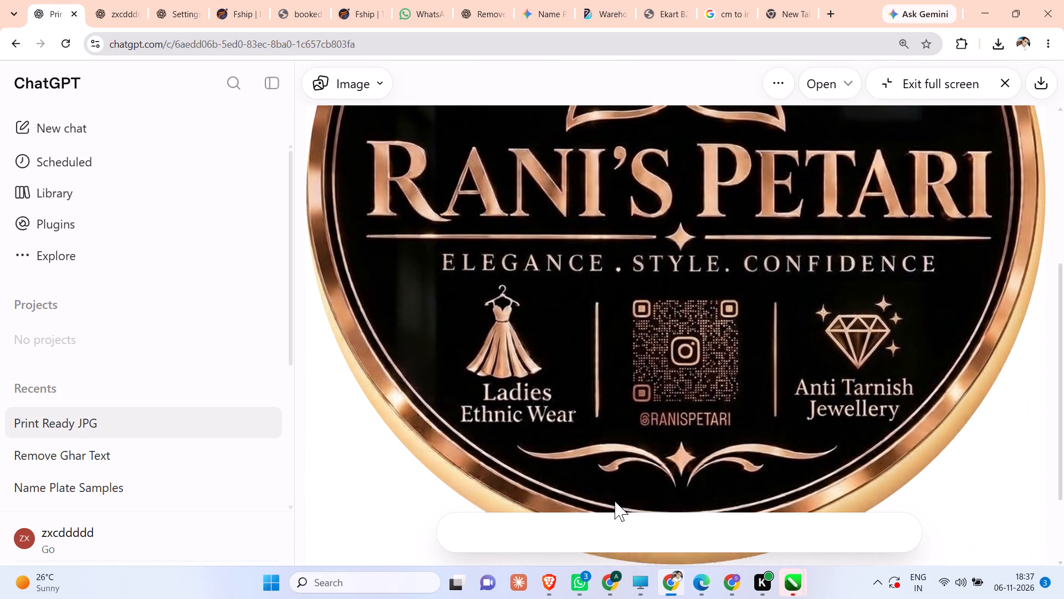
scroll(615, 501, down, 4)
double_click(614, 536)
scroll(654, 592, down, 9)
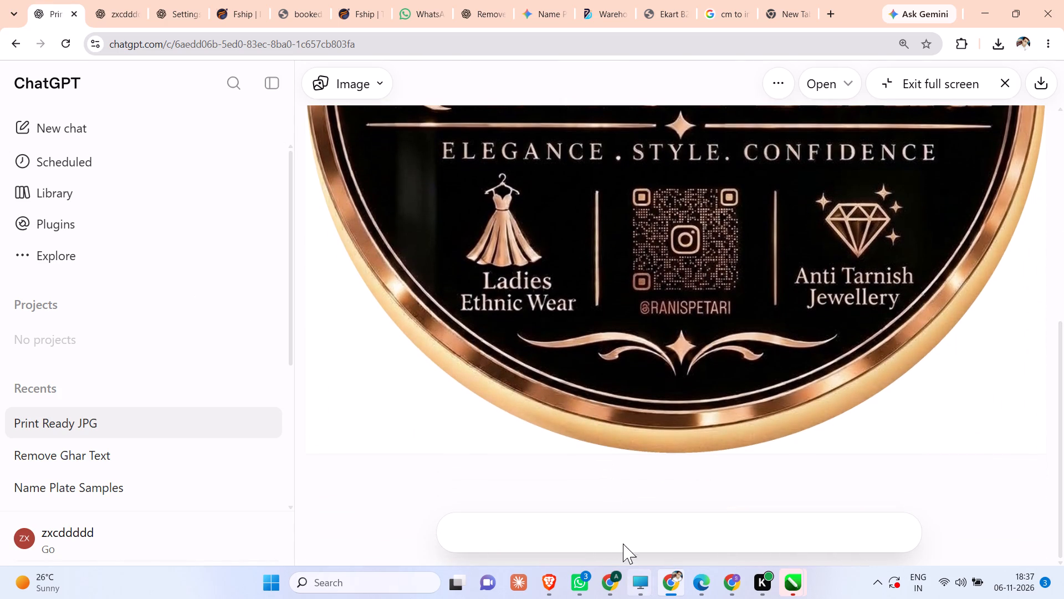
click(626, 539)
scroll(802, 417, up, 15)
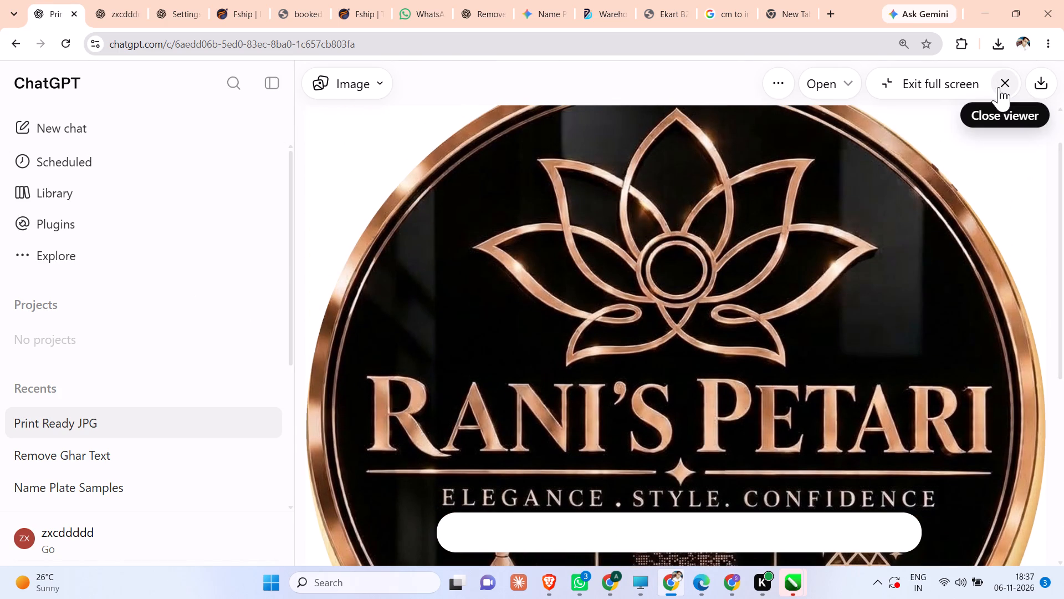
Close the image viewer, copy the flat gold-on-black Rani's Petari design from the chat, and paste it into the CorelDRAW document.
click(999, 87)
scroll(728, 237, up, 11)
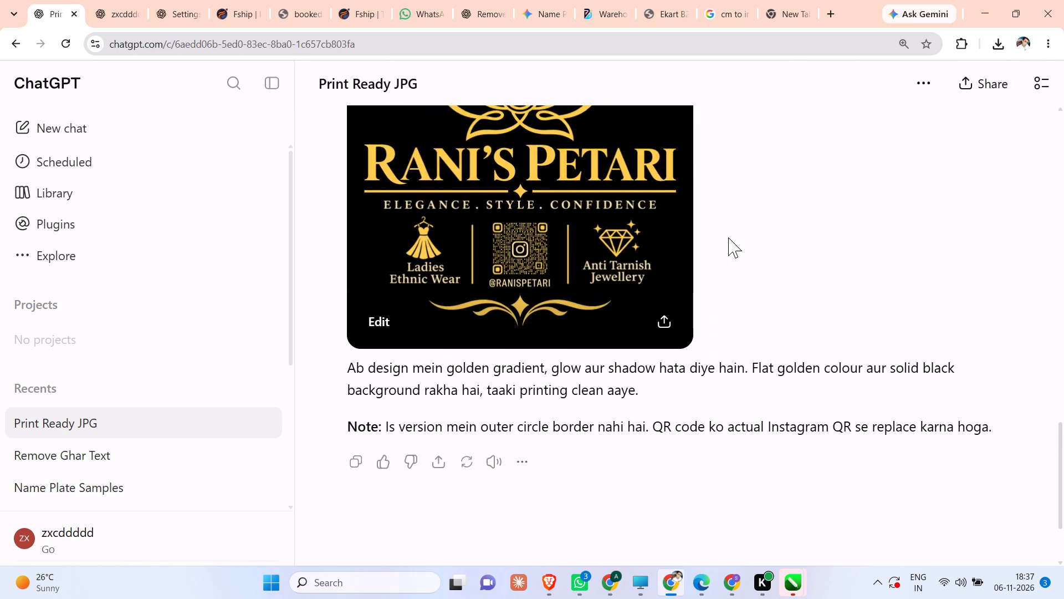
scroll(728, 237, up, 6)
right_click(564, 297)
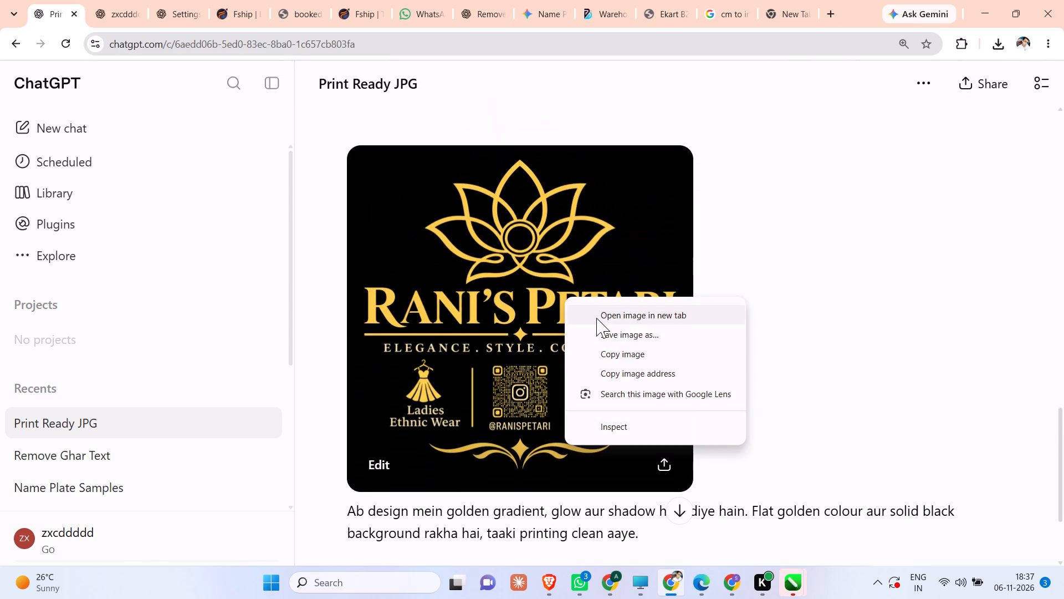
click(625, 350)
key(alt+Tab)
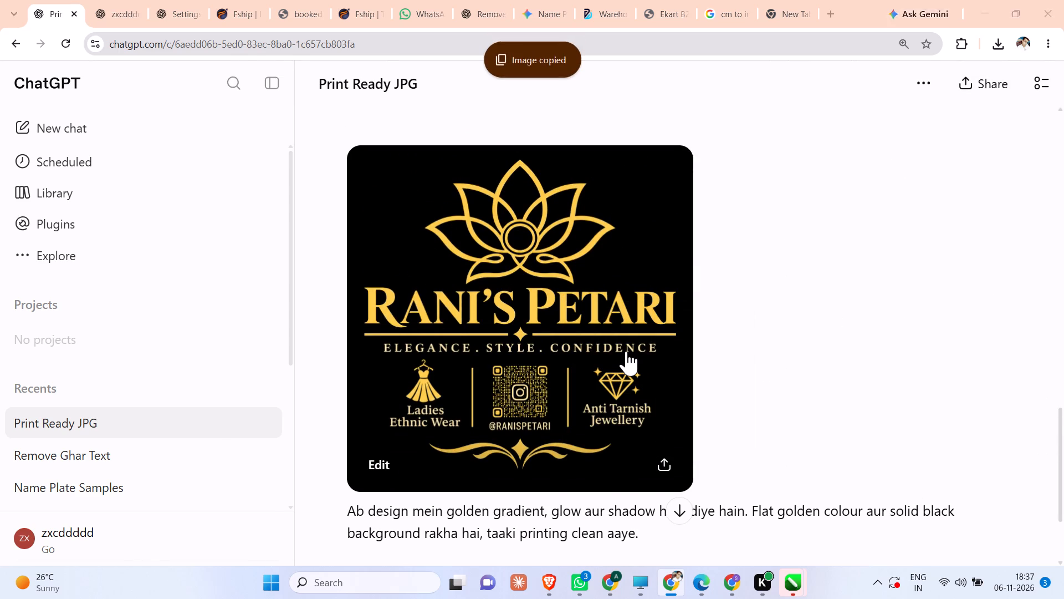
key(ctrl+v)
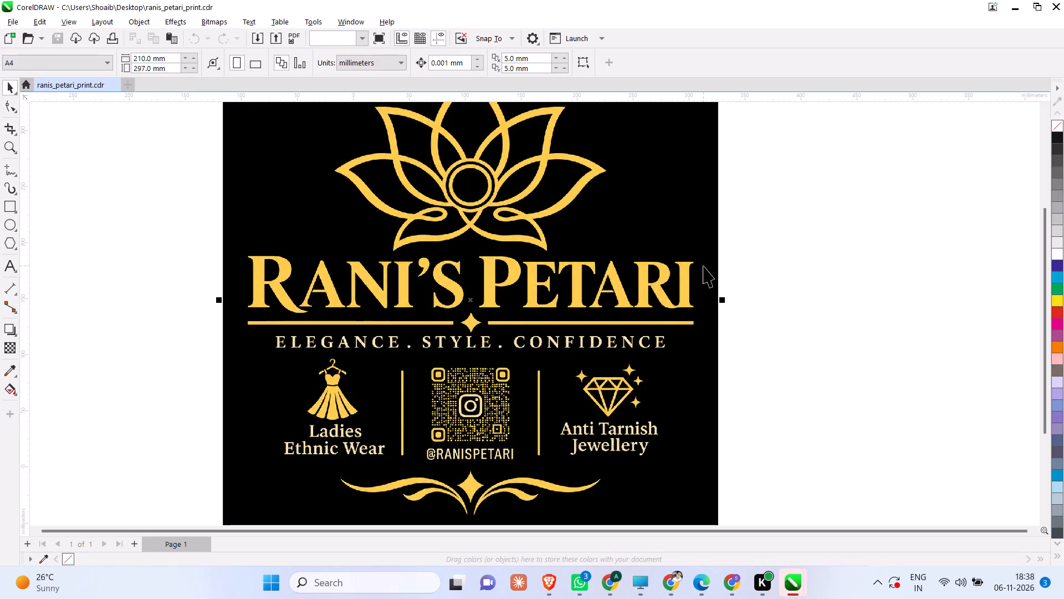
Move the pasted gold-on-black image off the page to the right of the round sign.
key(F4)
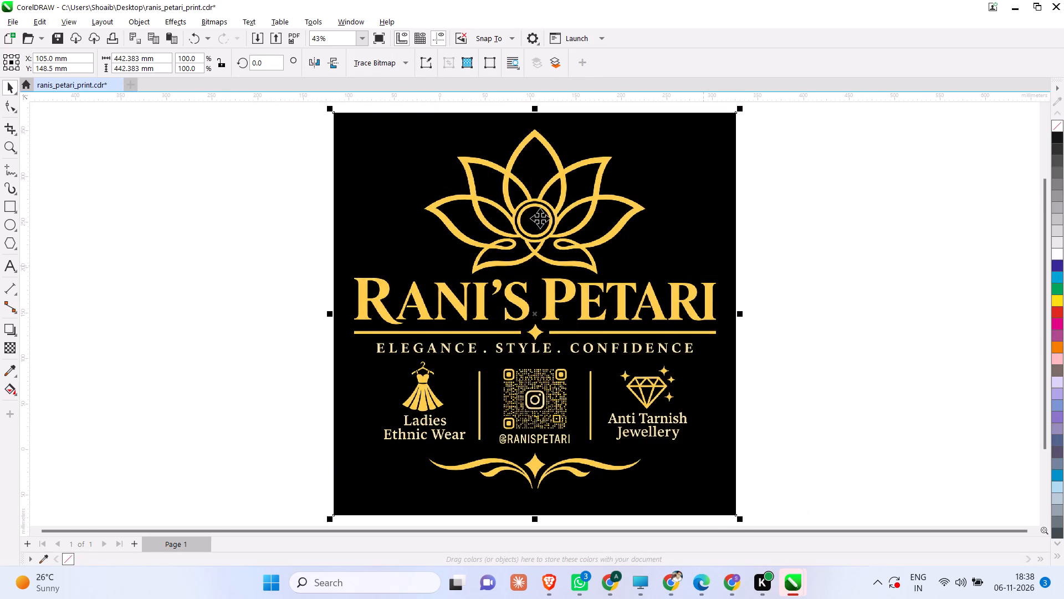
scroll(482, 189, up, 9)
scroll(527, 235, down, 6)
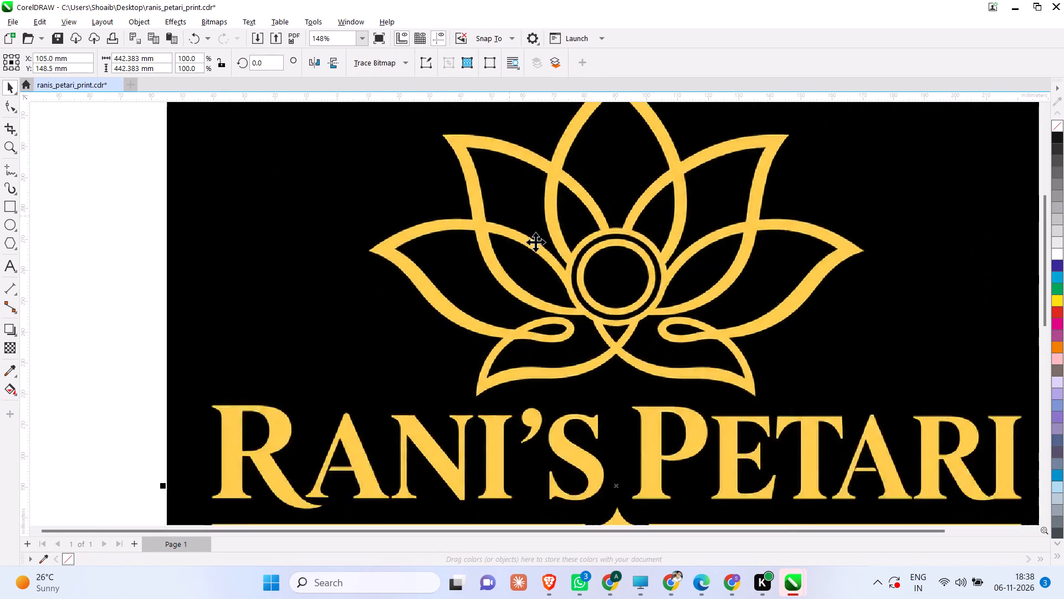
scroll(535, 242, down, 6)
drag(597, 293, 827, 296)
Set the document units to inches.
click(331, 182)
click(350, 58)
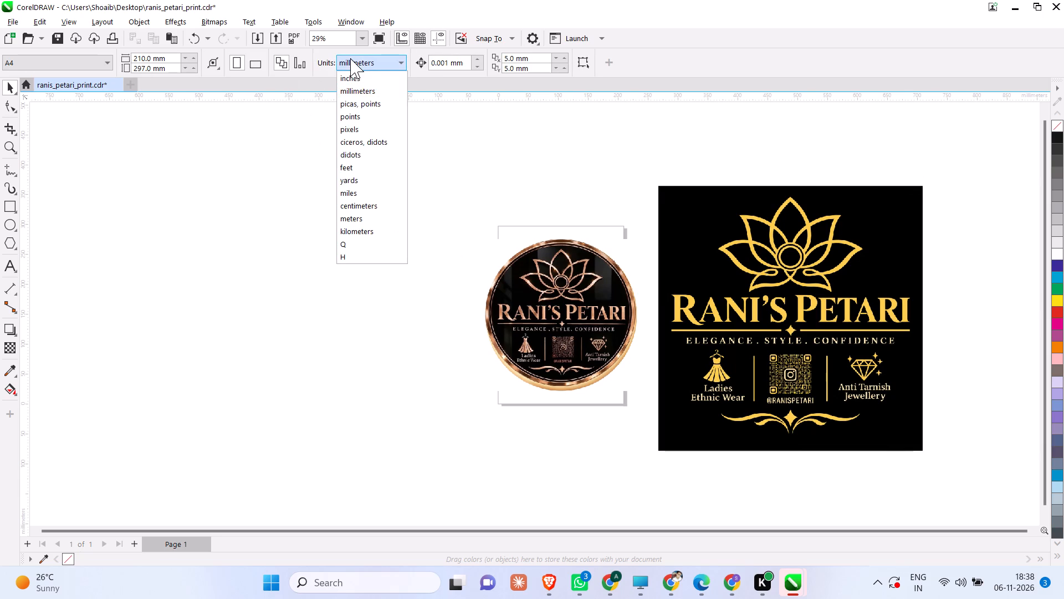
click(362, 78)
Move the gold-on-black image left of the page, centred at about X -17.0 in, Y 4.7 in.
click(769, 317)
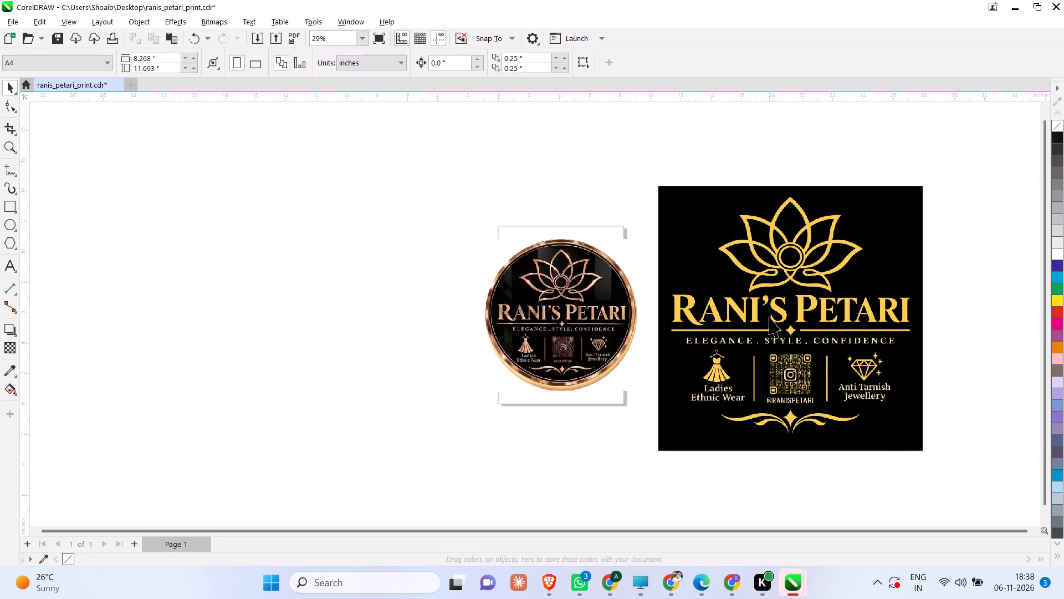
drag(762, 286, 242, 291)
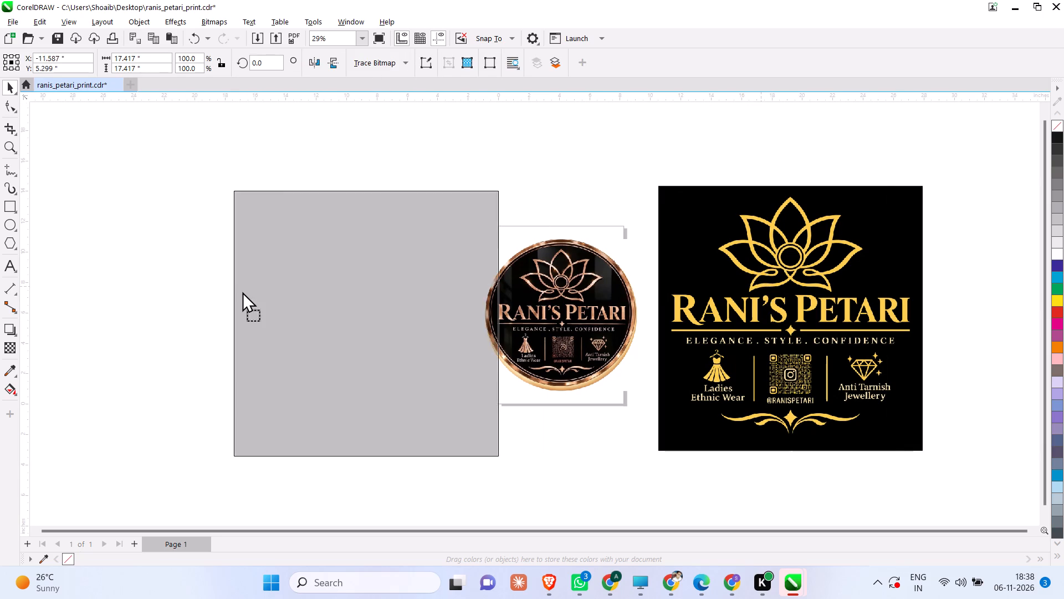
drag(242, 291, 212, 300)
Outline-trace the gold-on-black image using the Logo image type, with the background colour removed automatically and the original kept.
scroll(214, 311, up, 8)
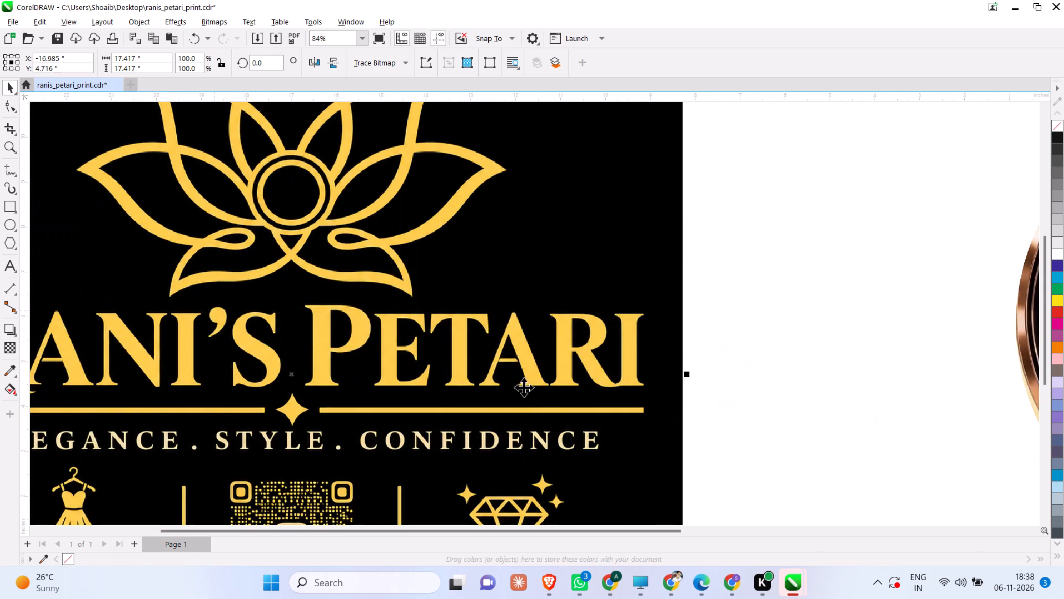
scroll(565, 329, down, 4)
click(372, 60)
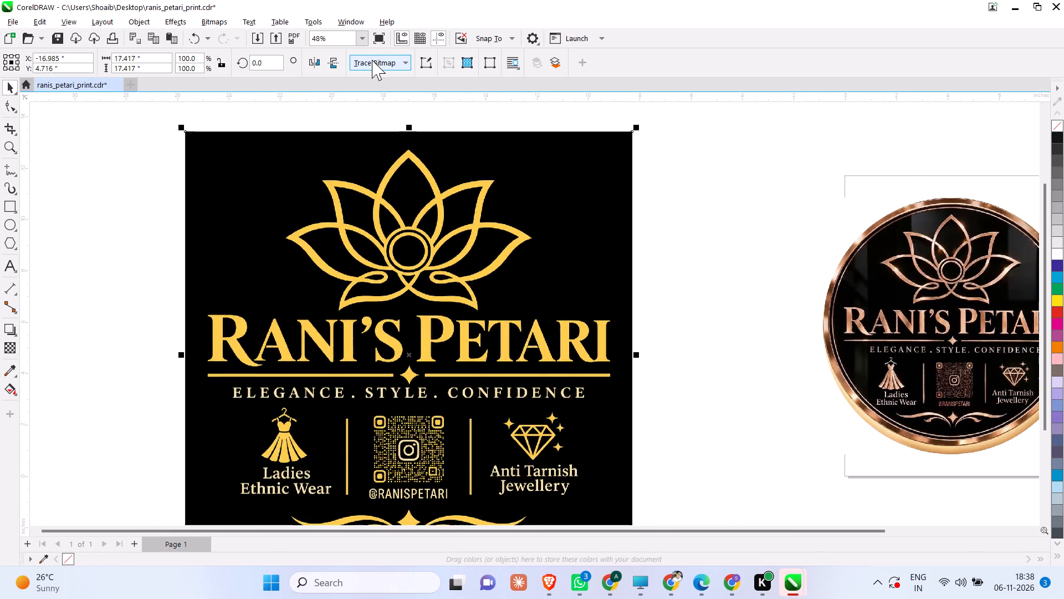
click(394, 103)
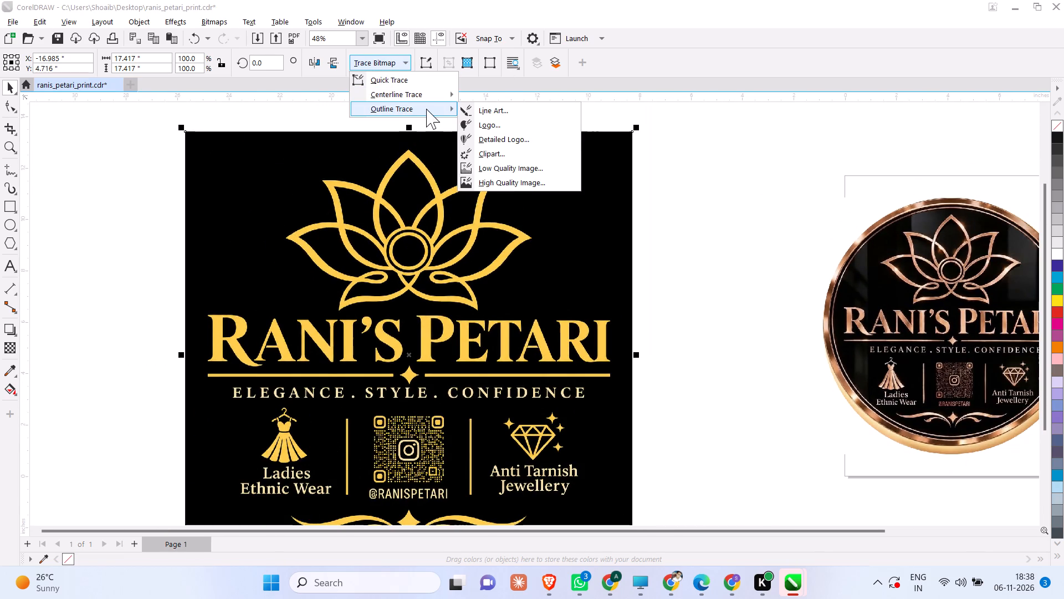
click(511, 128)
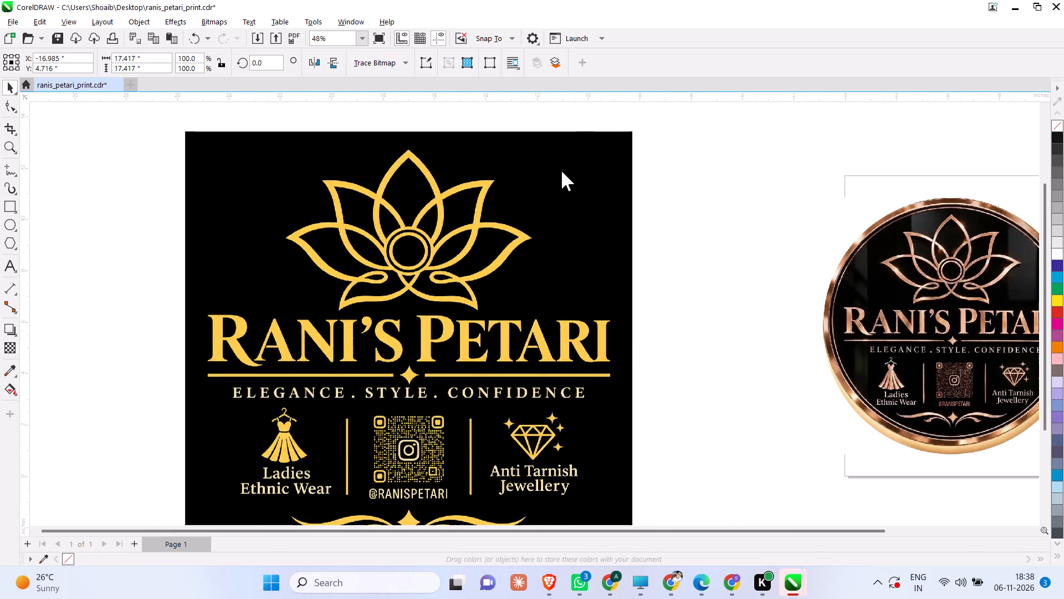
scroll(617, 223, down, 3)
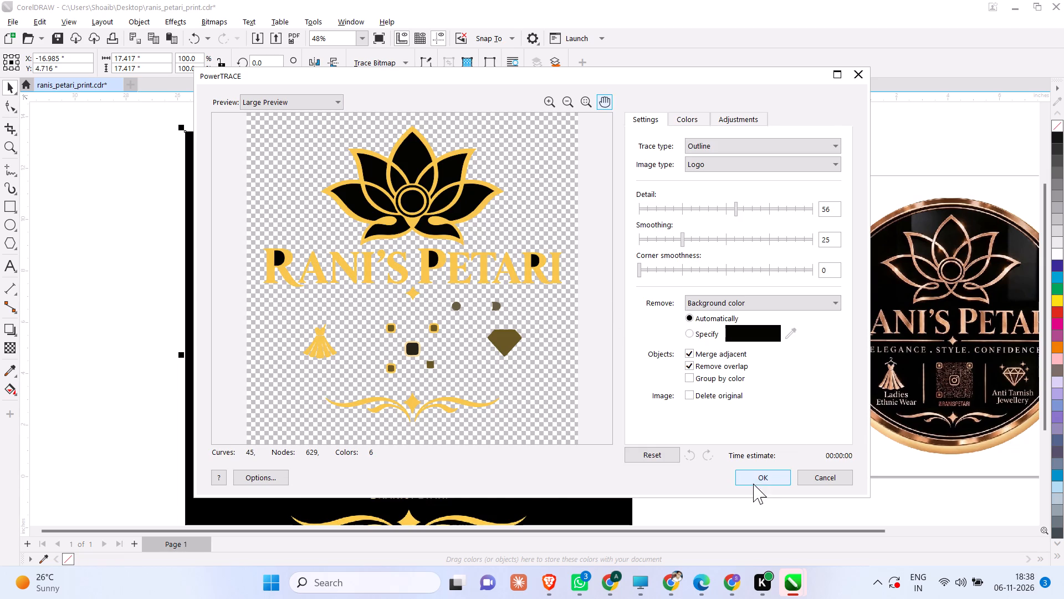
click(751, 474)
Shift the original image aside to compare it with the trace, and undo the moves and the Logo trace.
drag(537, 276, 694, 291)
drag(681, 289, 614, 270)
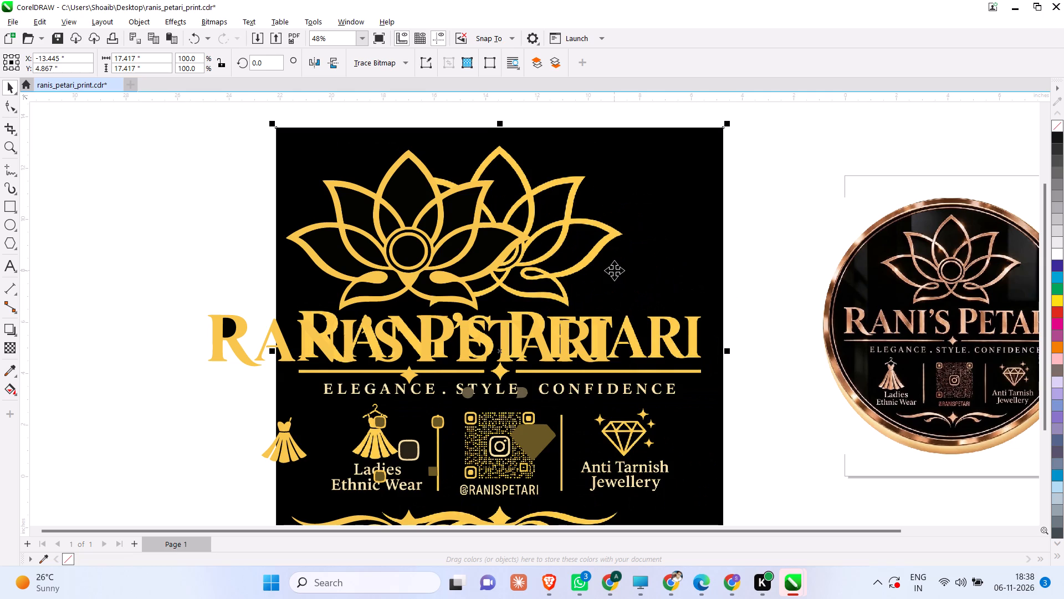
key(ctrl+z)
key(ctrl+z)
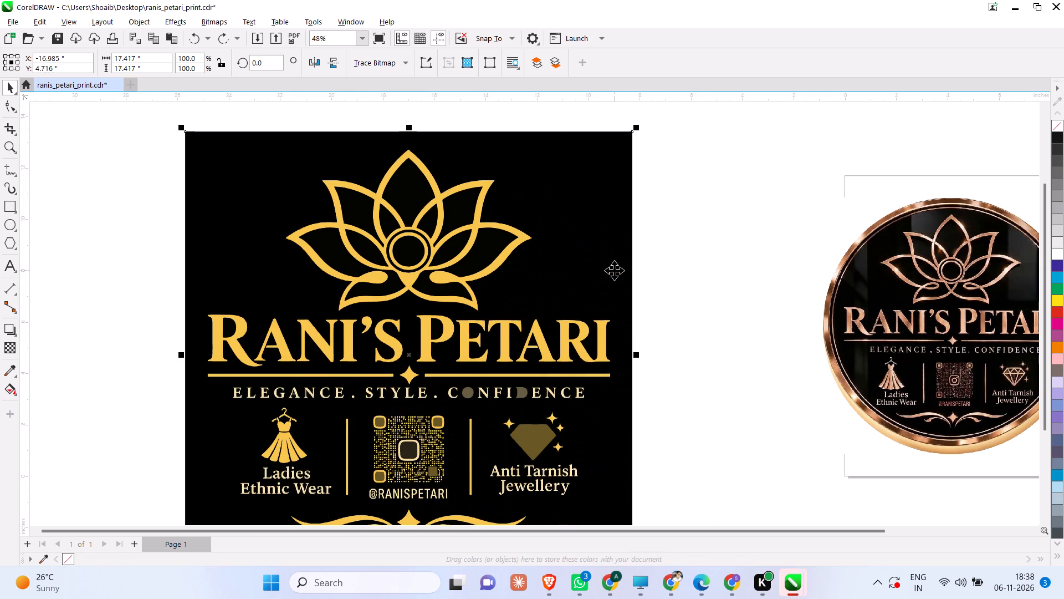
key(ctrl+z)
Move the gold-on-black image closer to the round sign, centred at about X -14.3 in, Y 6.4 in.
click(725, 266)
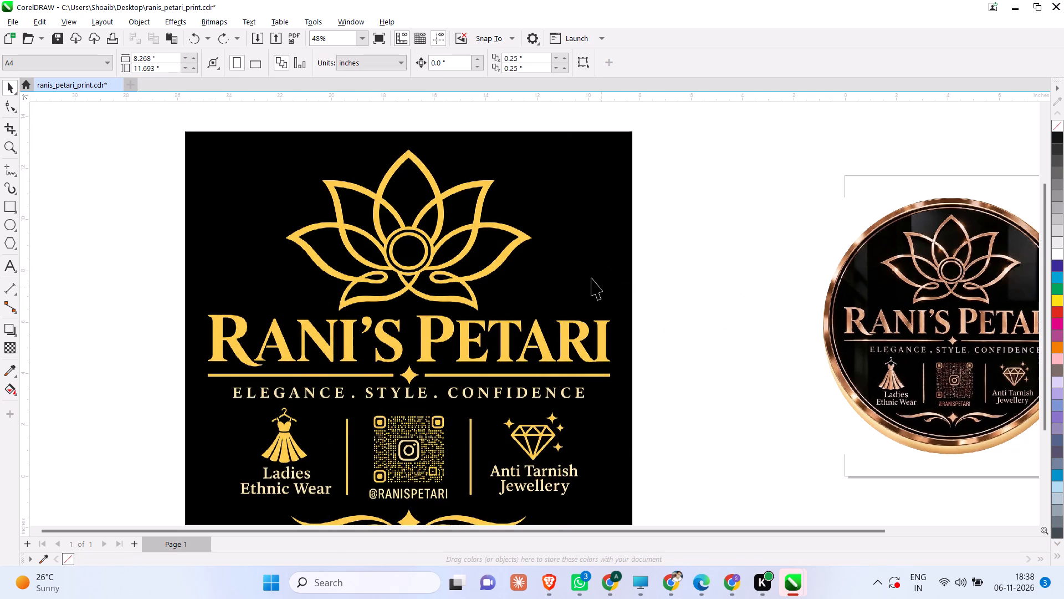
drag(572, 269, 642, 226)
Draw a circle about 11.5 in across overlapping the left side of the gold-on-black image.
scroll(647, 251, down, 2)
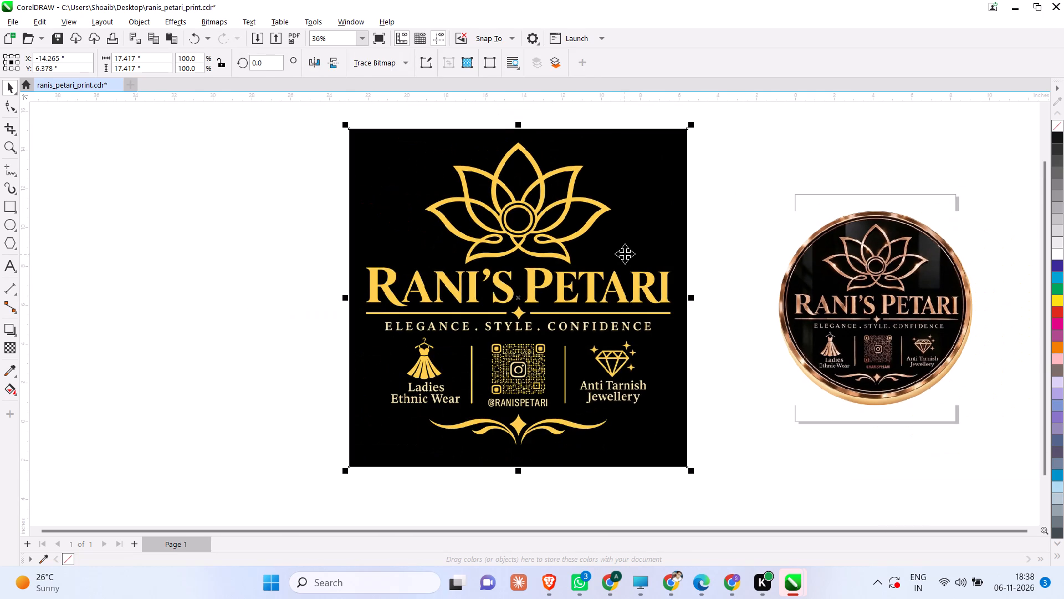
scroll(627, 255, down, 2)
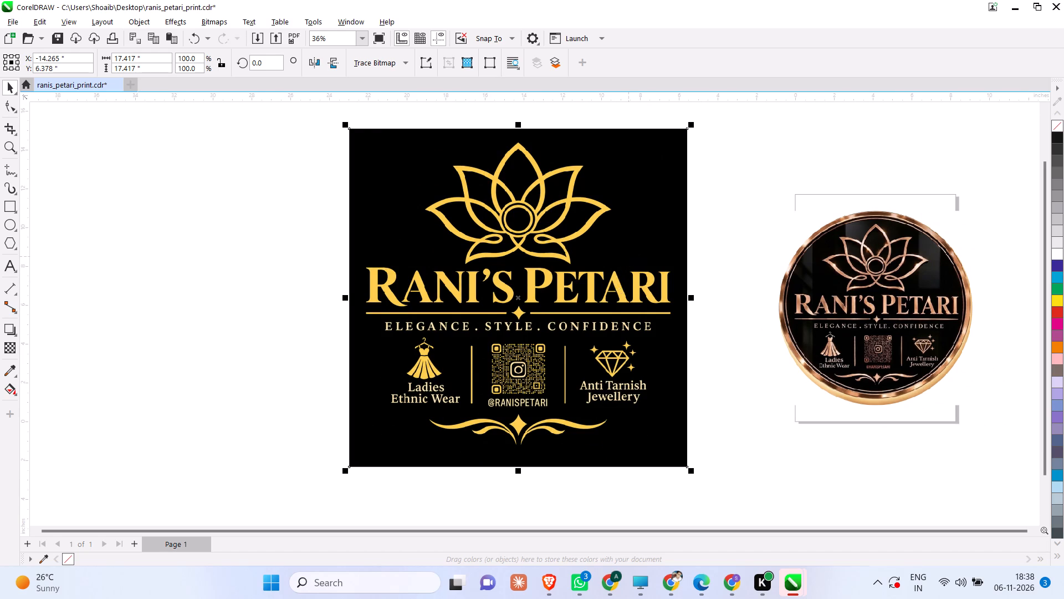
scroll(626, 254, down, 2)
scroll(624, 251, up, 6)
scroll(344, 281, down, 1)
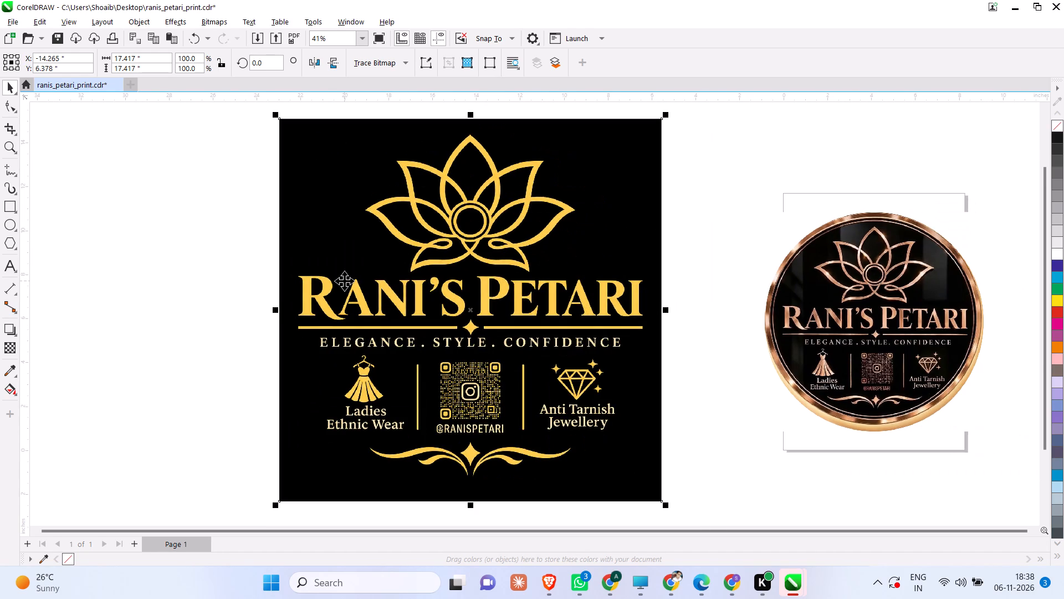
scroll(461, 412, up, 8)
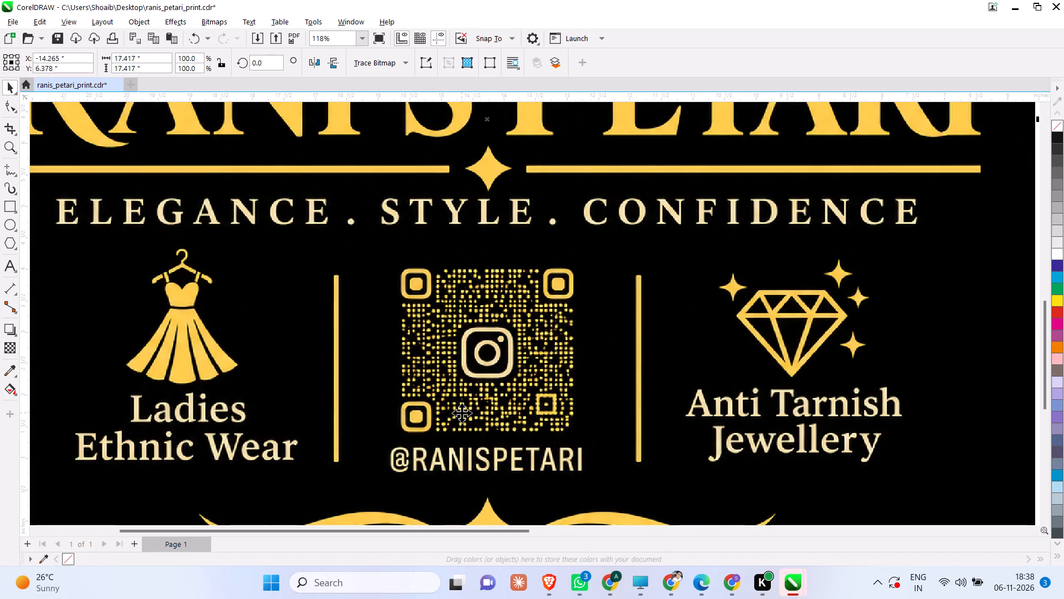
scroll(462, 413, down, 8)
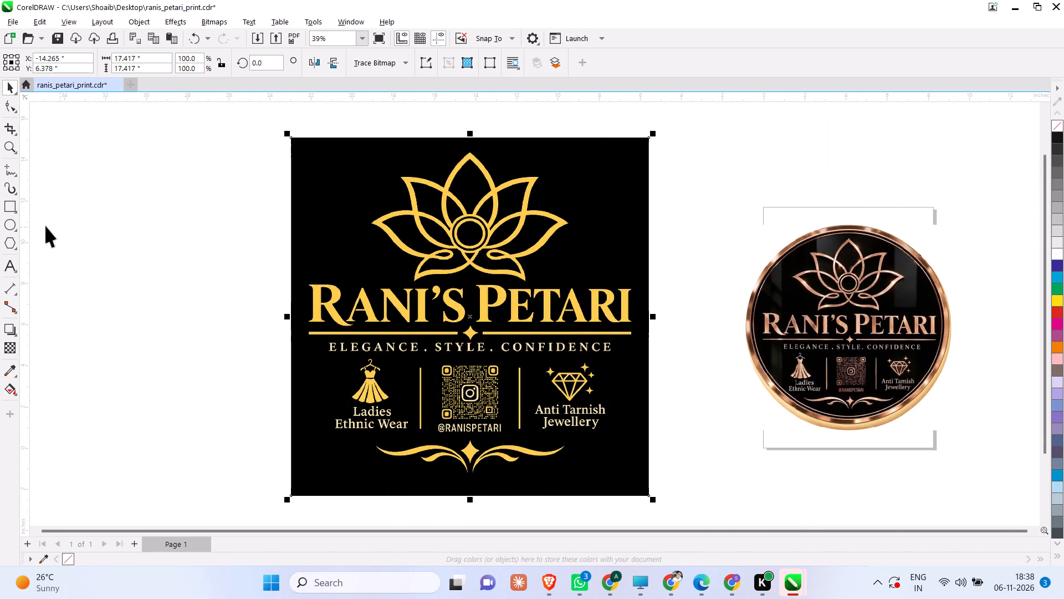
click(14, 220)
drag(205, 176, 321, 292)
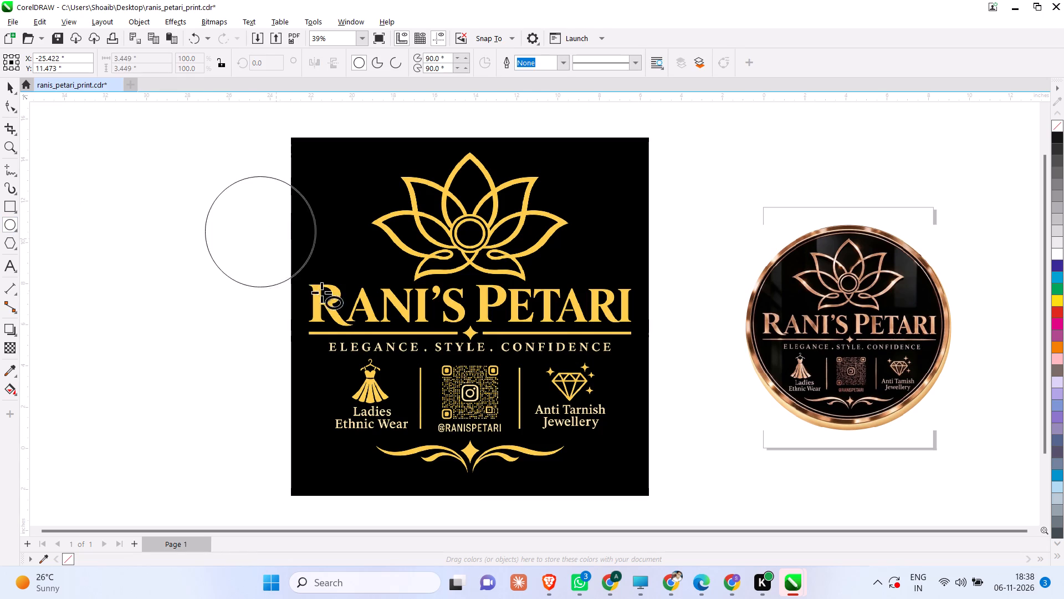
drag(321, 292, 441, 403)
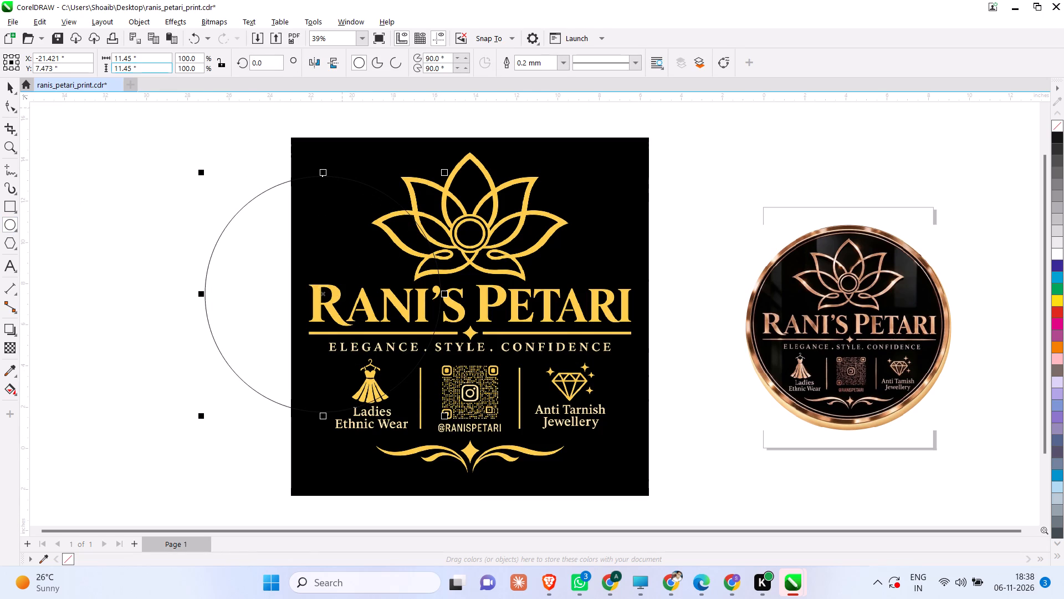
Set the circle's width and height to 18 in.
drag(141, 62, 66, 61)
text(18)
key(Tab)
text(18)
key(Return)
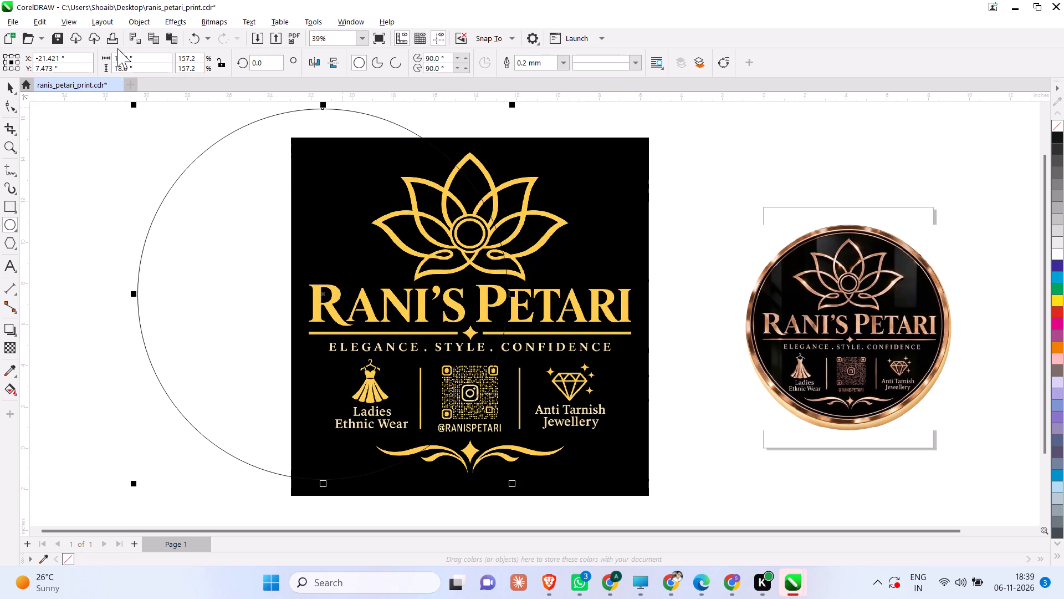
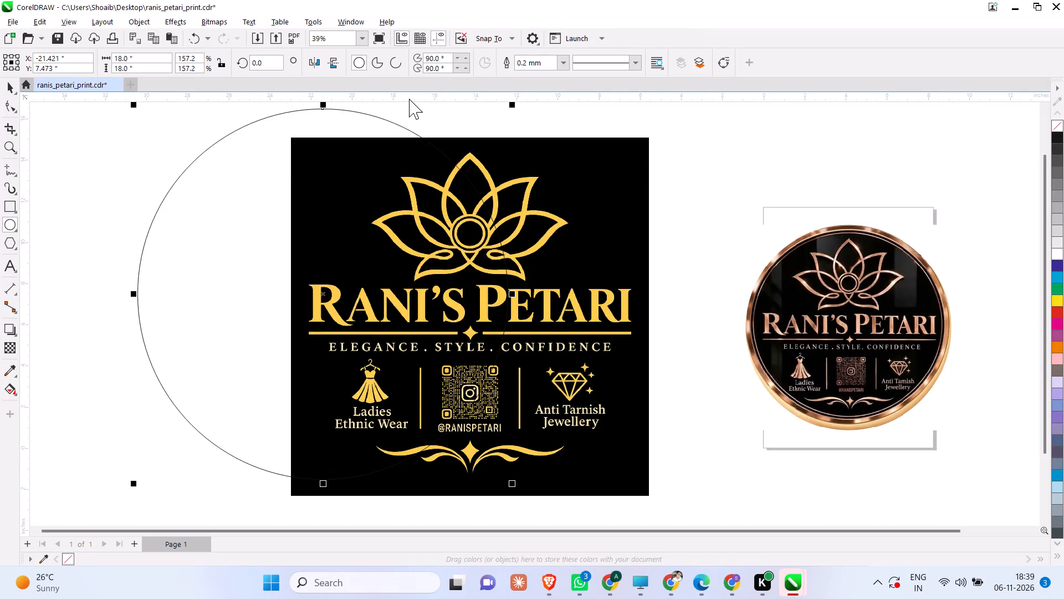
Try the gold-on-black image over the 18-inch circle and move it back off to about X -13.6 in, Y 4.8 in.
click(9, 90)
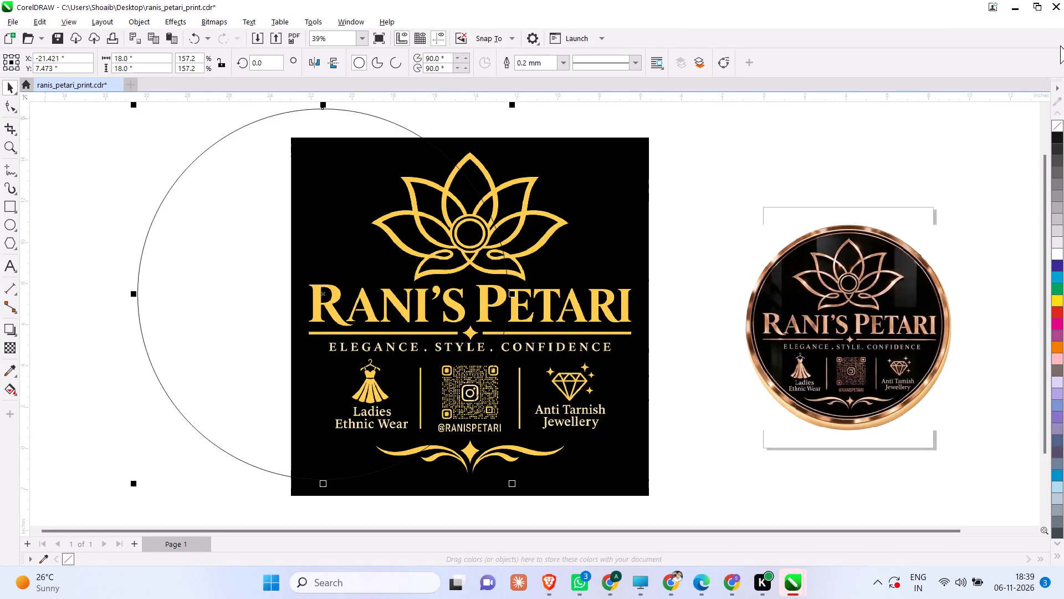
drag(592, 241, 522, 237)
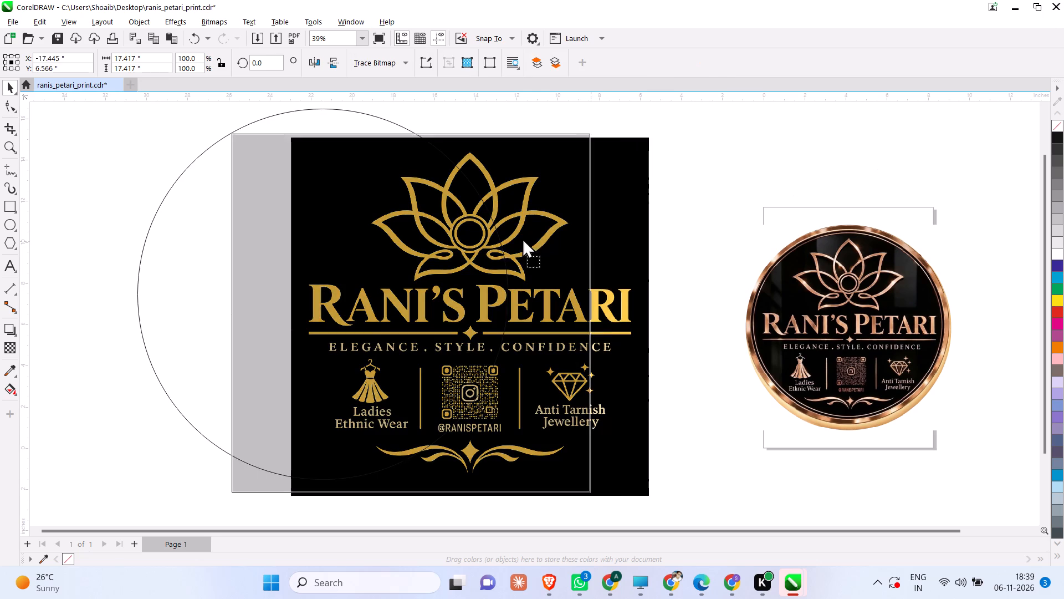
drag(522, 237, 456, 219)
click(596, 204)
scroll(596, 204, down, 3)
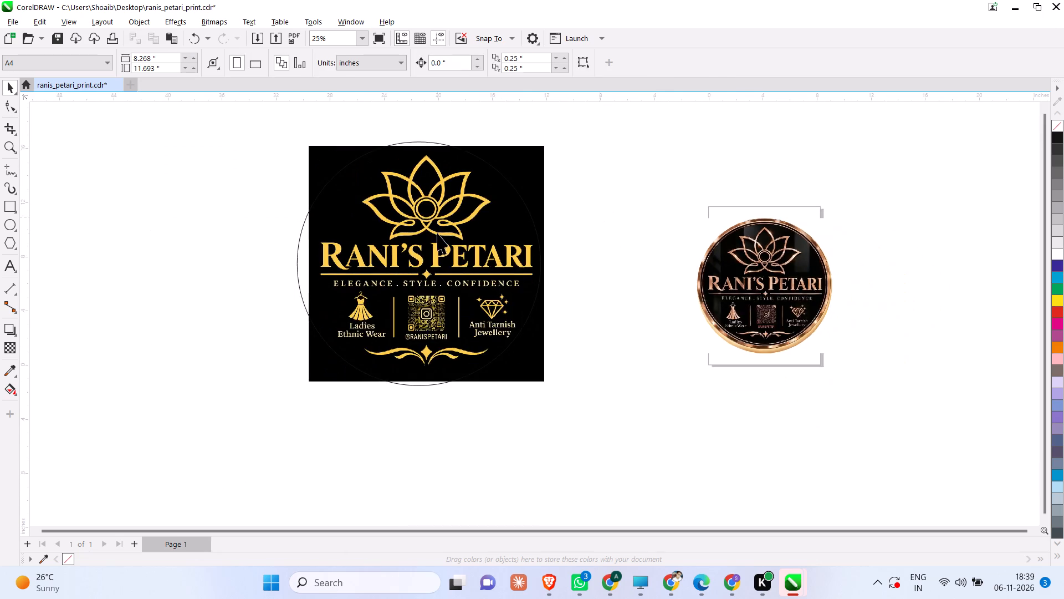
scroll(437, 233, up, 3)
drag(495, 178, 645, 233)
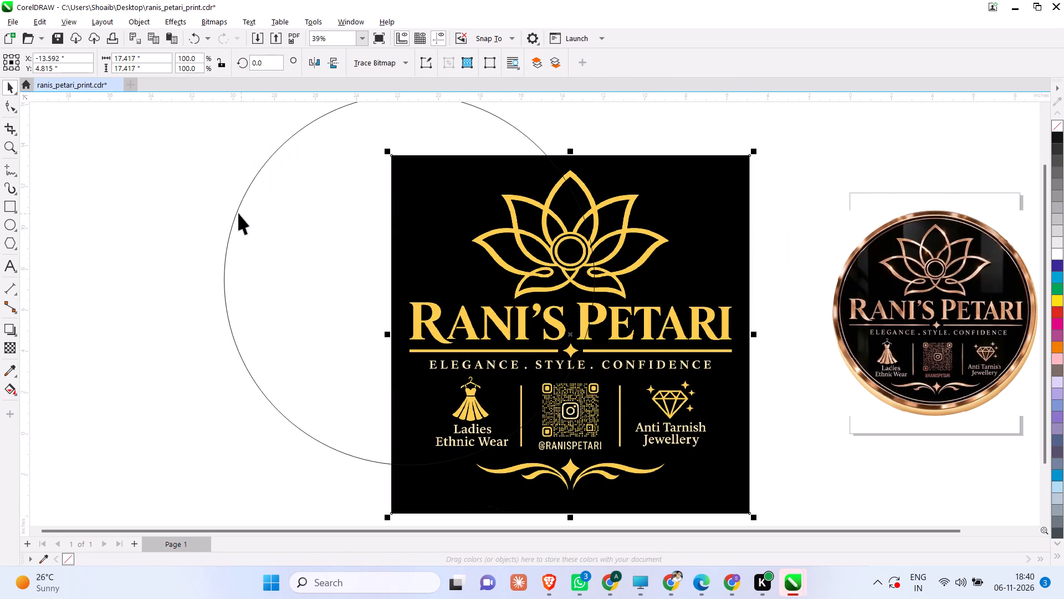
Sample the gold from the lettering in the gold-on-black image and fill the 18-inch circle with it.
click(236, 211)
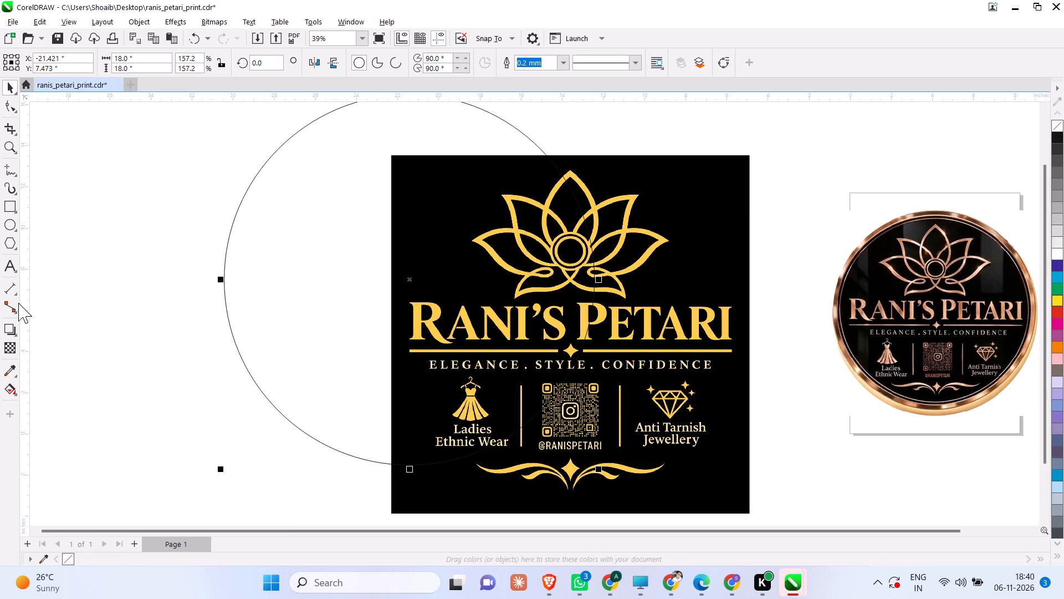
click(5, 370)
scroll(404, 293, up, 5)
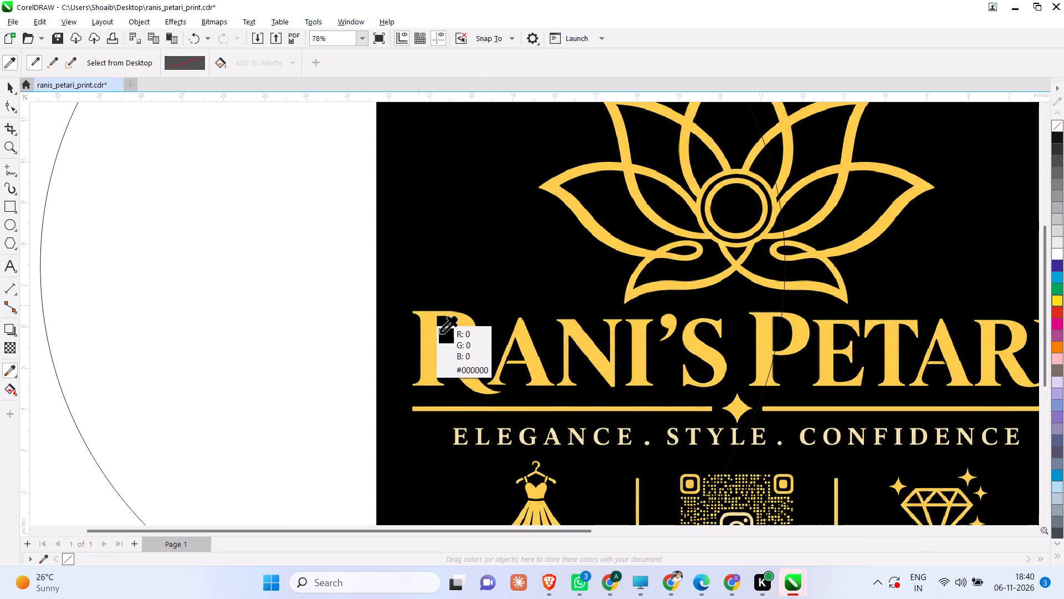
click(428, 328)
scroll(390, 351, down, 4)
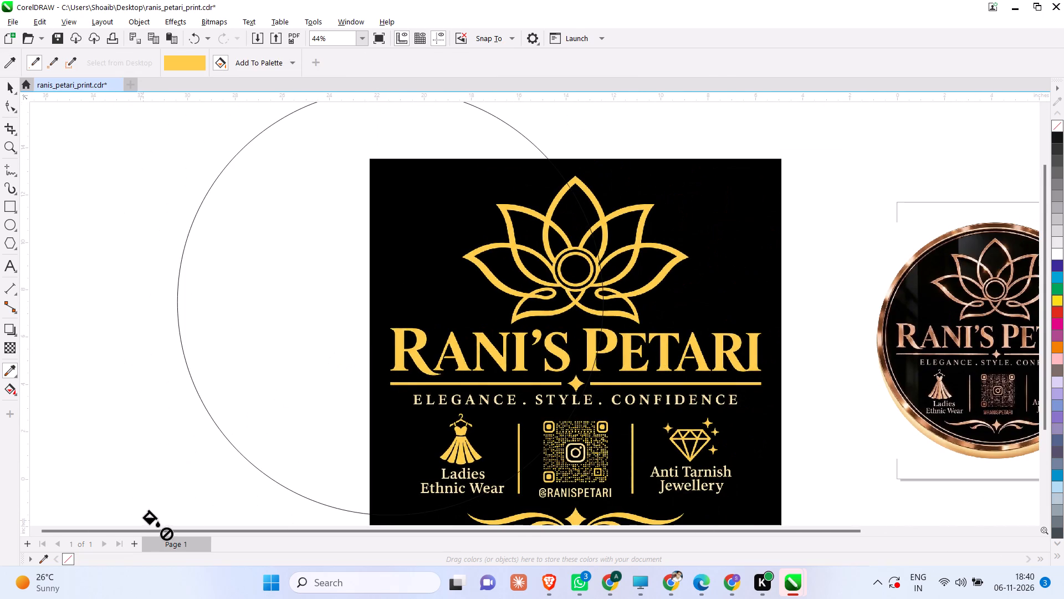
scroll(195, 389, up, 7)
click(240, 327)
scroll(240, 327, down, 3)
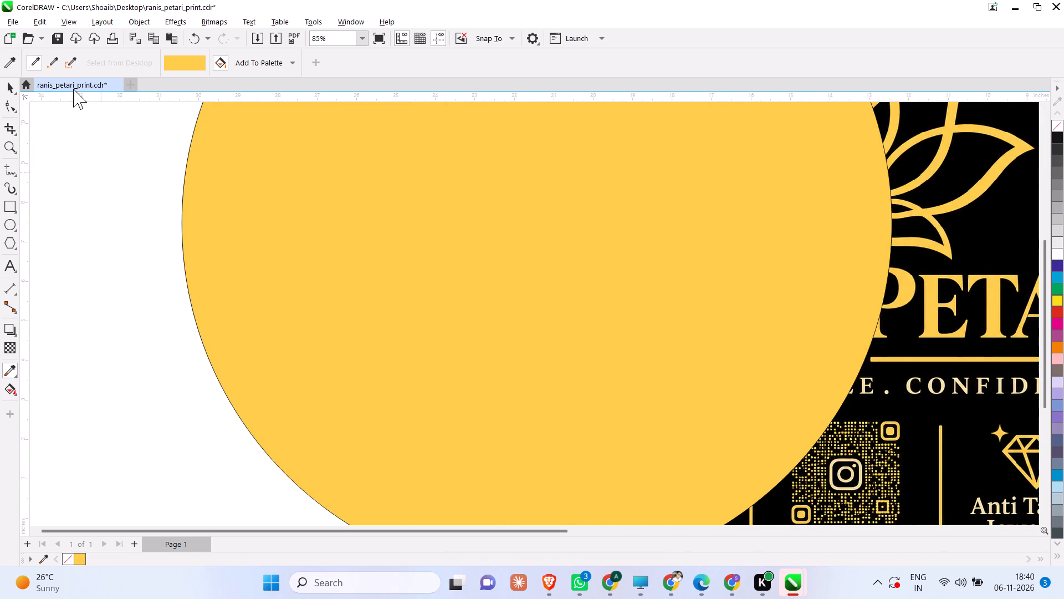
Set the 18-inch circle's outline to the same sampled gold.
click(7, 87)
click(134, 182)
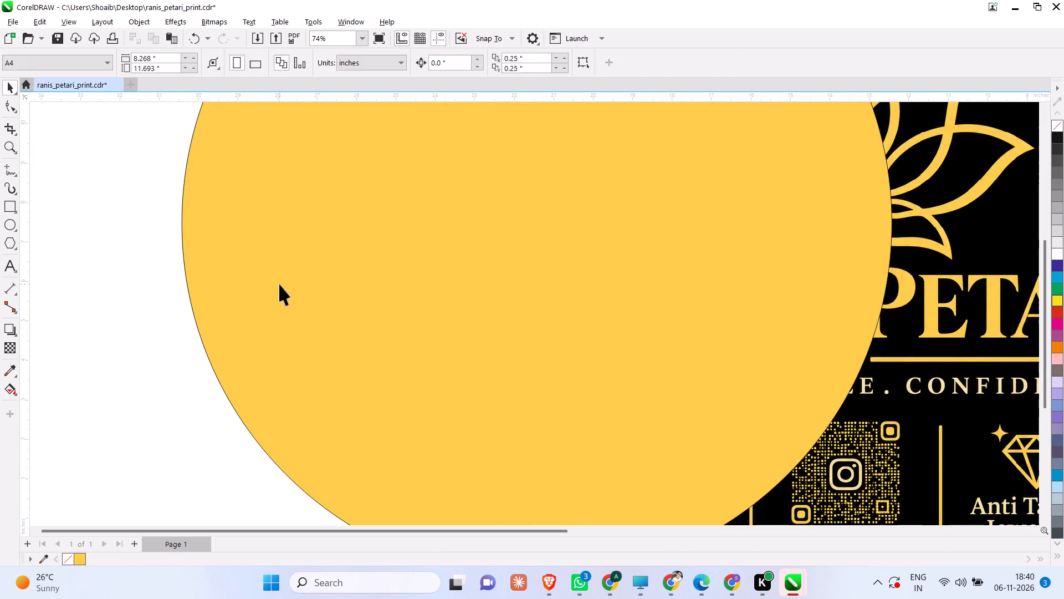
click(279, 284)
scroll(279, 284, down, 1)
right_click(75, 560)
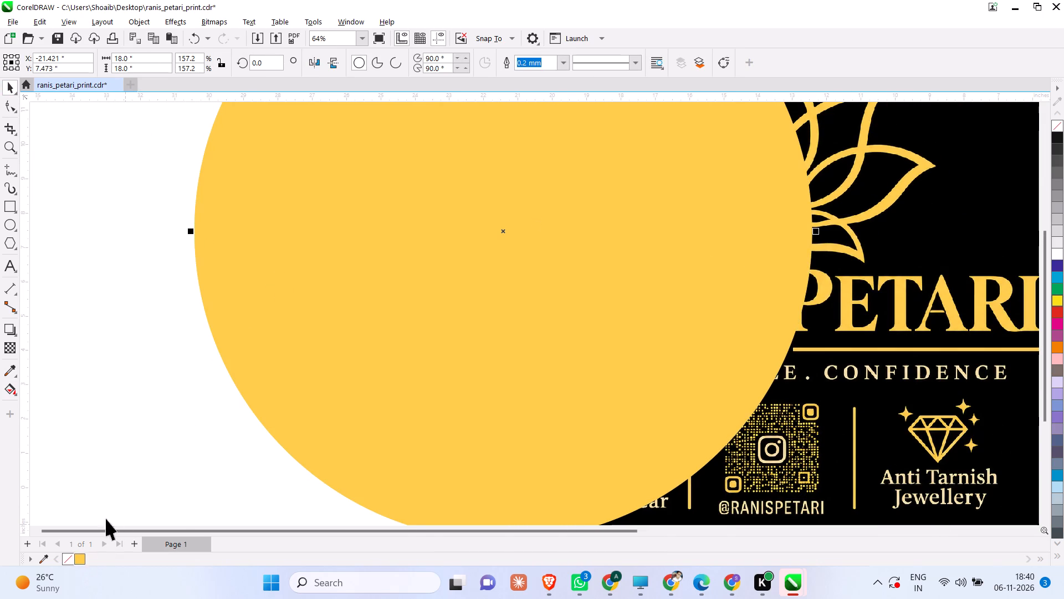
click(157, 415)
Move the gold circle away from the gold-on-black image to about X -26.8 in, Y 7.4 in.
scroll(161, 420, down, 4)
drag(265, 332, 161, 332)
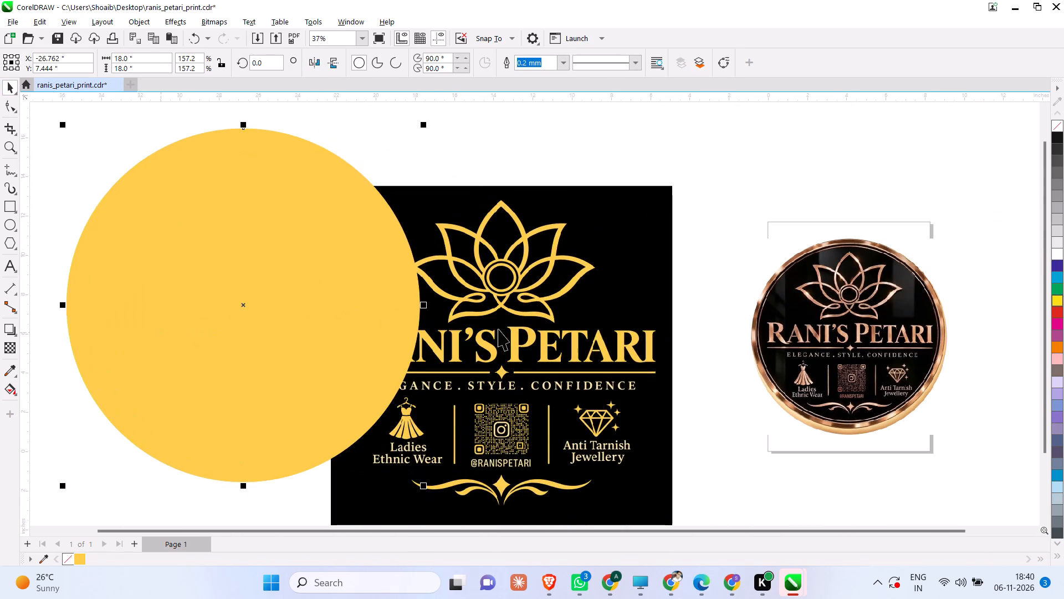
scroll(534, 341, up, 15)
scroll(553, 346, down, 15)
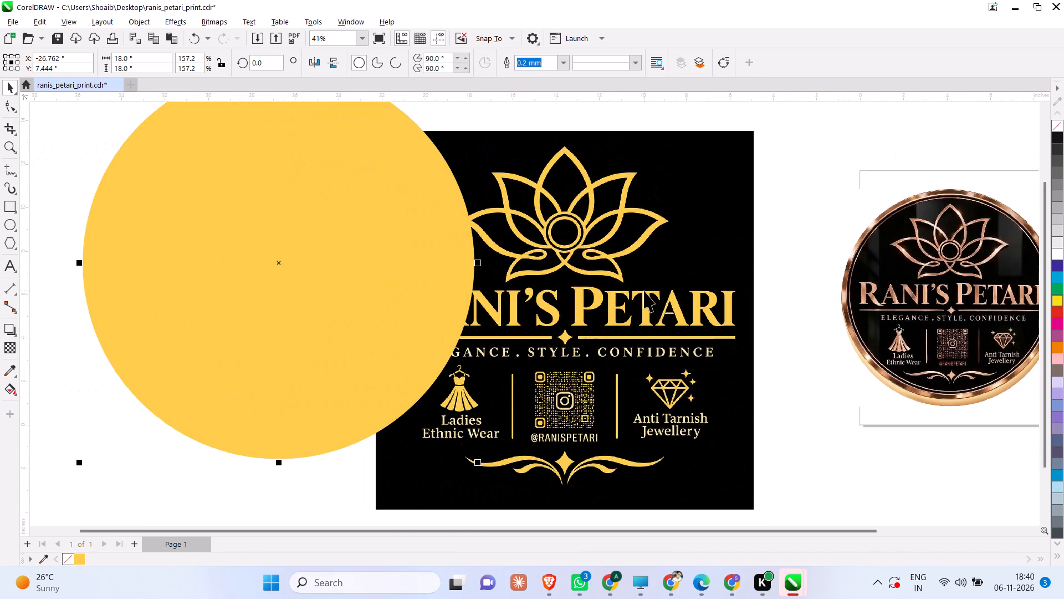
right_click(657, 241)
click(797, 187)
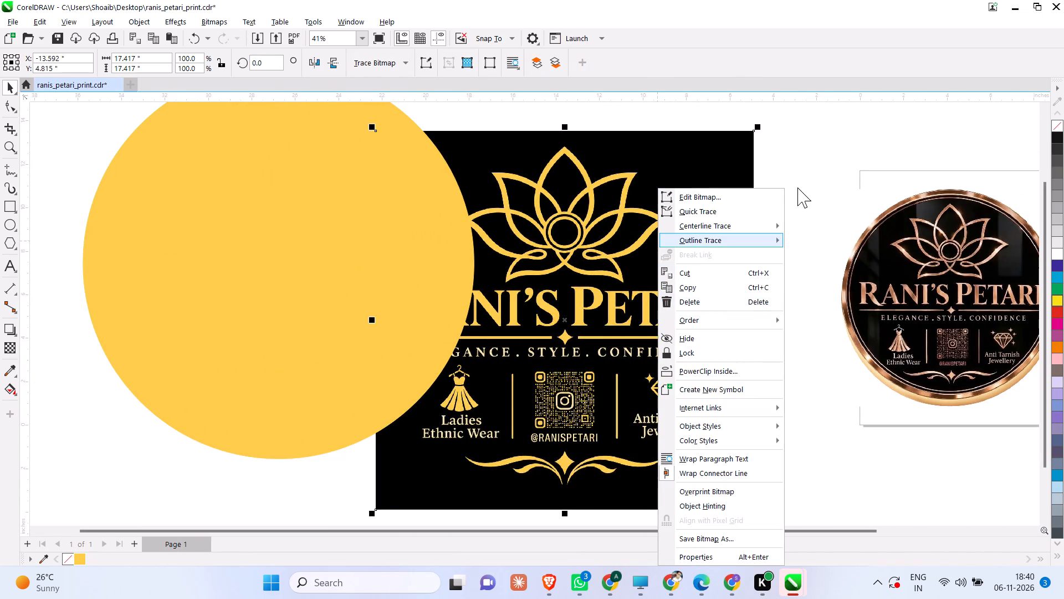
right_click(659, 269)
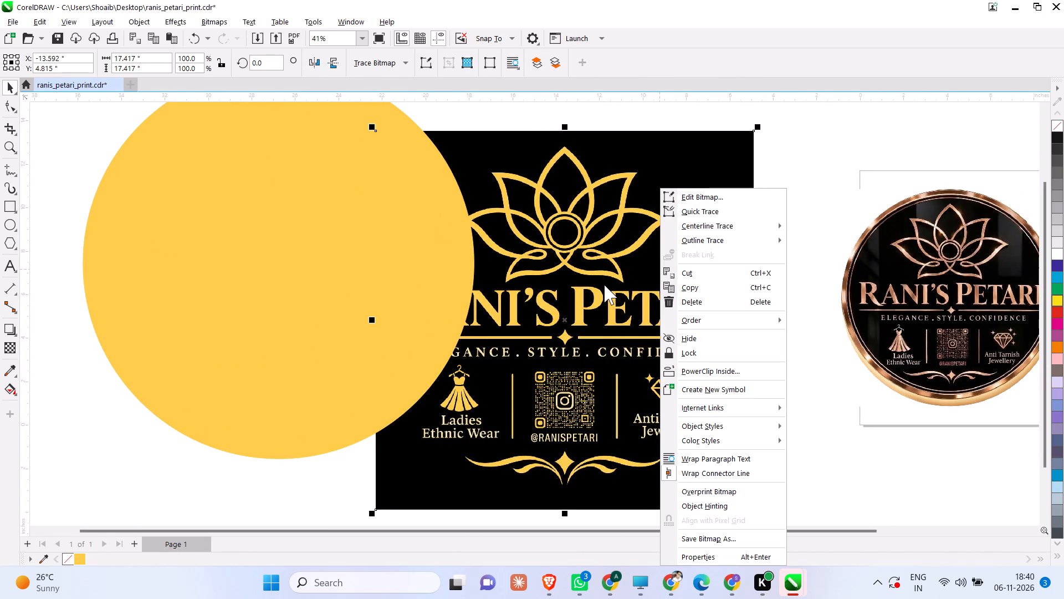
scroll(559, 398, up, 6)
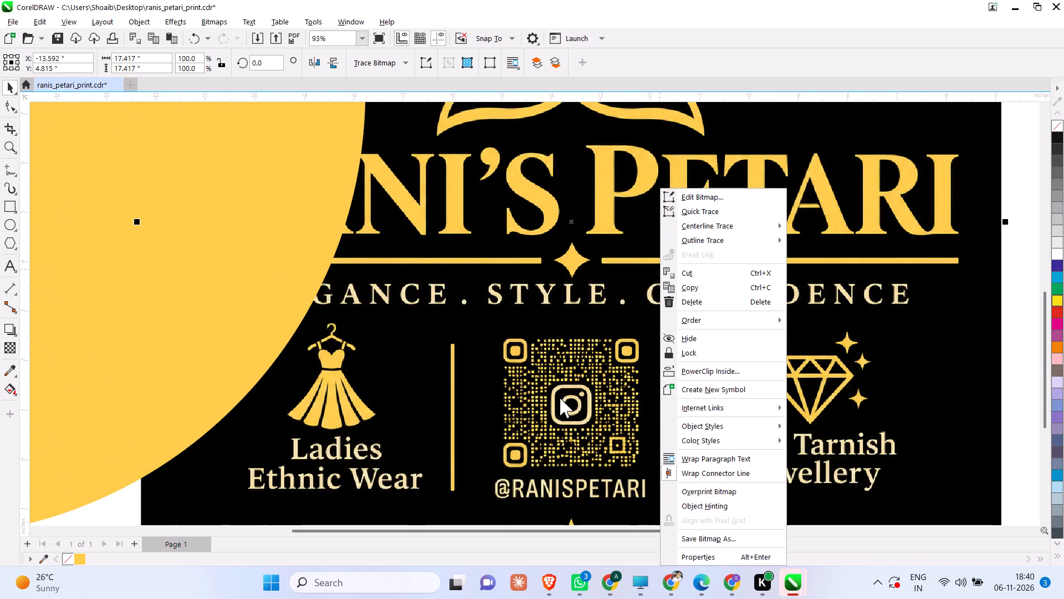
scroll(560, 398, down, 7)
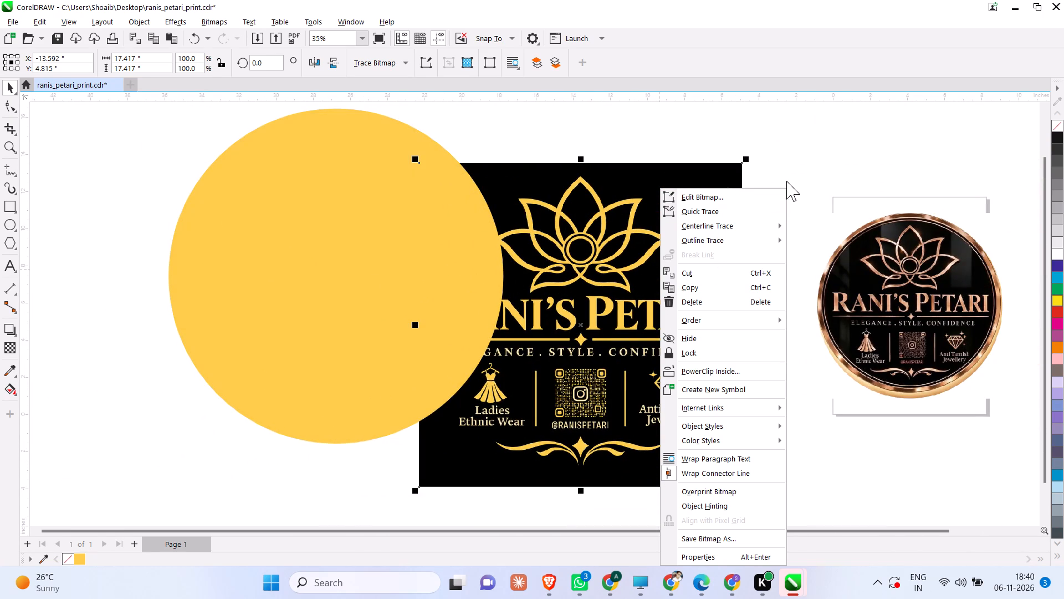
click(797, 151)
Move the gold circle clear of the gold-on-black image, centred at about X -36.3 in, Y 5.7 in.
drag(380, 249, 202, 282)
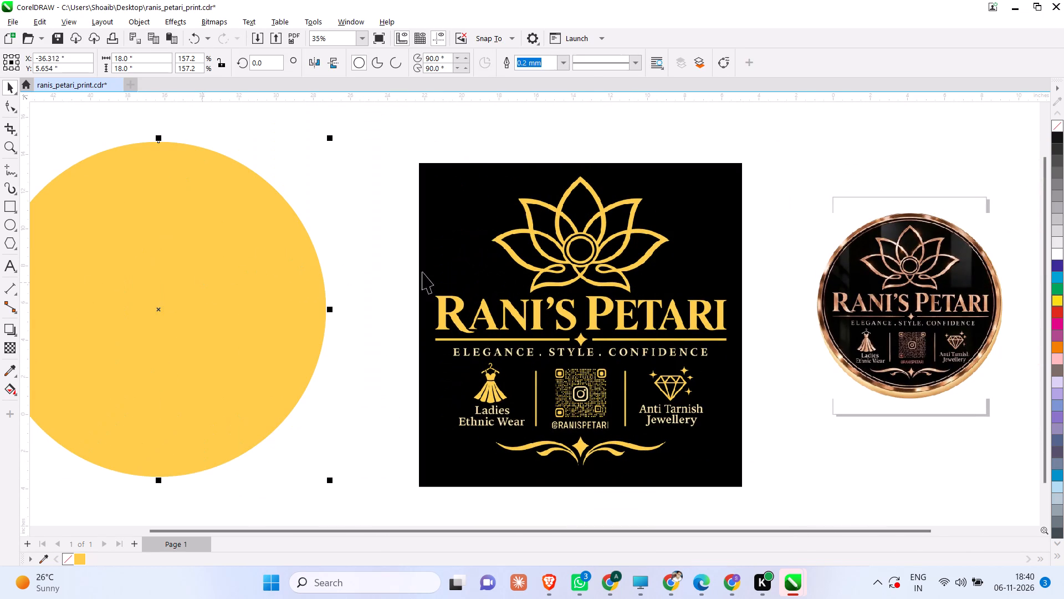
Examine the original rose-gold round sign's lotus, lettering and rim up close and as a whole.
click(475, 277)
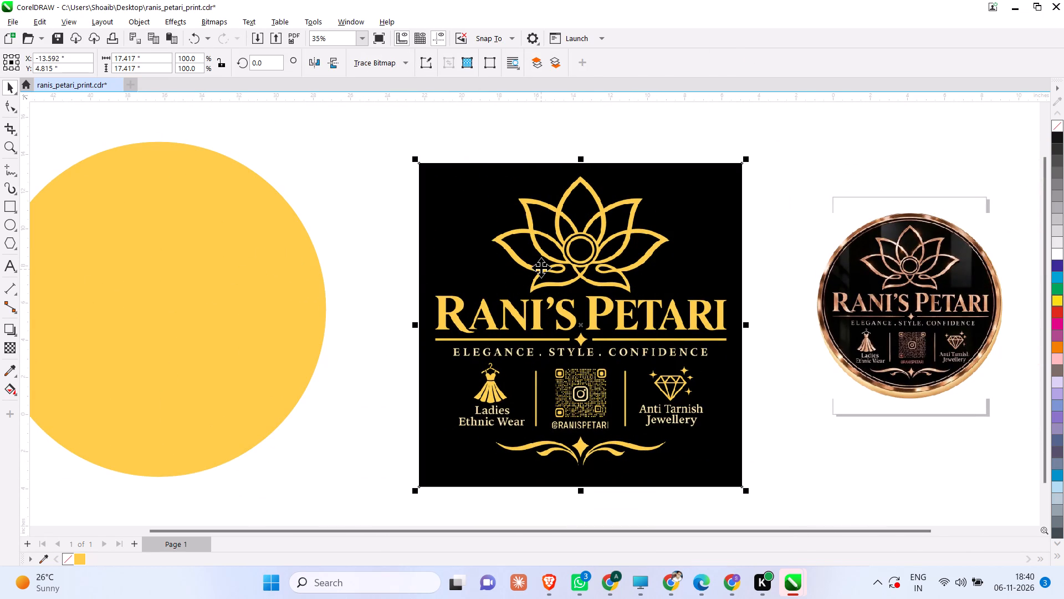
scroll(1050, 277, up, 1)
scroll(975, 270, up, 14)
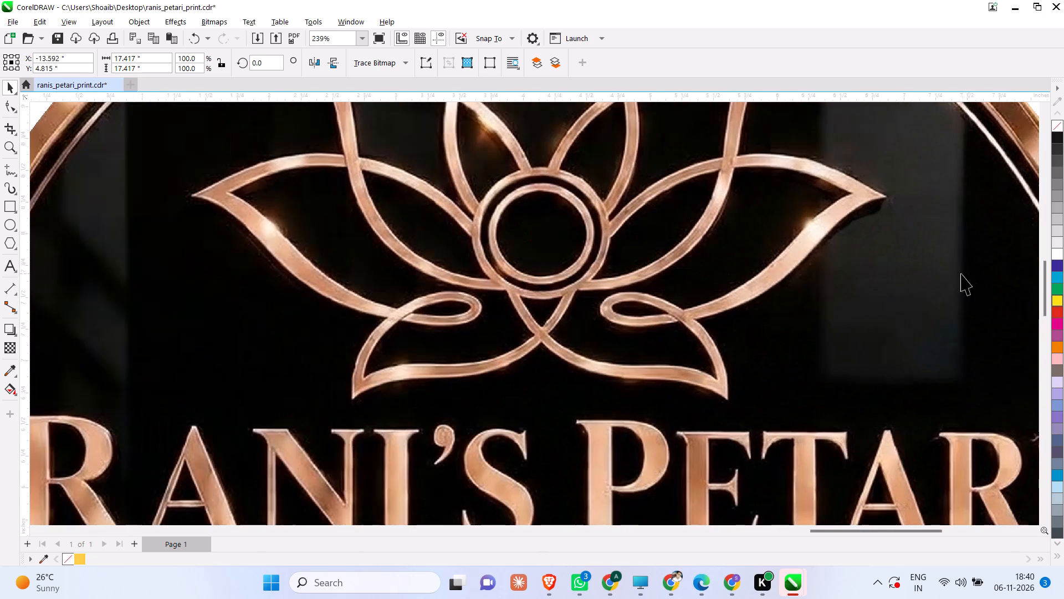
scroll(398, 262, down, 2)
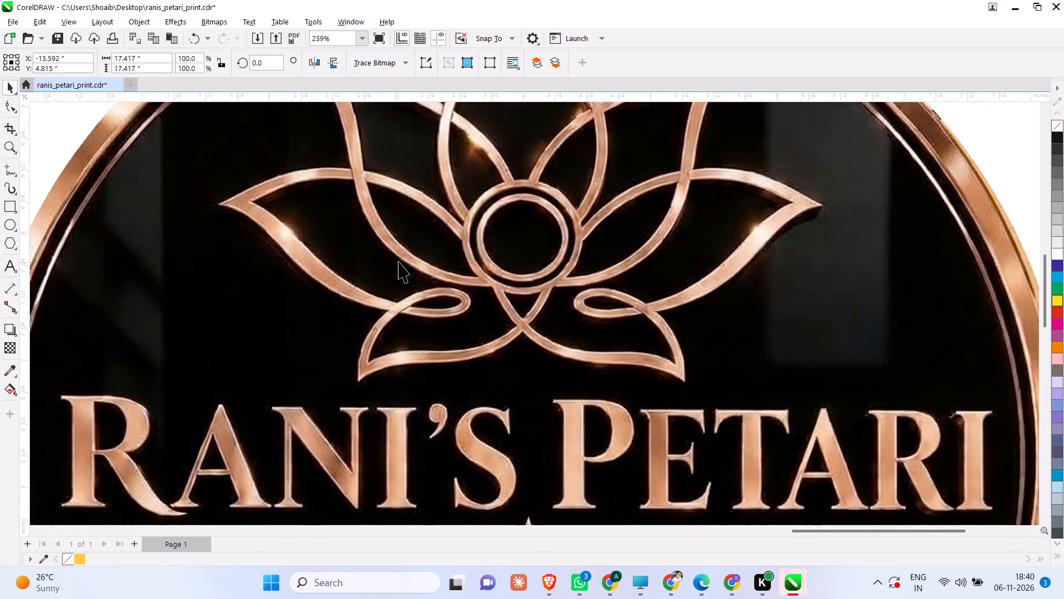
scroll(398, 261, down, 3)
scroll(439, 348, down, 1)
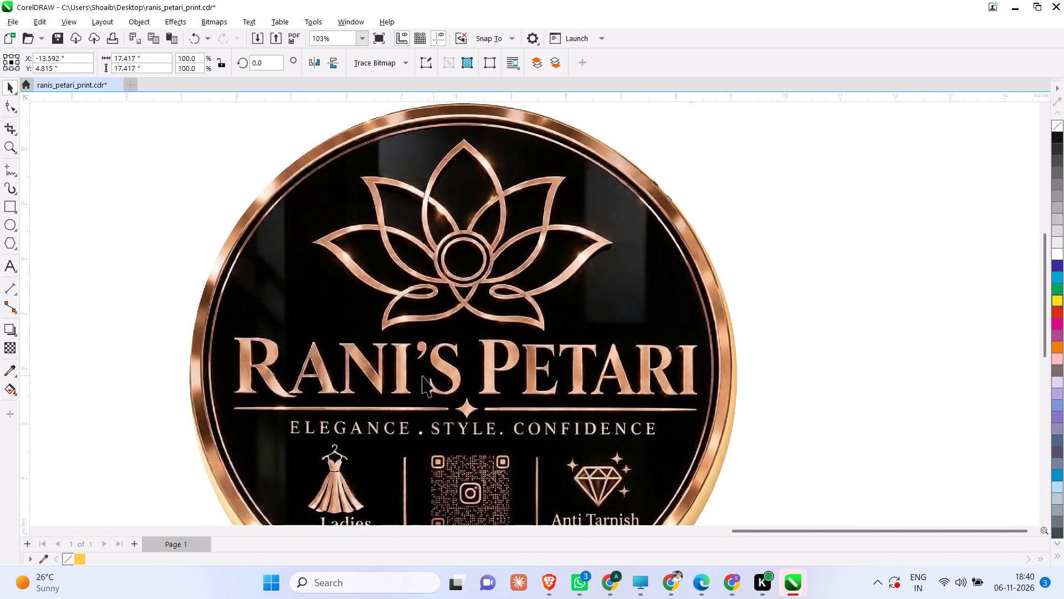
scroll(422, 375, up, 2)
scroll(422, 375, down, 1)
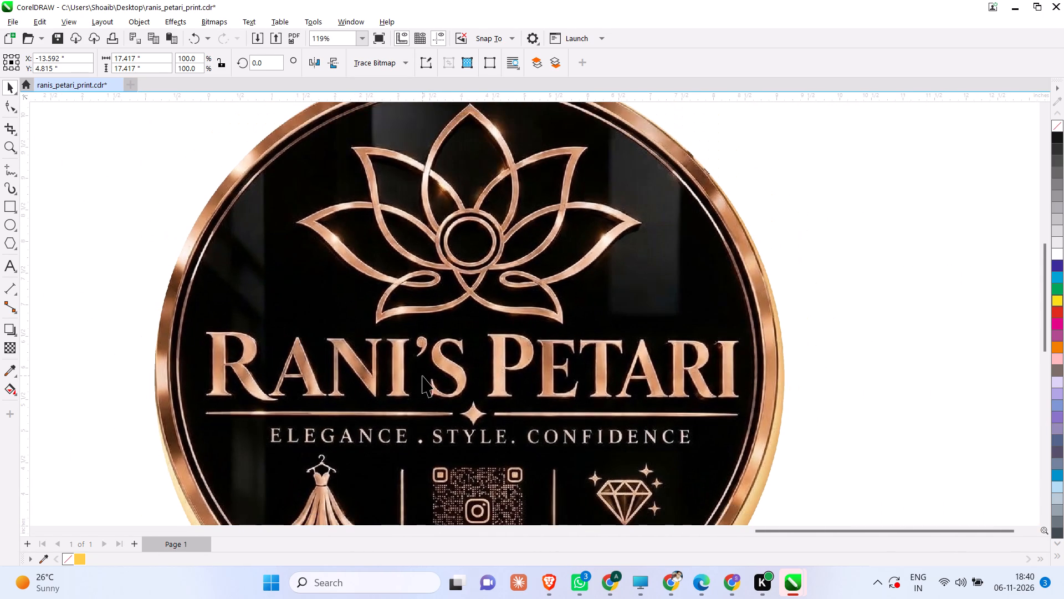
scroll(443, 364, down, 1)
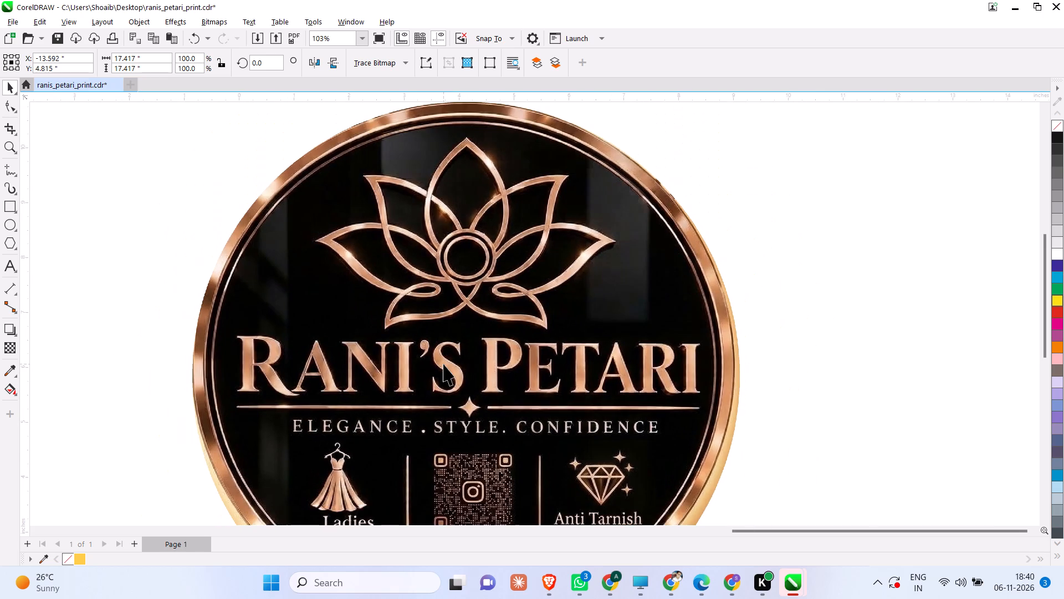
scroll(448, 362, down, 4)
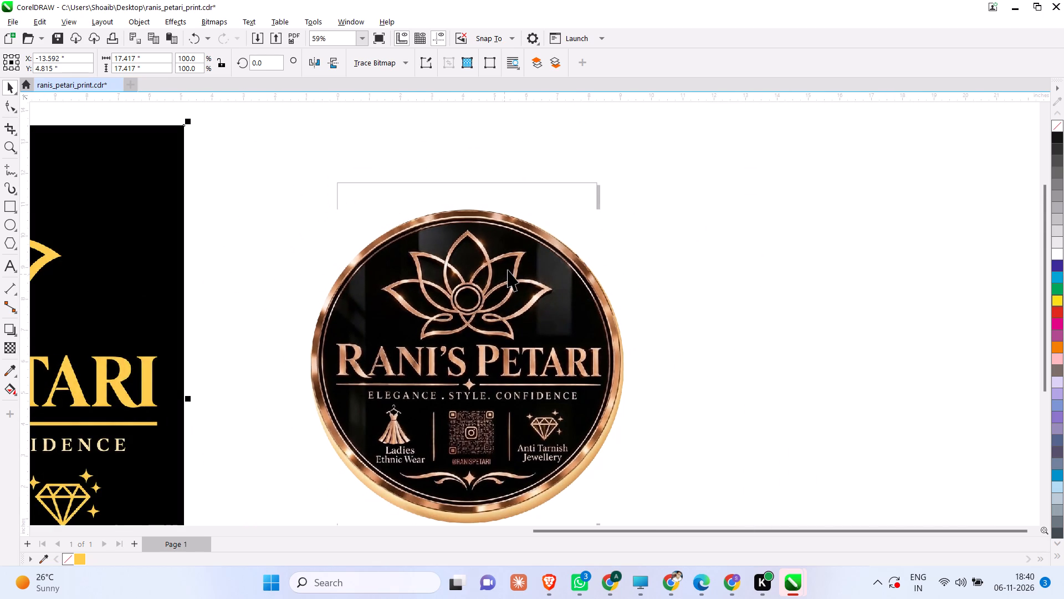
scroll(590, 281, down, 4)
scroll(508, 296, up, 1)
scroll(591, 306, down, 3)
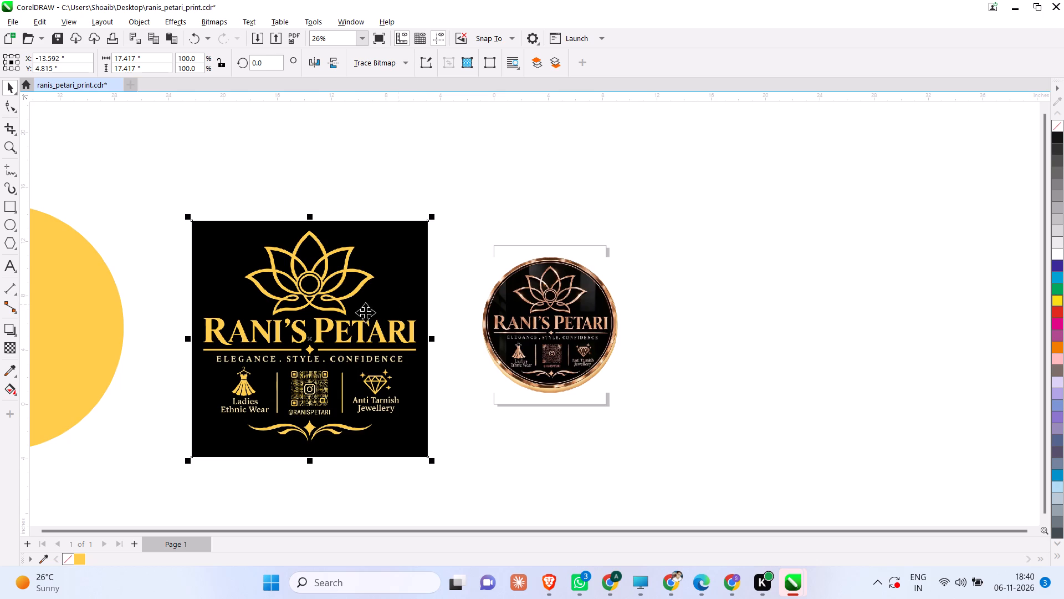
Draw a circle about 6.8 in across over the original round sign, centred at about X 4.9 in, Y 6.0 in.
click(6, 226)
scroll(503, 277, up, 3)
scroll(522, 301, down, 2)
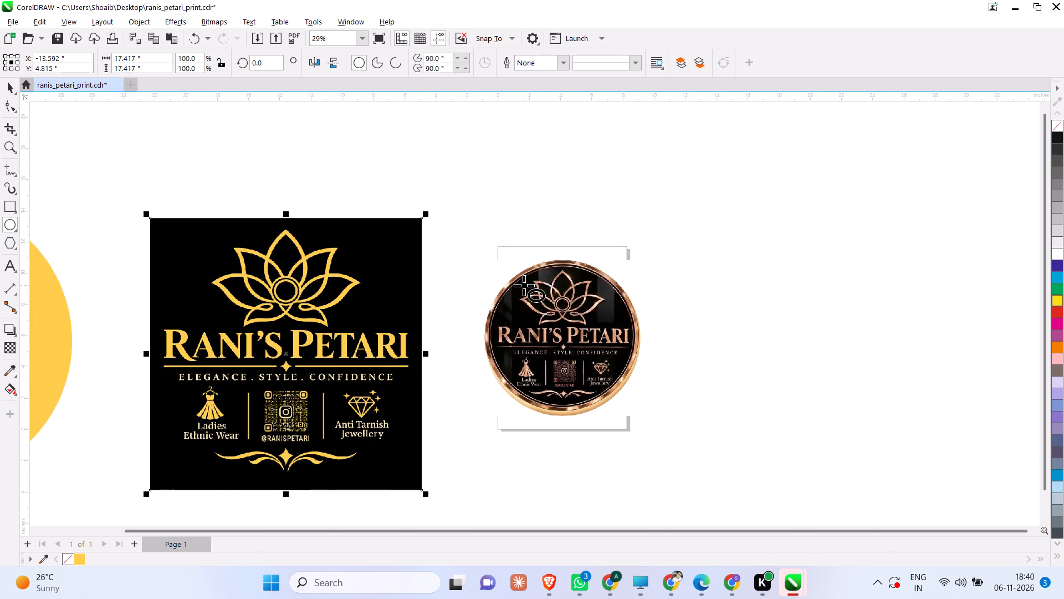
drag(521, 282, 623, 387)
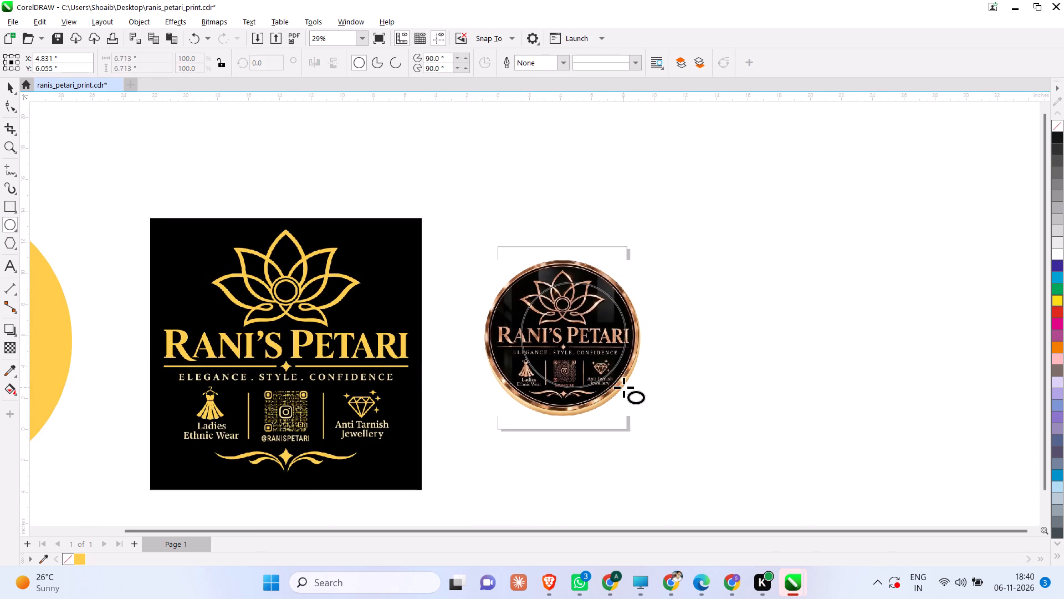
drag(623, 387, 626, 389)
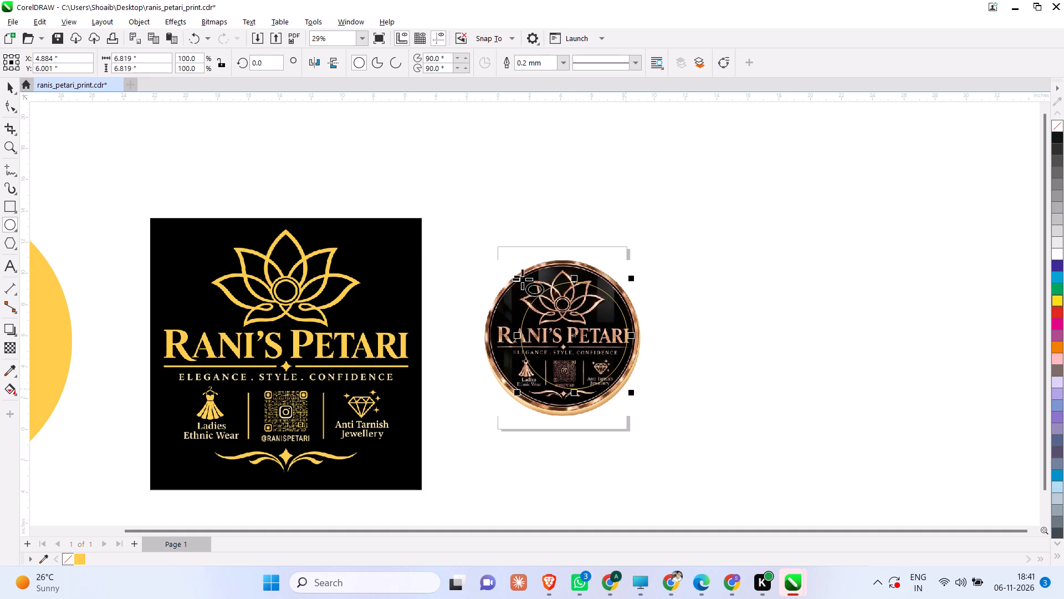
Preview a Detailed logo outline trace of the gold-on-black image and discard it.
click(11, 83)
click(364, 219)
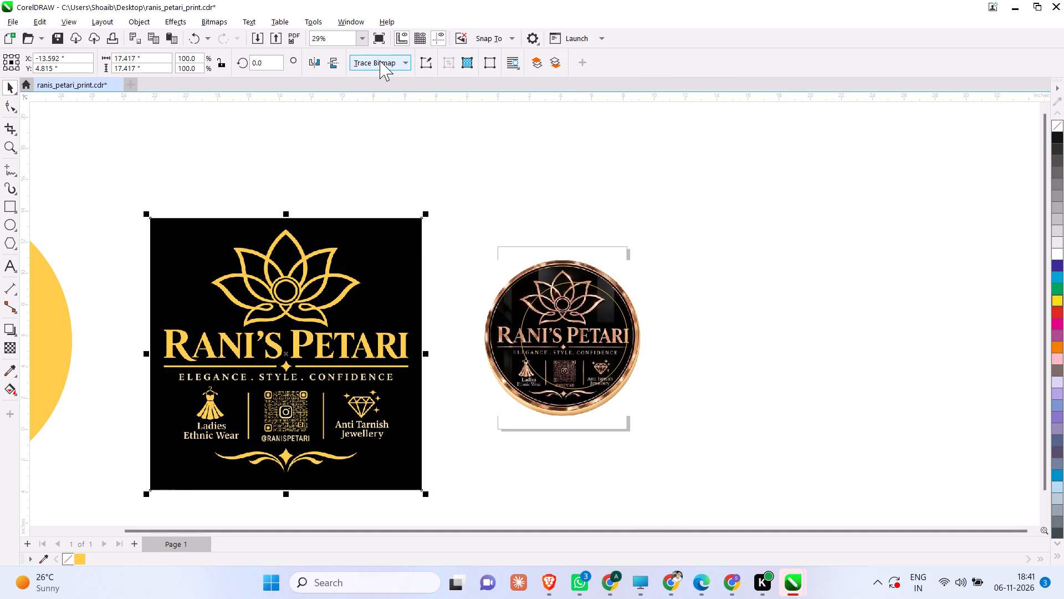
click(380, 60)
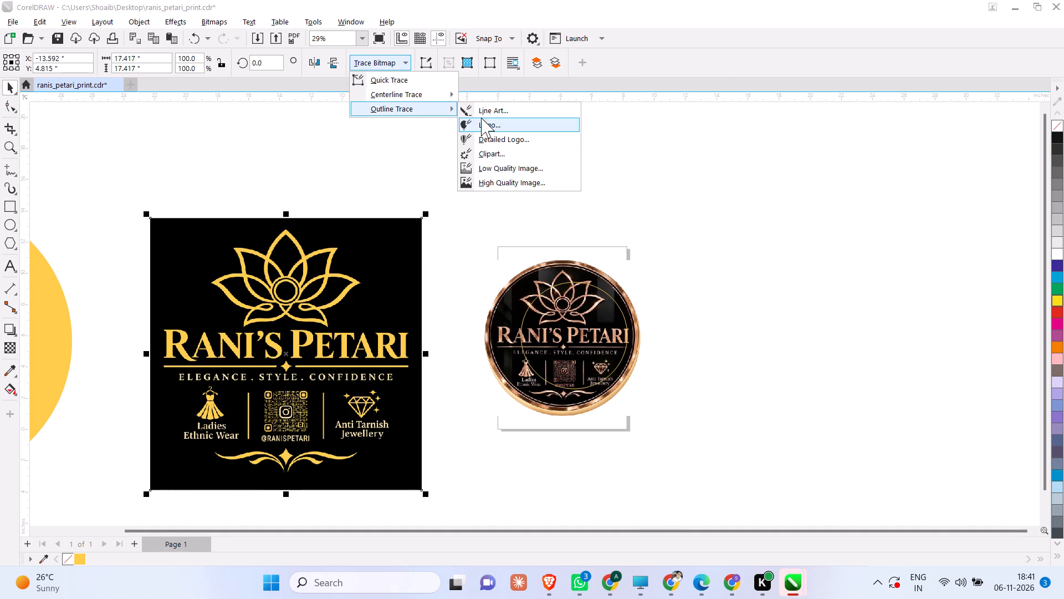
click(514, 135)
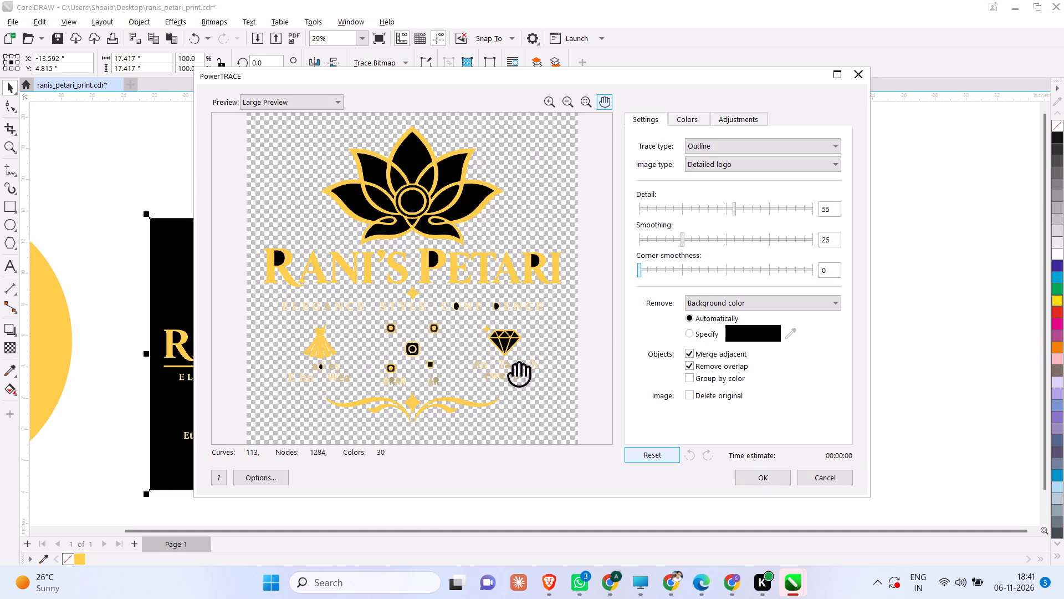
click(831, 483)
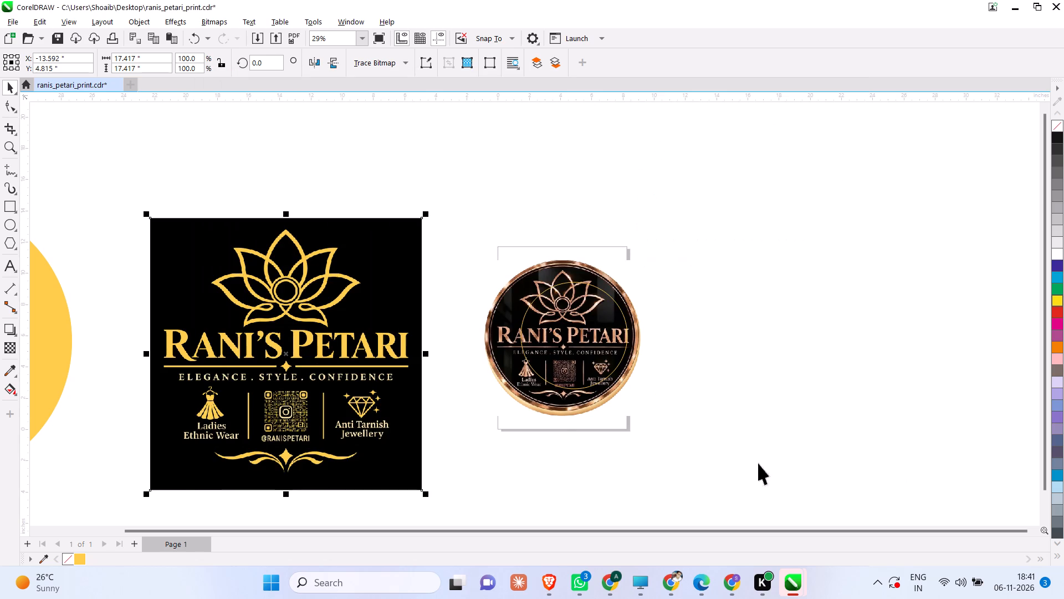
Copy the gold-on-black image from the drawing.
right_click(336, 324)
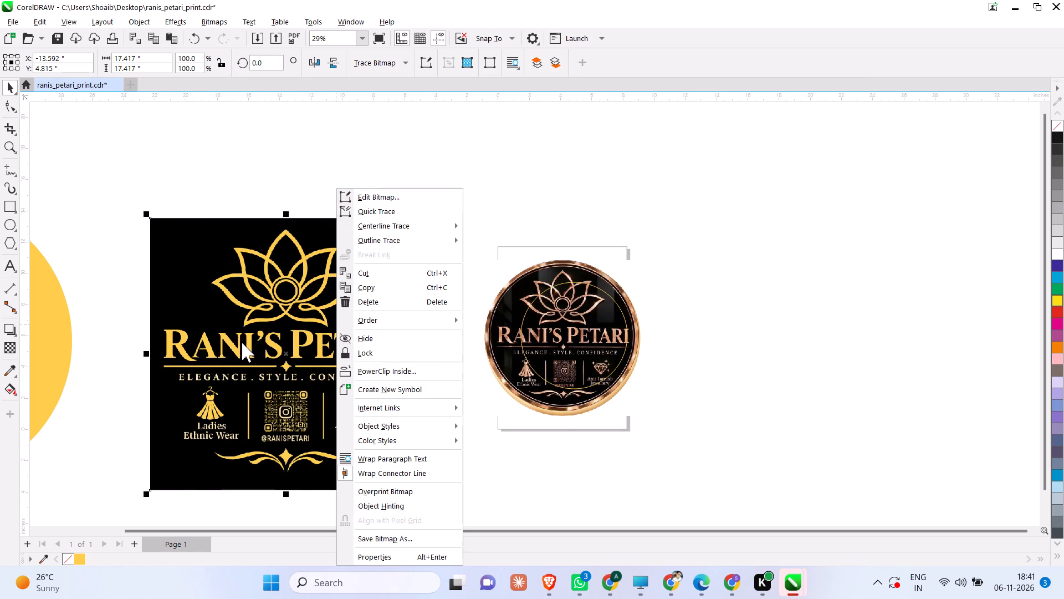
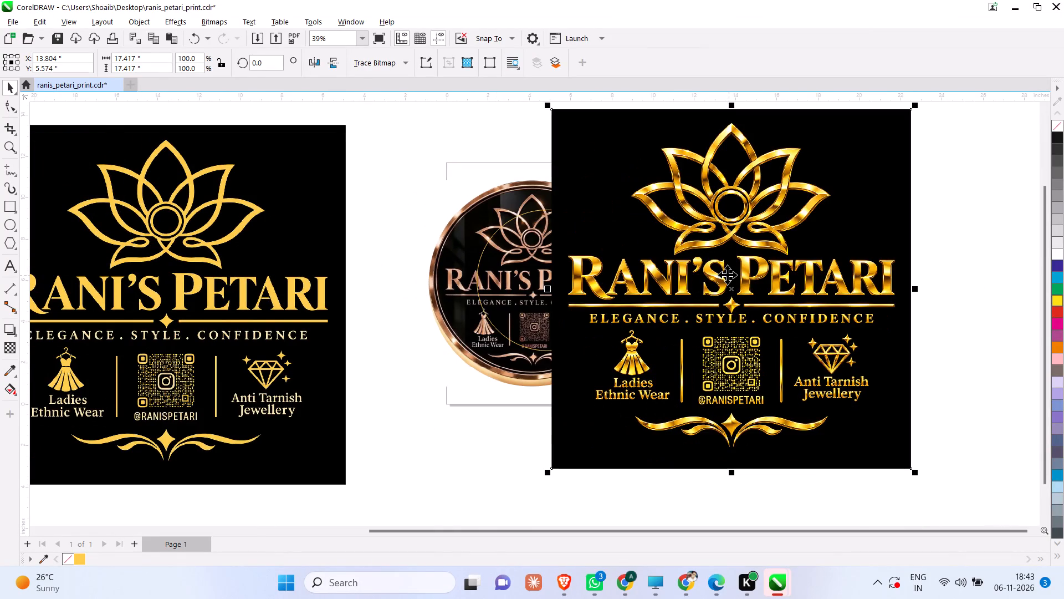
Delete the flat gold version of the square Rani's Petari design.
scroll(727, 275, up, 2)
scroll(737, 312, down, 5)
click(485, 318)
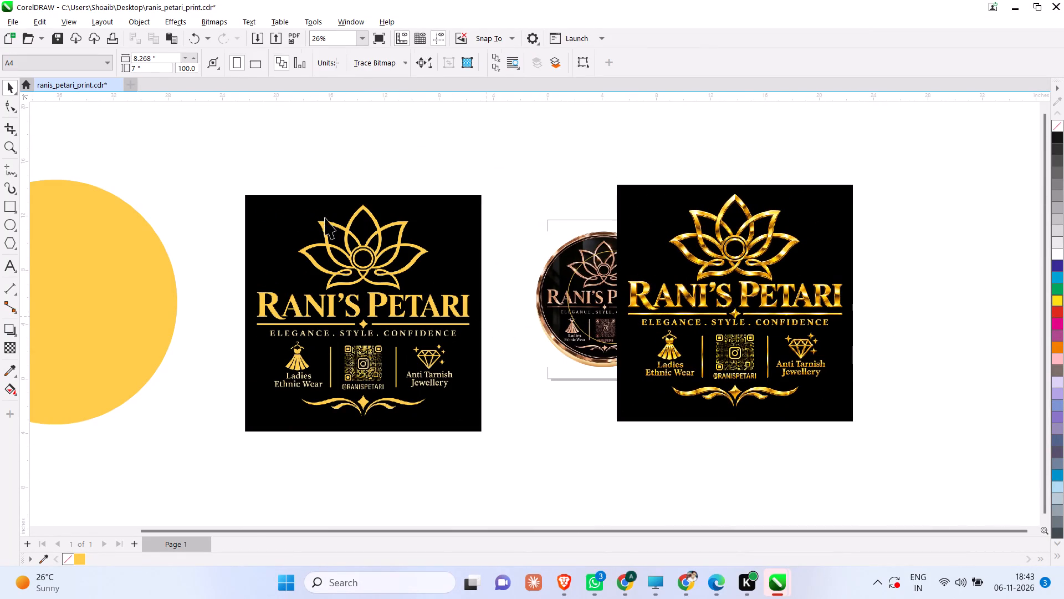
drag(228, 163, 531, 476)
key(Delete)
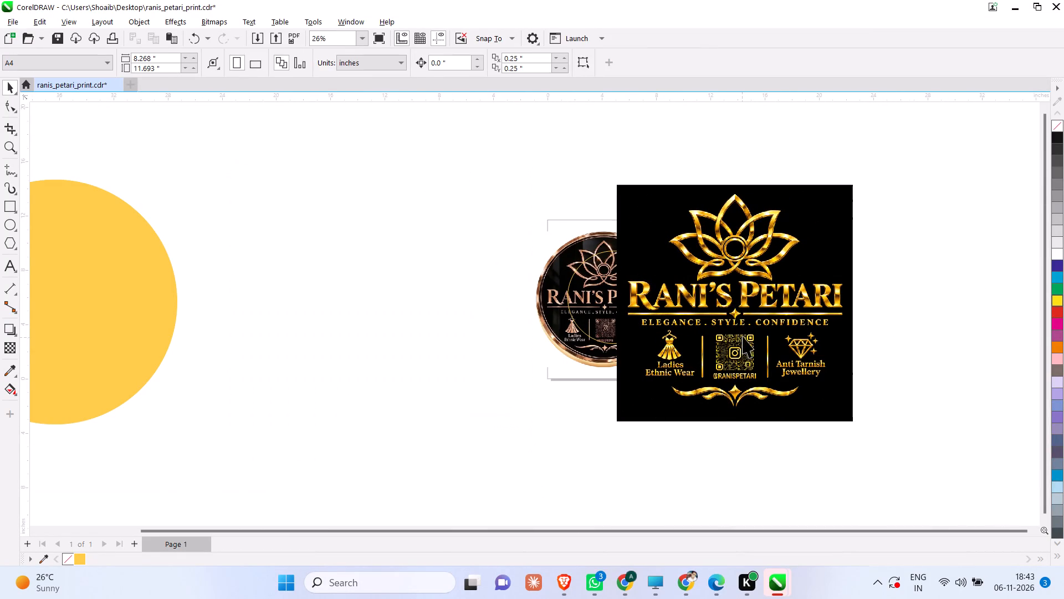
Move the metallic golden image clear of the rose-gold round mockup so the two no longer overlap.
click(743, 336)
scroll(762, 259, up, 7)
scroll(533, 290, down, 5)
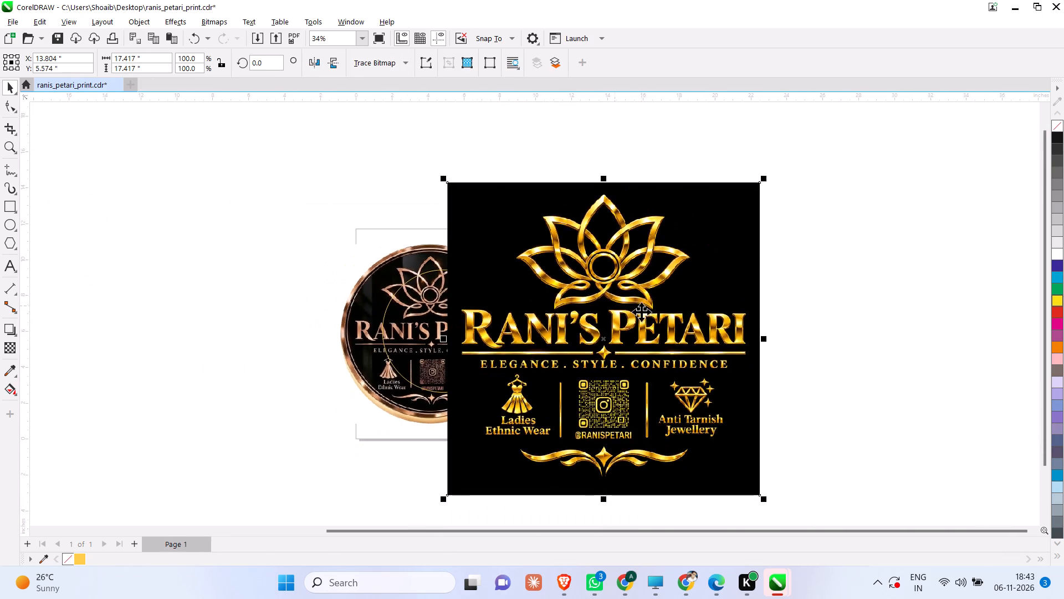
scroll(643, 312, up, 6)
scroll(678, 322, down, 7)
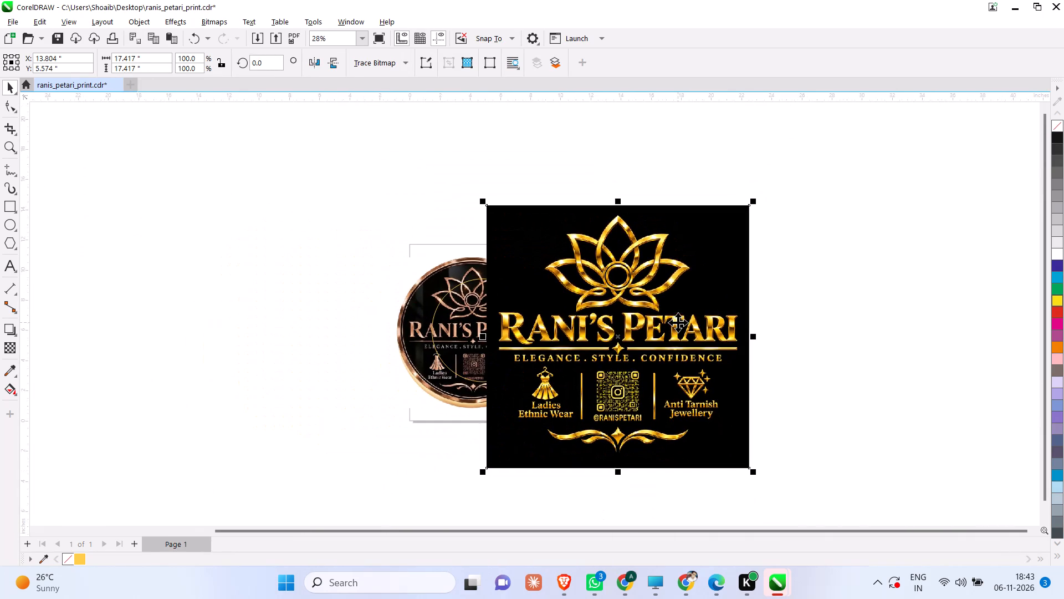
drag(678, 322, 826, 313)
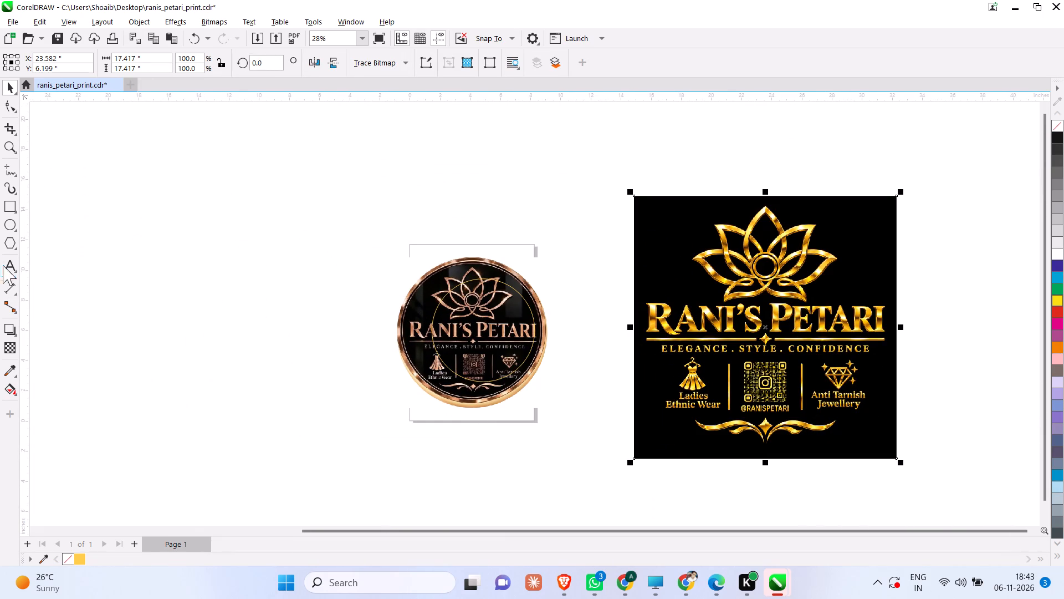
Draw a circle in the empty area beside the rose-gold mockup and size it to 18 by 18 inches.
click(8, 226)
drag(148, 210, 294, 380)
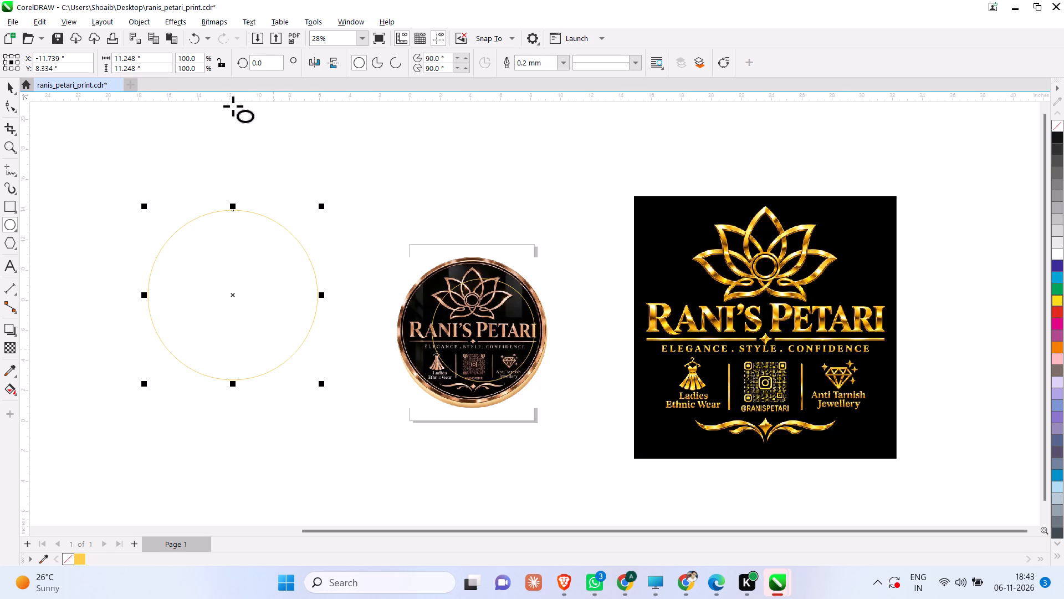
drag(160, 55, 0, 38)
text(18)
key(Tab)
text(18)
key(Return)
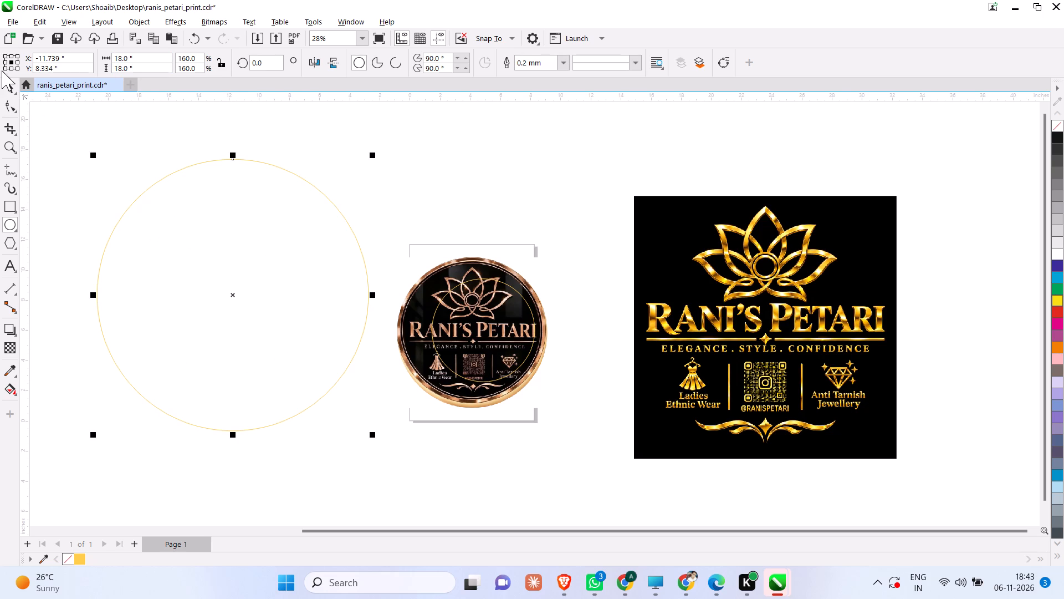
Move the metallic golden image onto the 18-inch circle so the lettering and artwork sit inside the outline.
click(7, 85)
drag(710, 285, 236, 255)
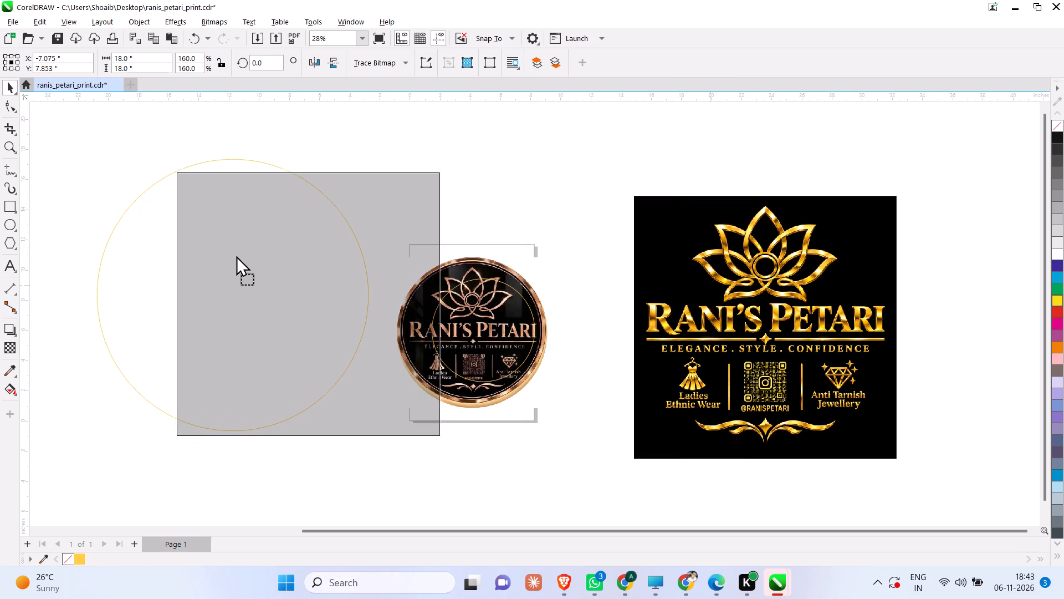
drag(236, 255, 180, 250)
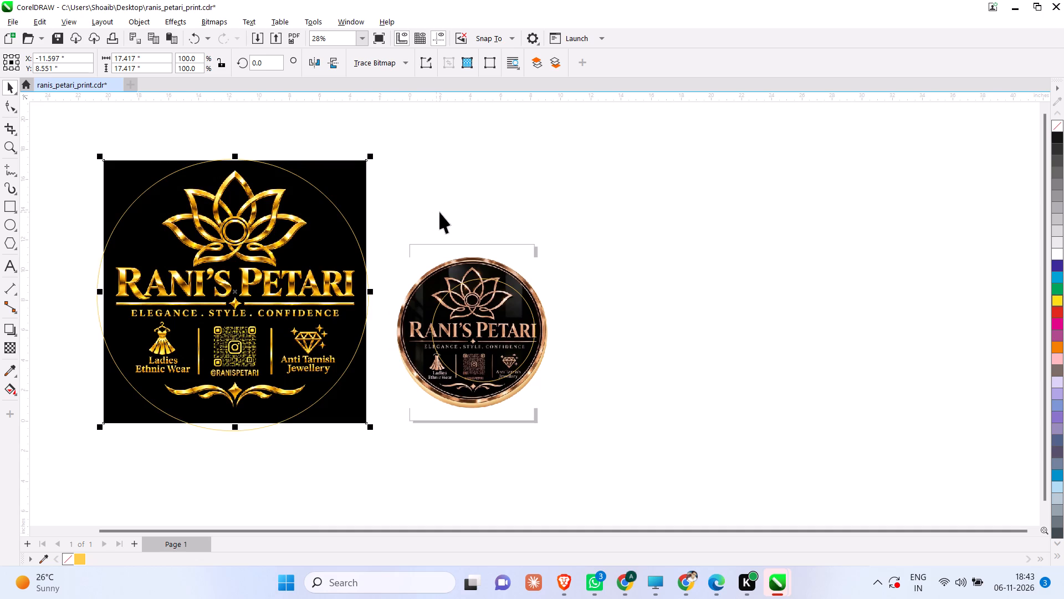
click(717, 221)
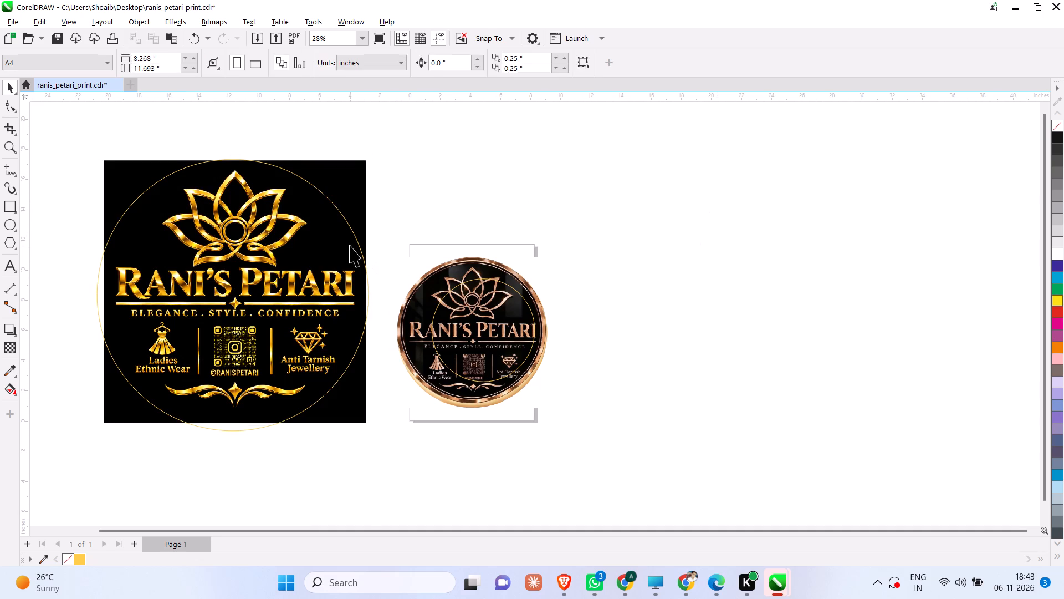
Resize the circle to about 17.1 inches in diameter so it fits within the black background of the golden image.
scroll(350, 245, up, 3)
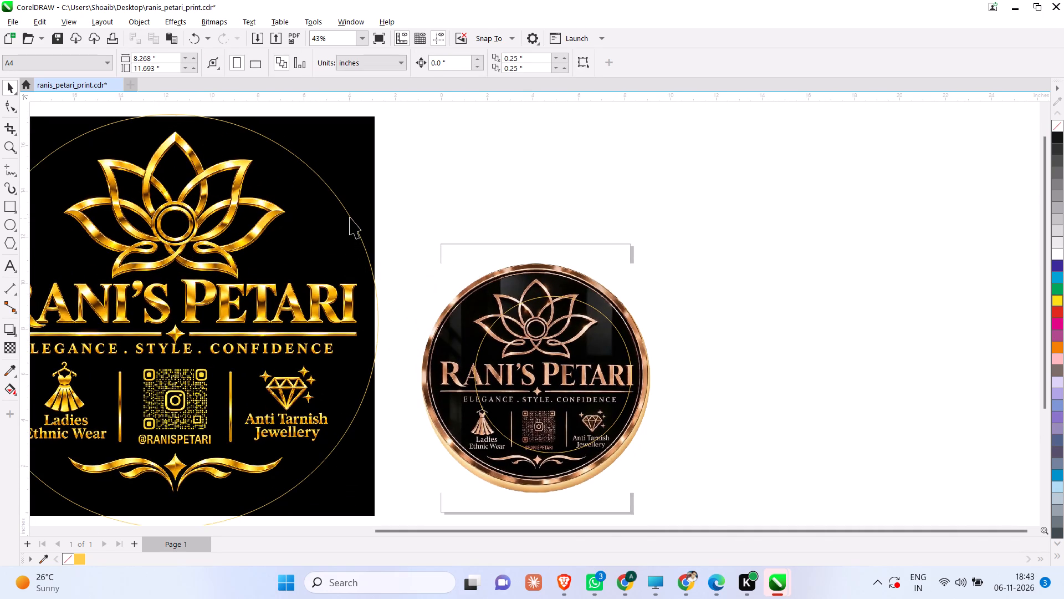
click(350, 217)
scroll(411, 311, down, 3)
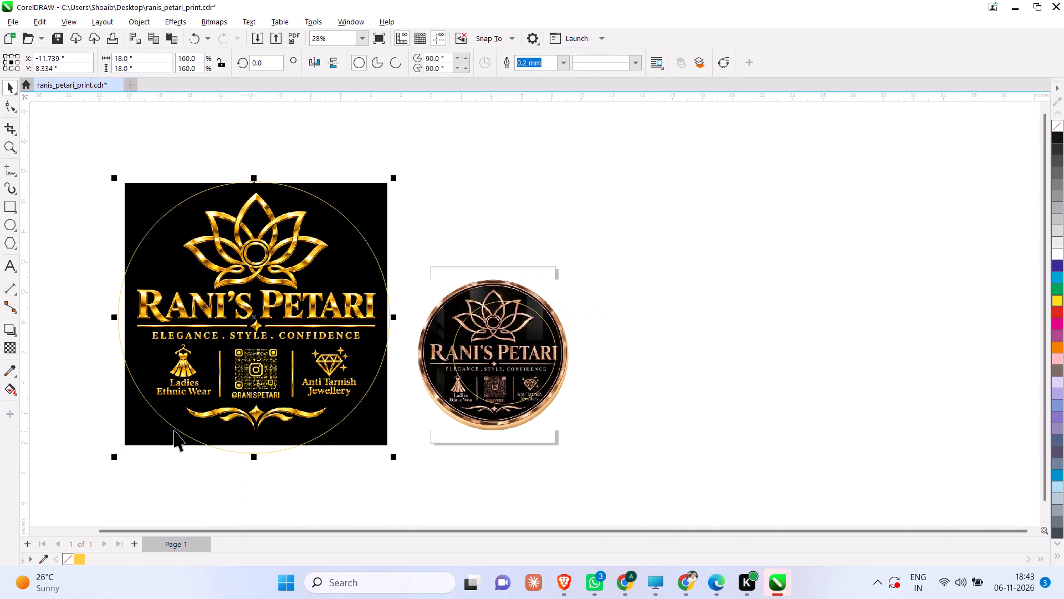
drag(114, 456, 104, 459)
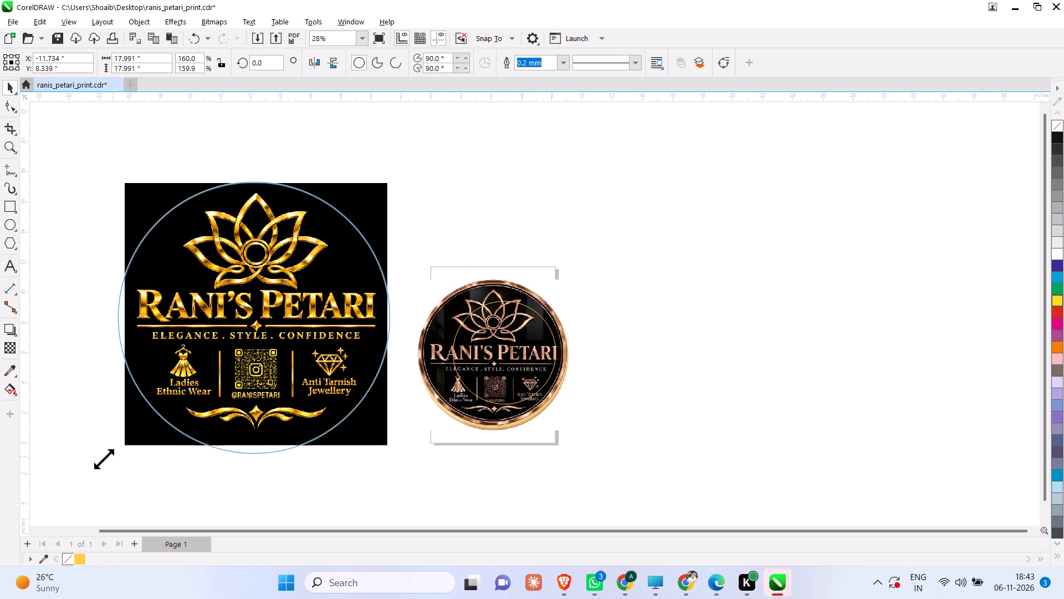
drag(104, 459, 92, 464)
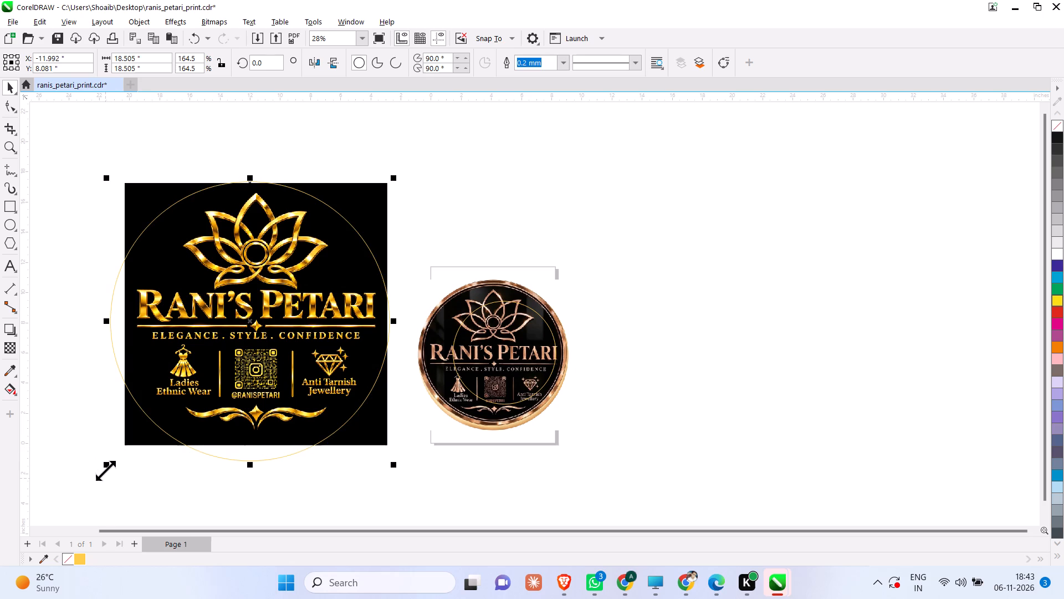
drag(105, 469, 121, 463)
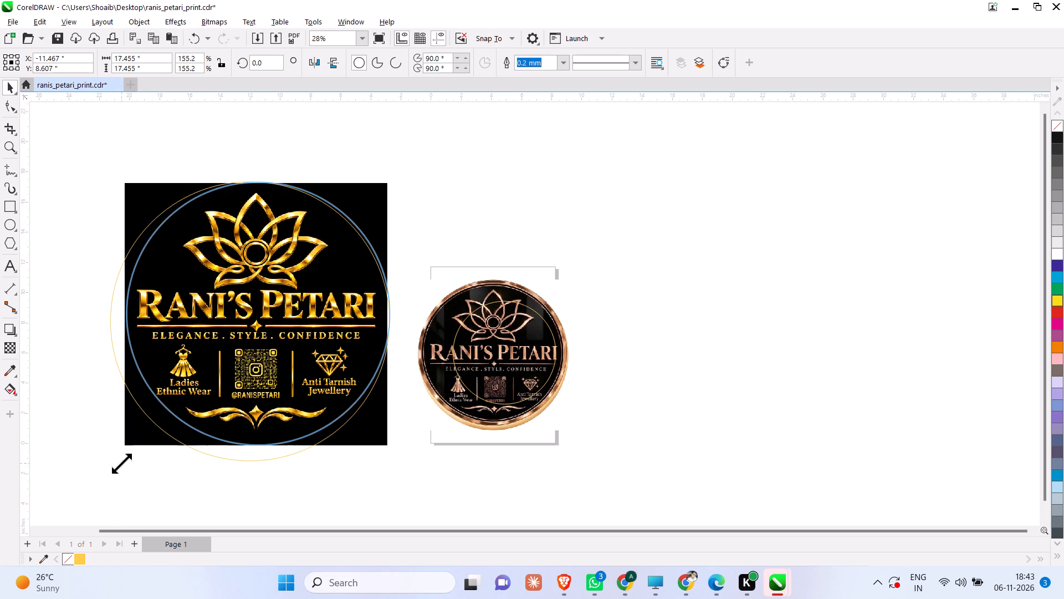
drag(121, 463, 125, 461)
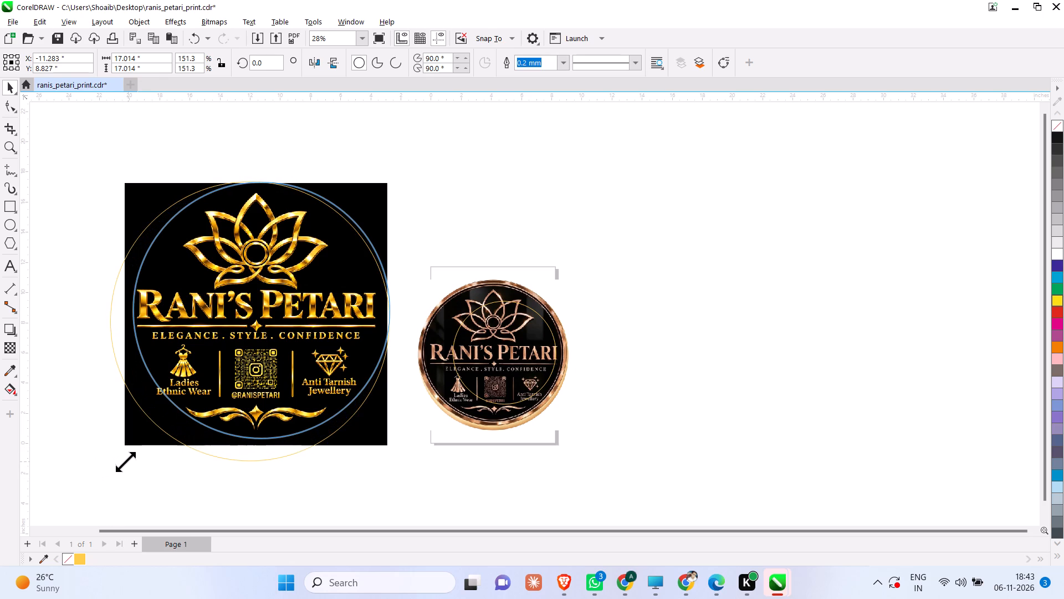
drag(125, 461, 120, 462)
scroll(392, 326, up, 5)
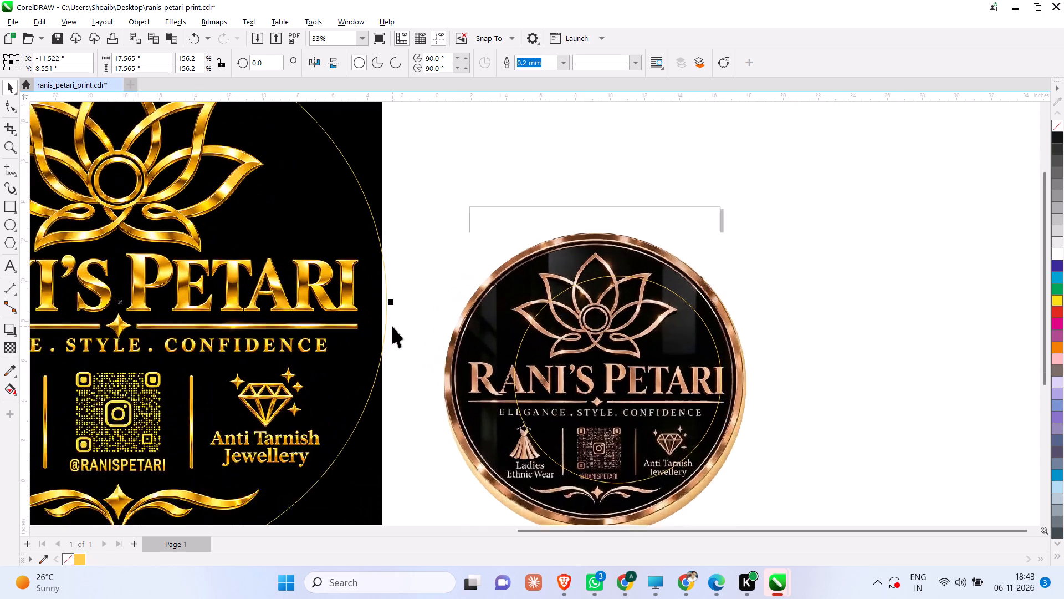
scroll(392, 326, up, 1)
scroll(393, 317, down, 6)
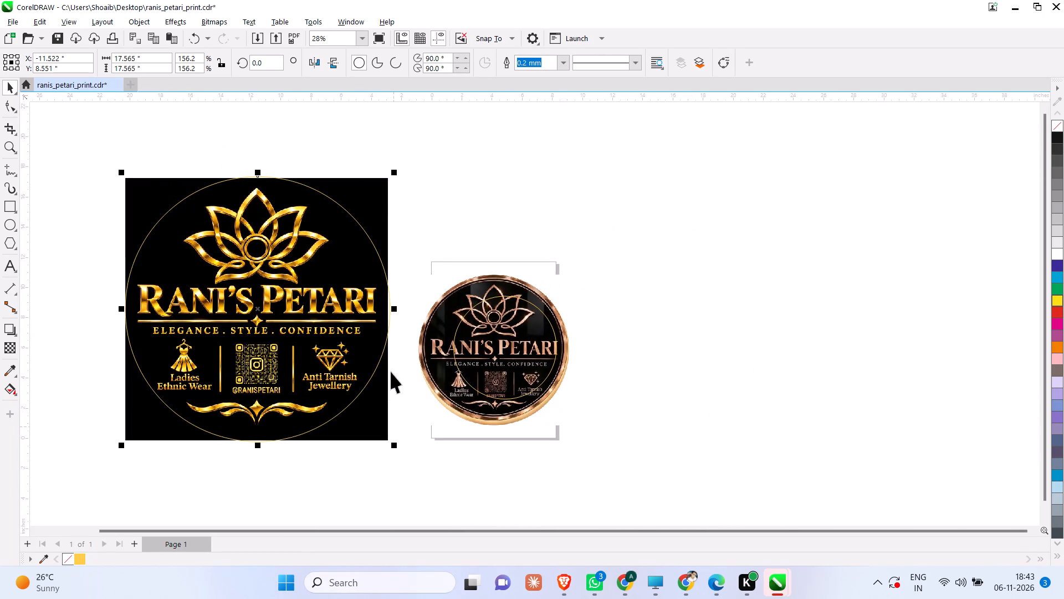
drag(397, 450, 391, 448)
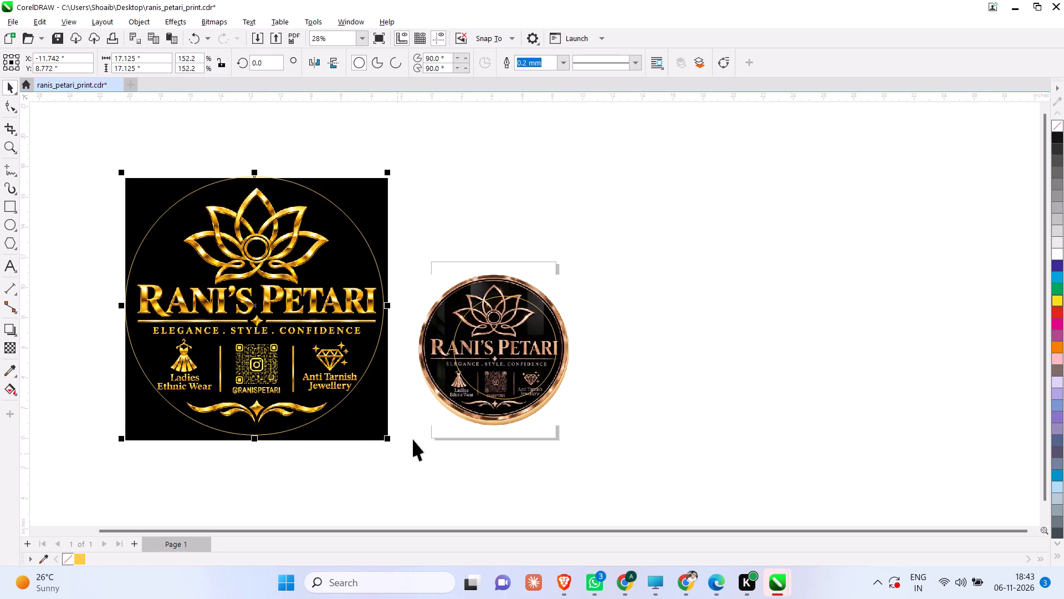
click(563, 500)
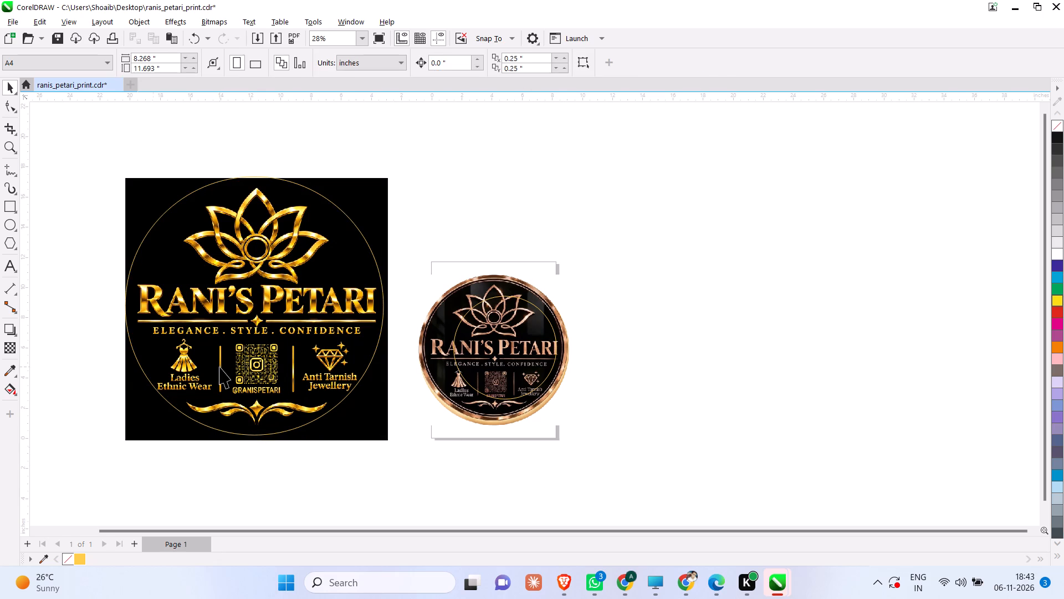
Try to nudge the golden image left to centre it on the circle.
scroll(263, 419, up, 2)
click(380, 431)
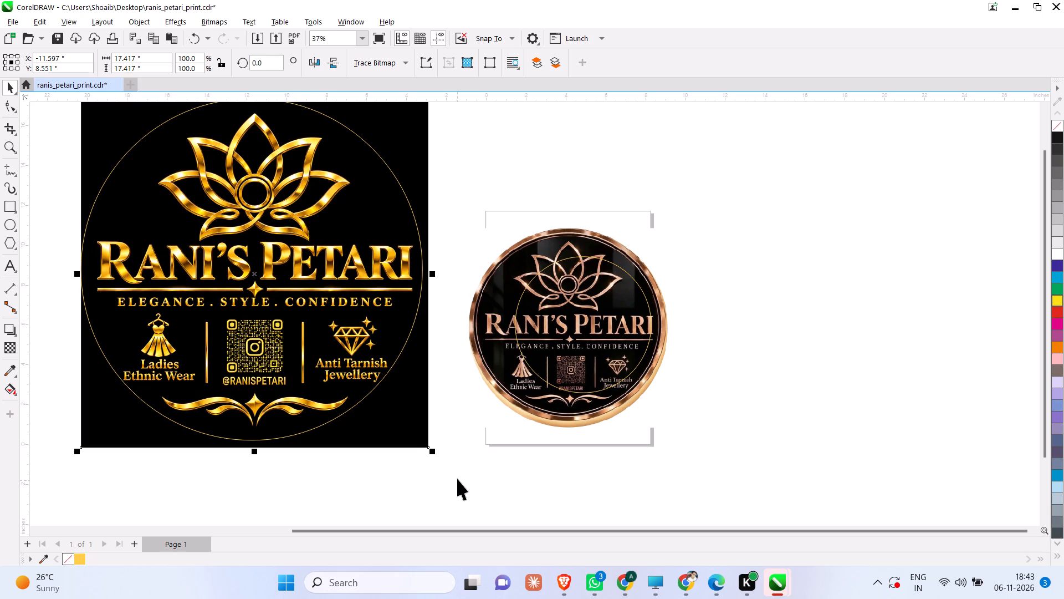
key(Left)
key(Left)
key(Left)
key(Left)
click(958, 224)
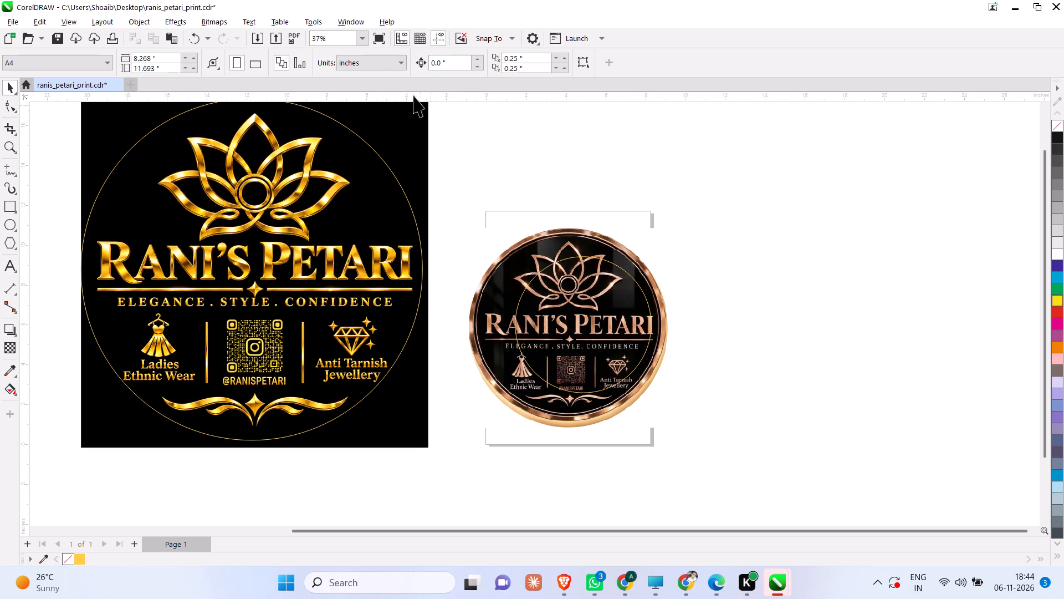
Change the drawing units to millimetres.
click(382, 60)
click(375, 92)
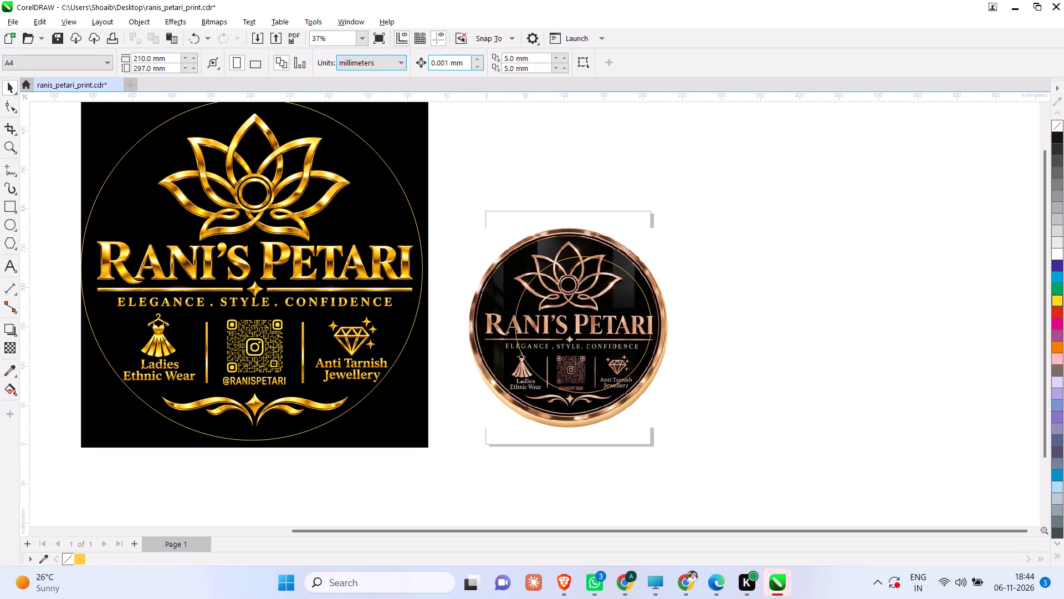
click(715, 191)
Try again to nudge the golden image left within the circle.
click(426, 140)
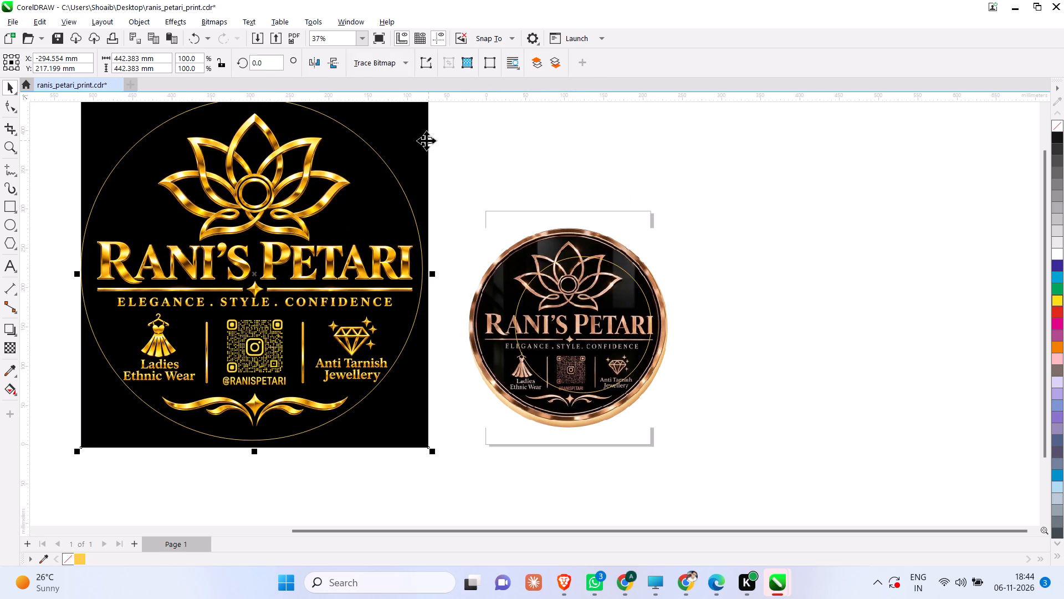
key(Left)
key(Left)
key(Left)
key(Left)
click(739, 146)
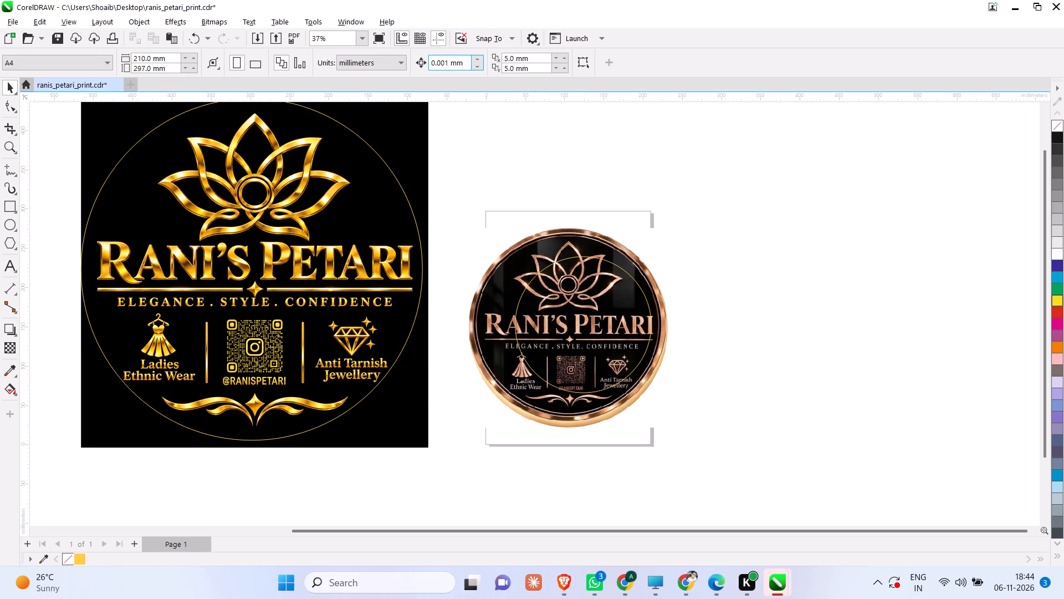
Set the nudge distance to 1 mm and shift the golden image 3 mm left and 3 mm up to centre it on the circle.
drag(465, 65, 257, 64)
key(1)
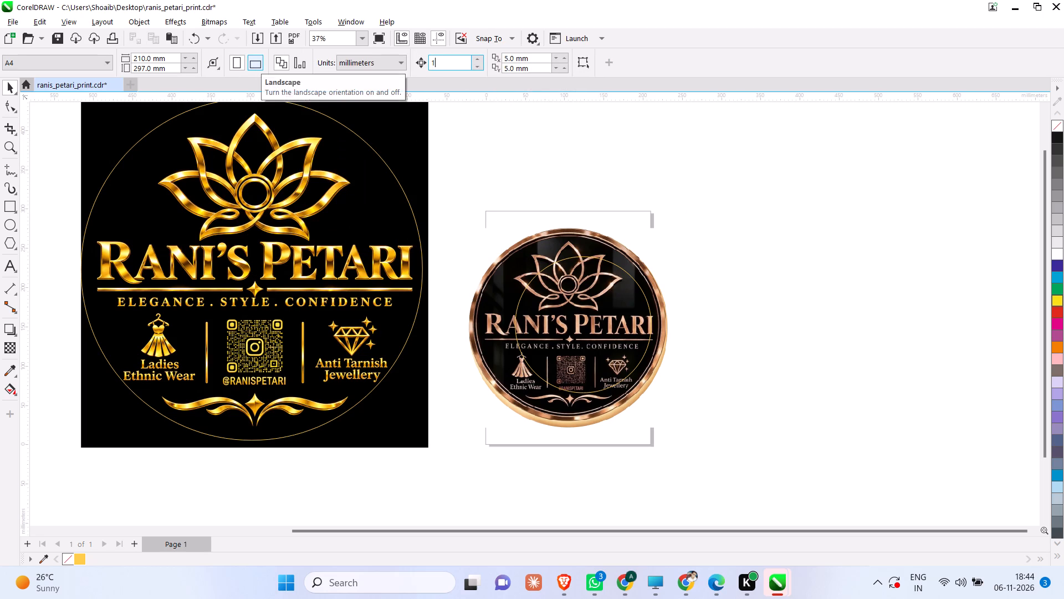
click(400, 153)
key(Left)
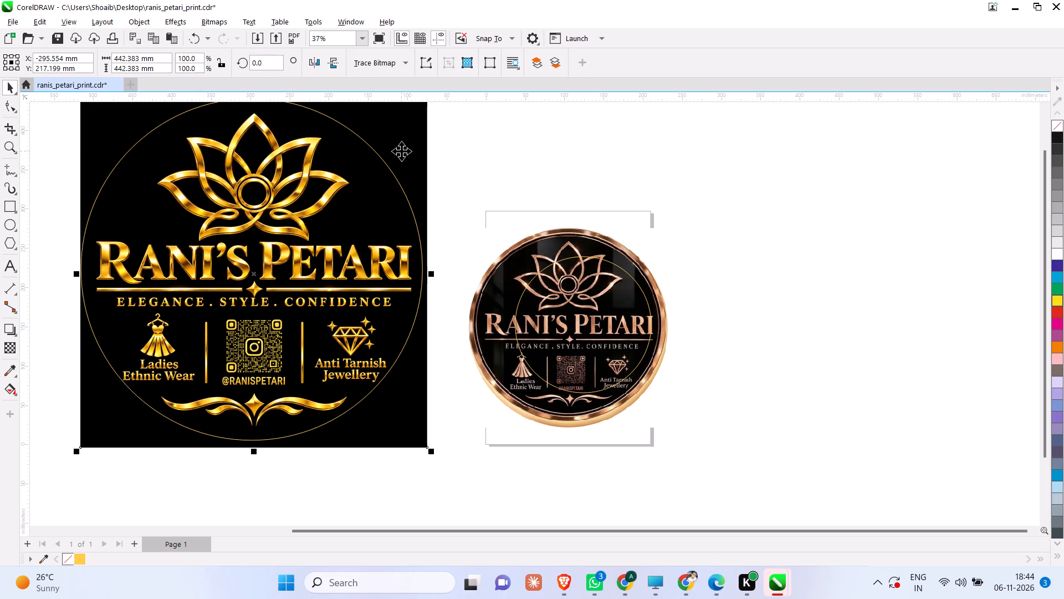
key(Left)
key(Left)
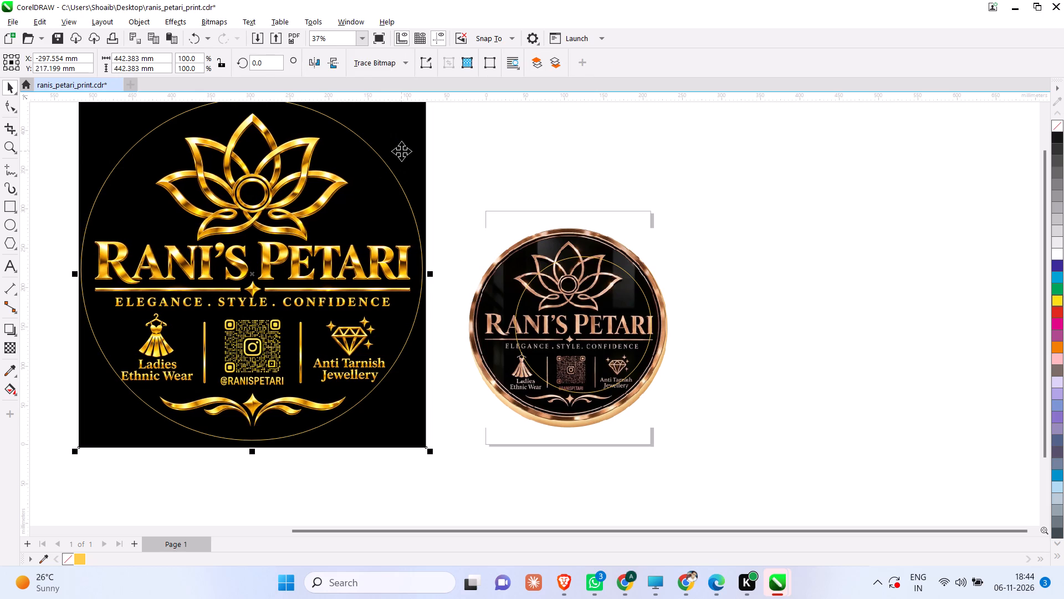
key(Up)
key(Up)
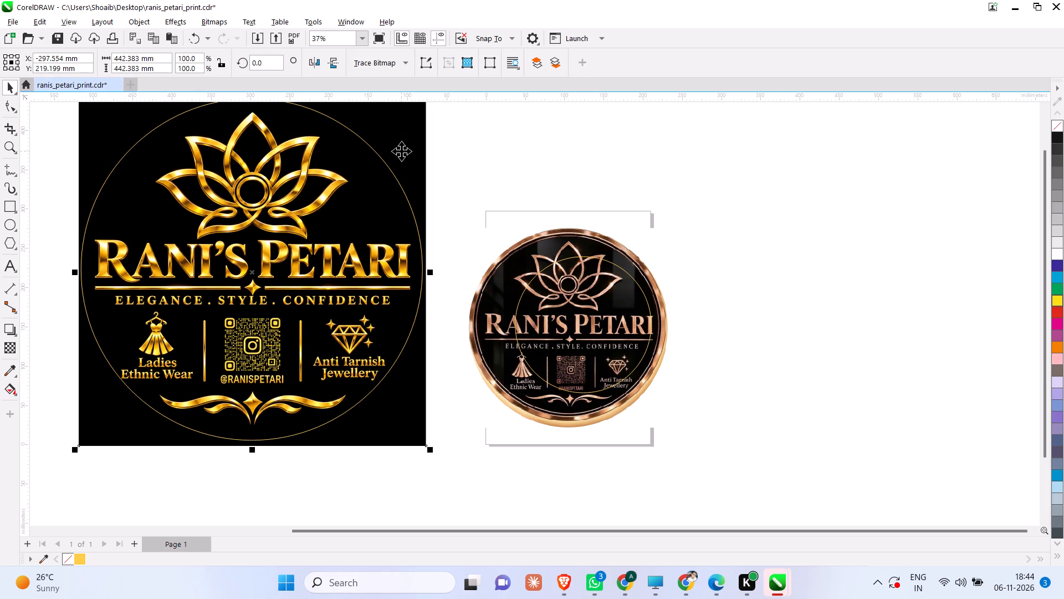
key(Up)
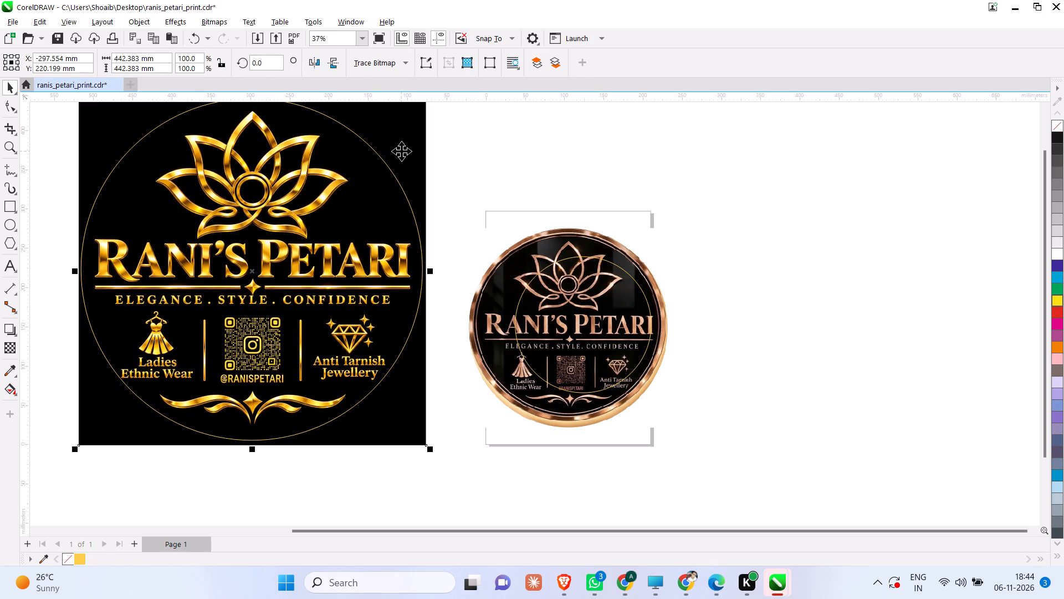
click(747, 170)
scroll(755, 211, down, 2)
scroll(403, 117, up, 6)
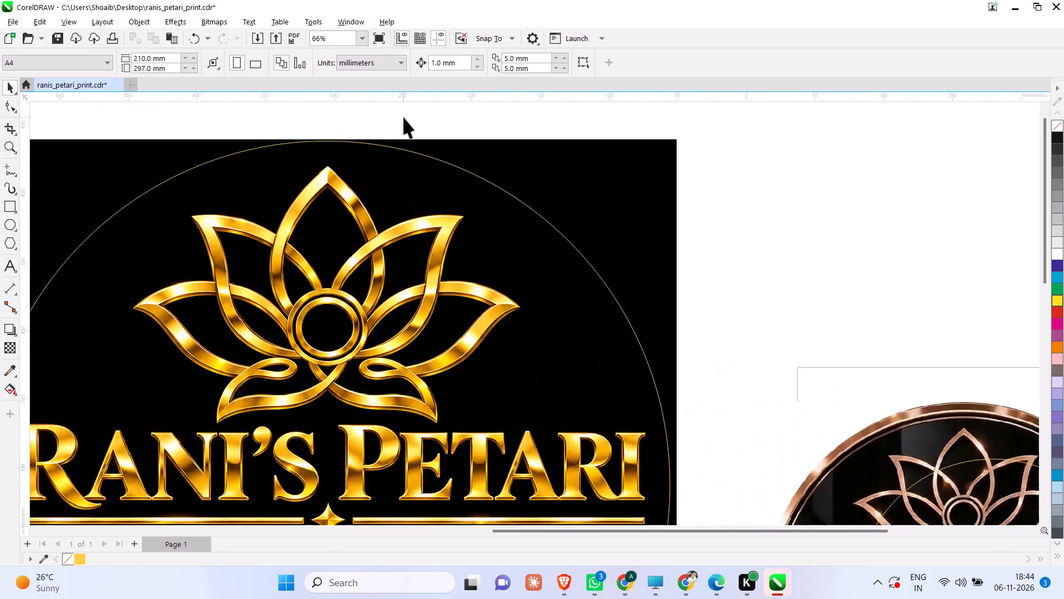
scroll(403, 117, up, 2)
scroll(403, 117, down, 7)
scroll(511, 192, up, 2)
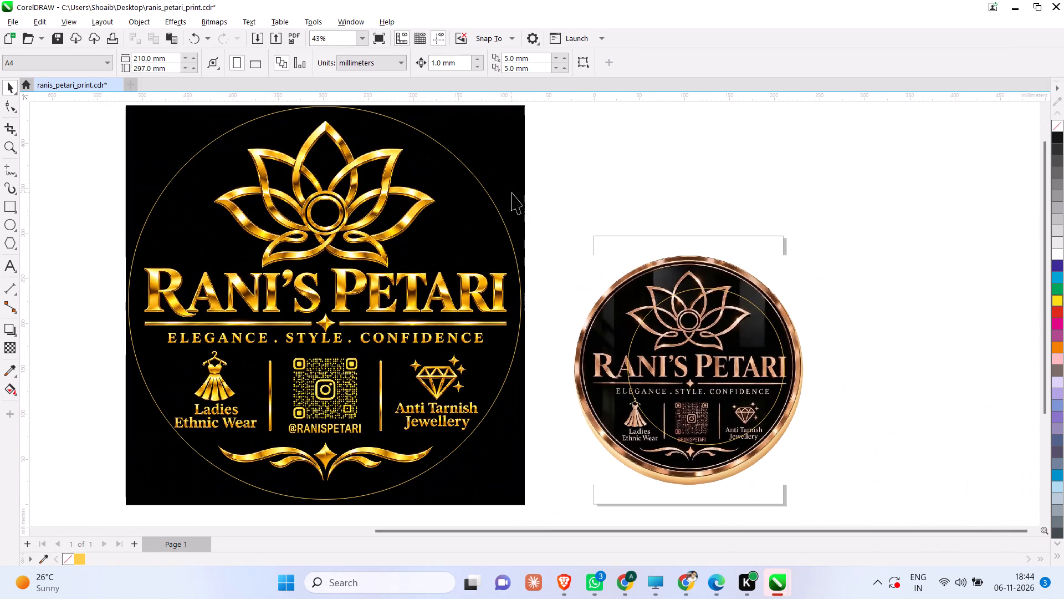
Nudge the square golden image up 1 mm to fine-tune its centring on the circle.
click(505, 201)
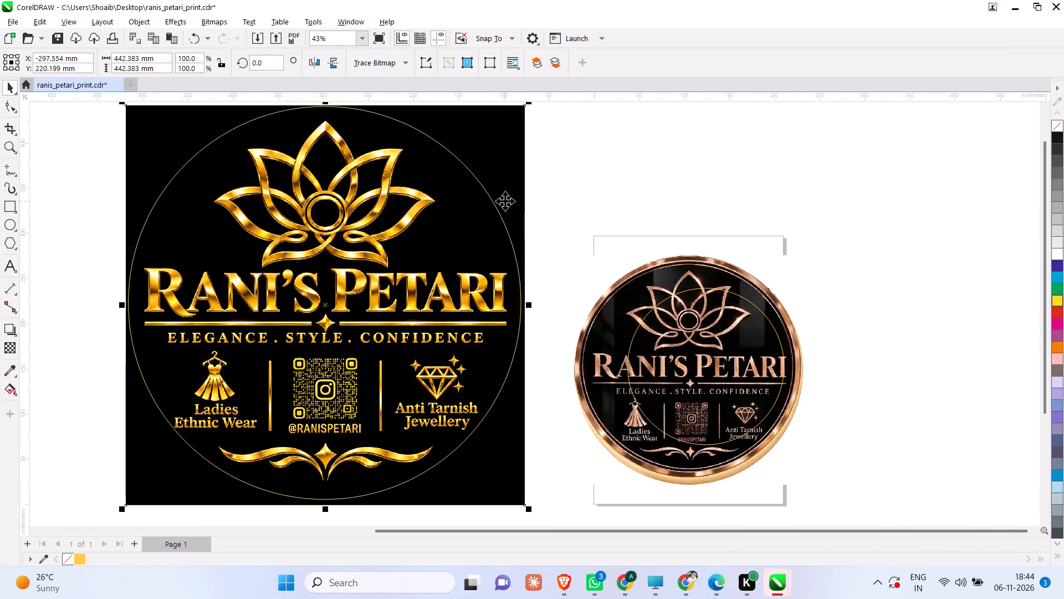
key(Up)
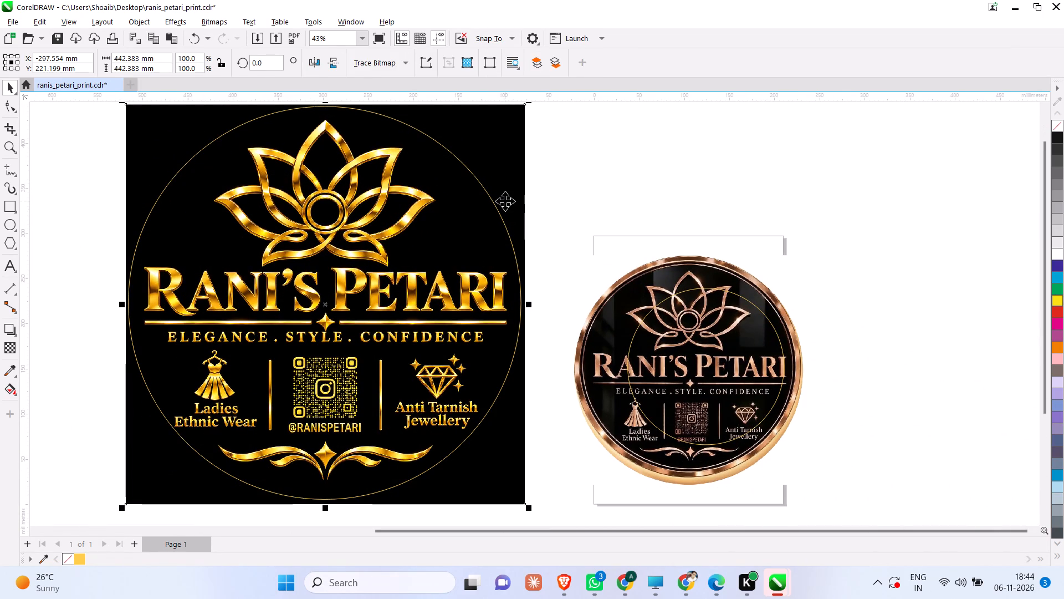
click(689, 192)
Intersect the thin circle with the square golden image to produce a circular cut-out of the design.
scroll(541, 260, down, 4)
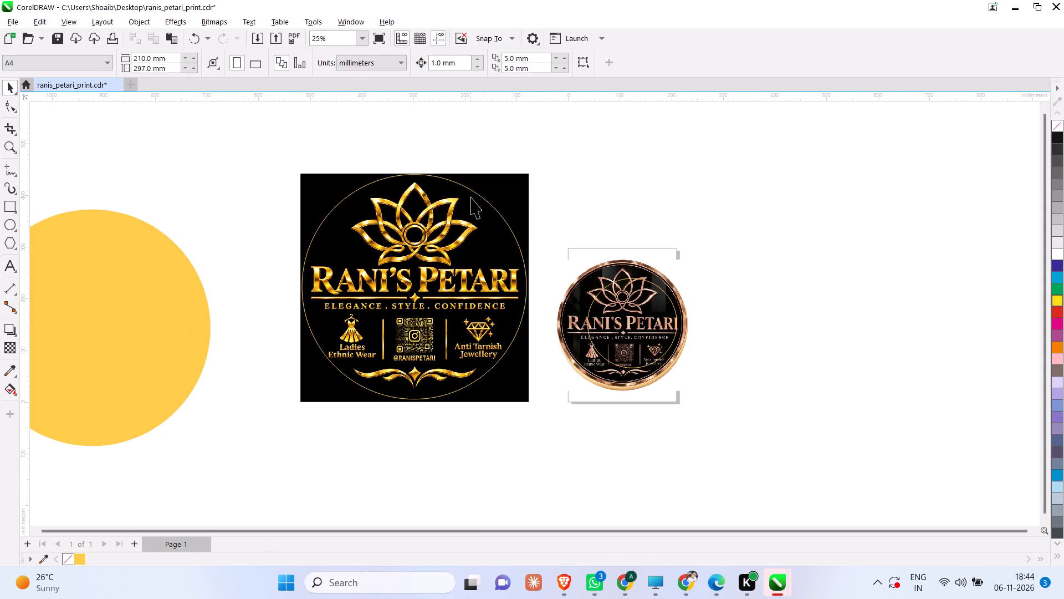
click(370, 184)
drag(370, 184, 351, 190)
key(ctrl+z)
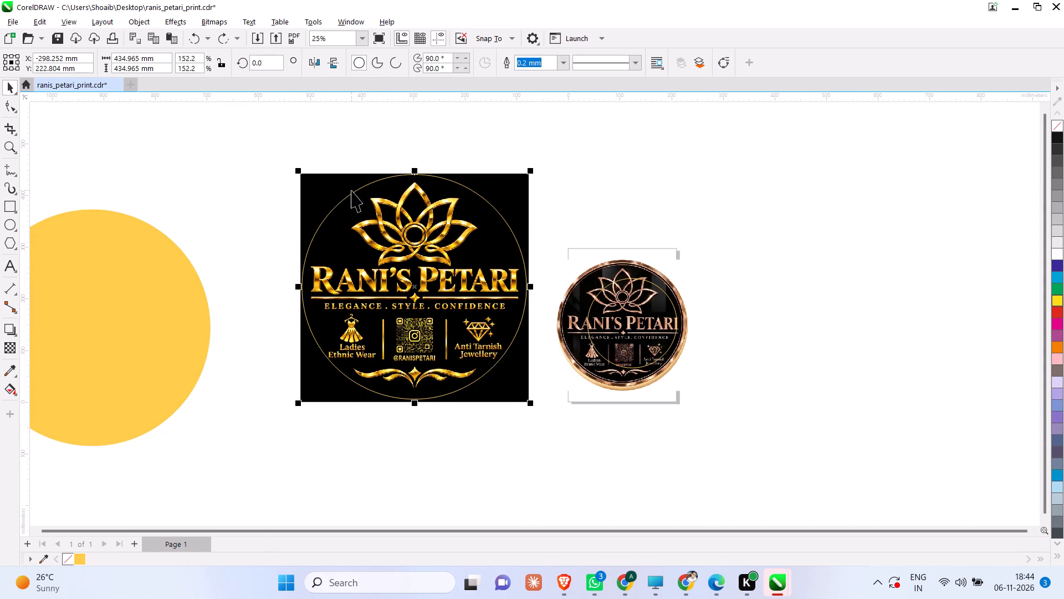
shift+click(314, 190)
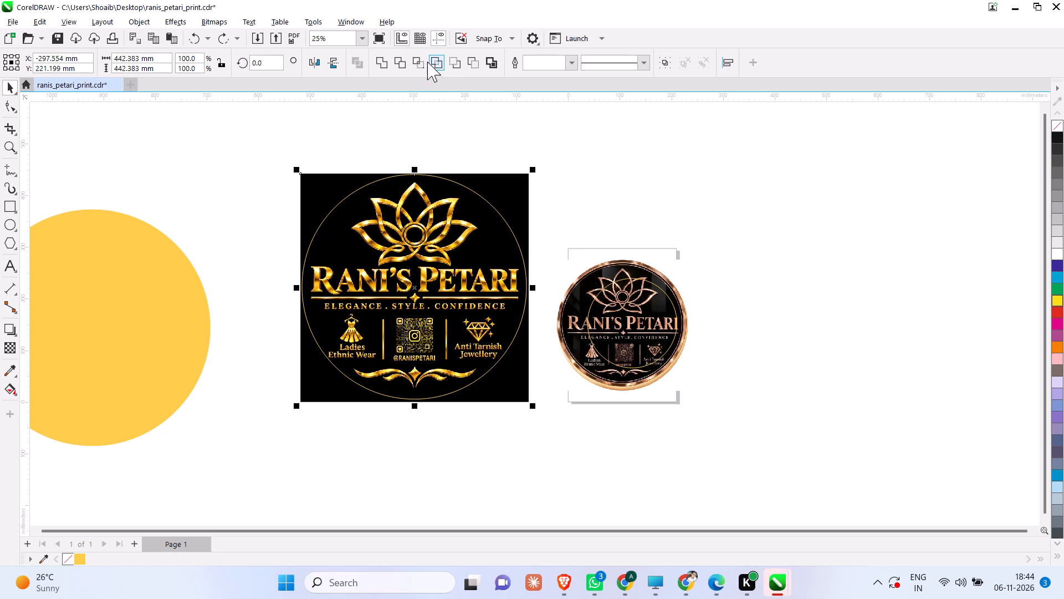
click(420, 57)
Move the circular cut-out away from the square image into the empty area beyond the rose-gold mock-up.
drag(451, 248, 805, 252)
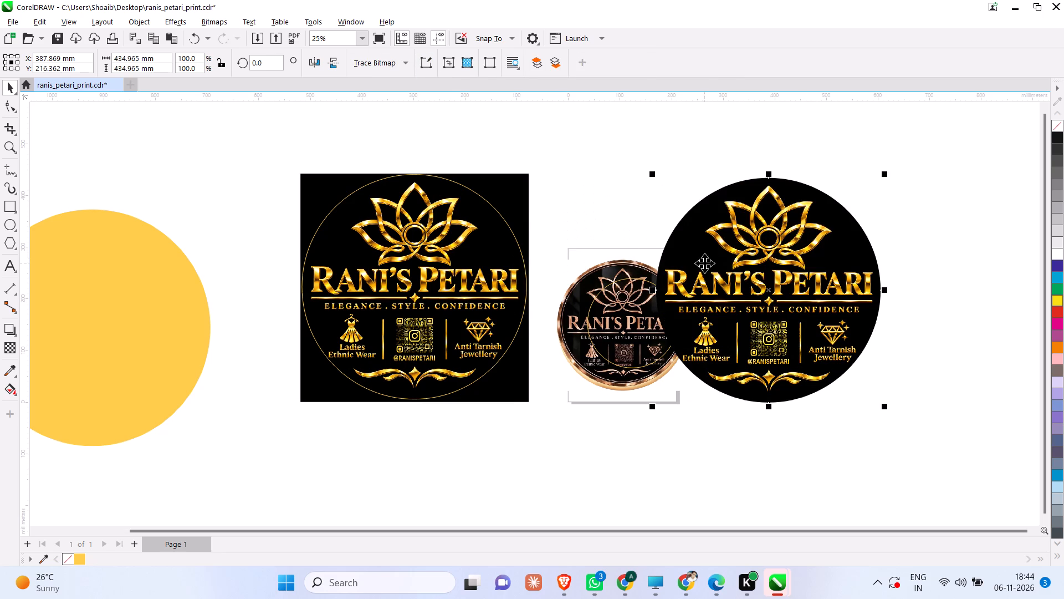
scroll(800, 286, up, 7)
scroll(697, 303, down, 2)
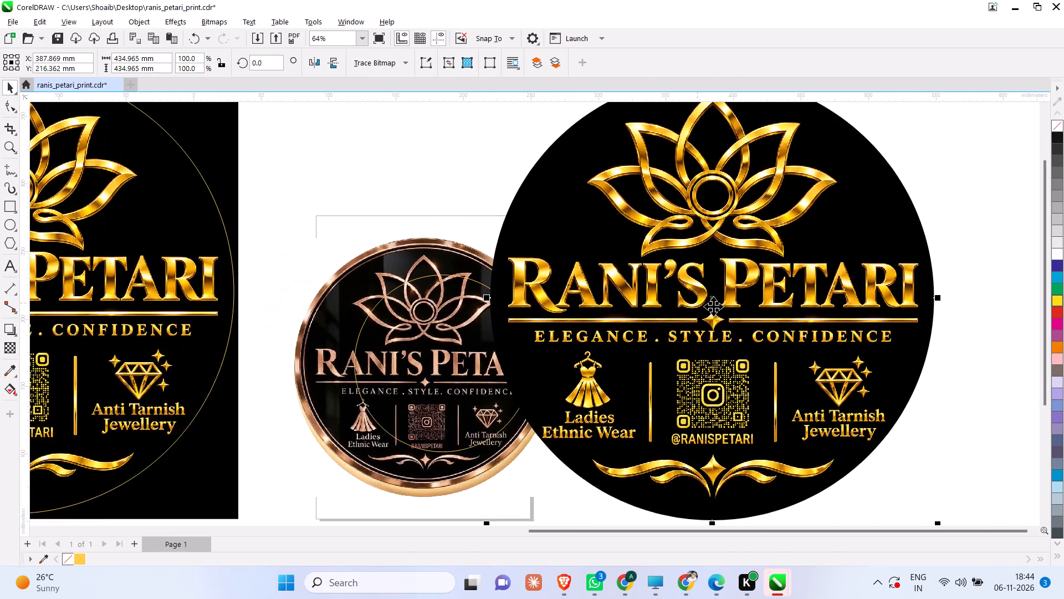
scroll(713, 306, down, 1)
scroll(856, 343, down, 2)
drag(825, 321, 902, 326)
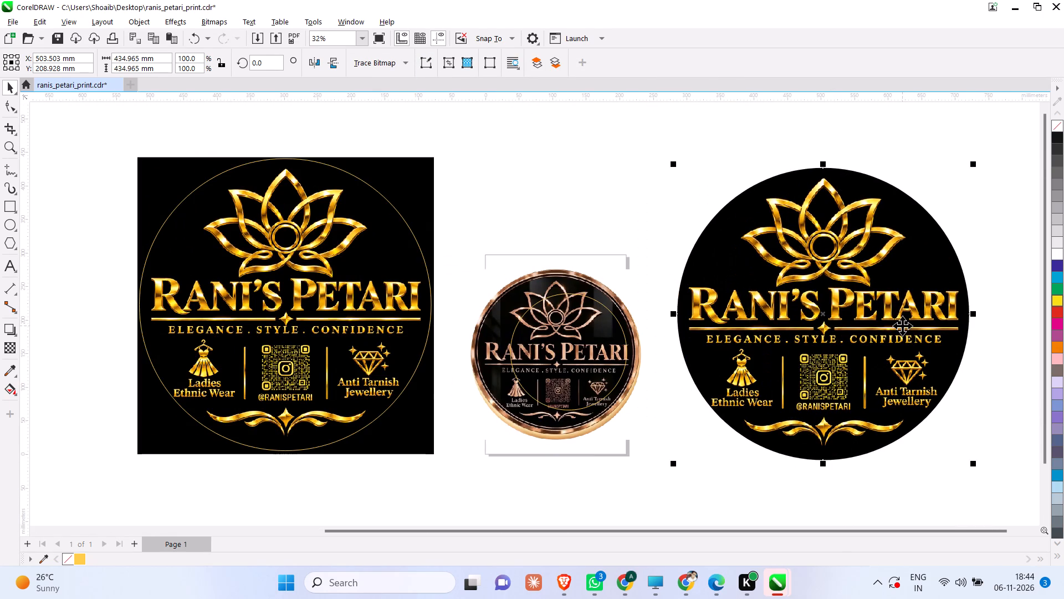
scroll(838, 303, down, 2)
scroll(863, 319, up, 1)
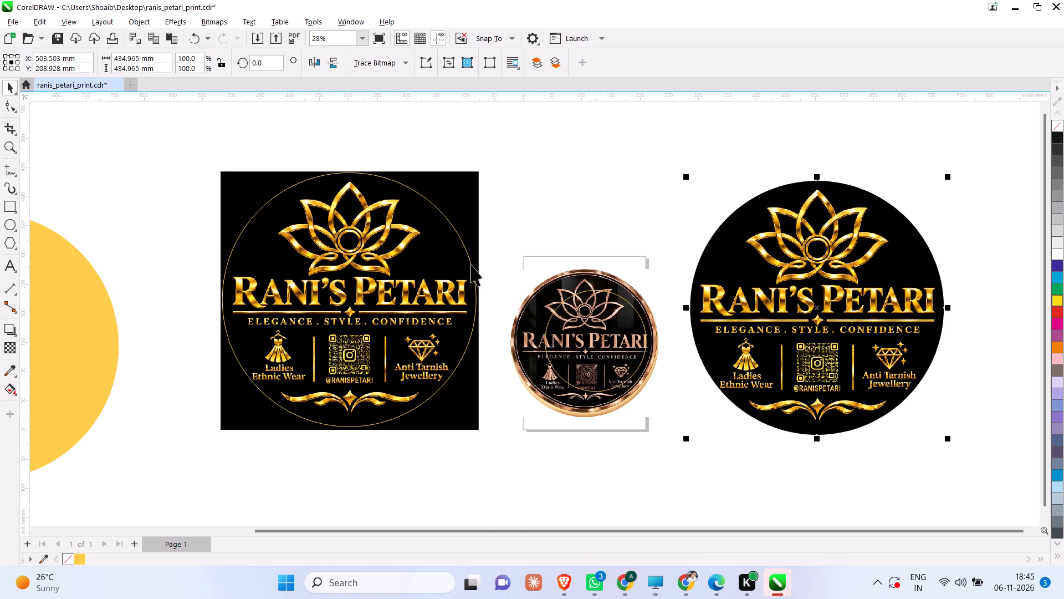
Move the thin circle outline from the square image onto the circular cut-out, offset up and to the left.
drag(471, 265, 933, 282)
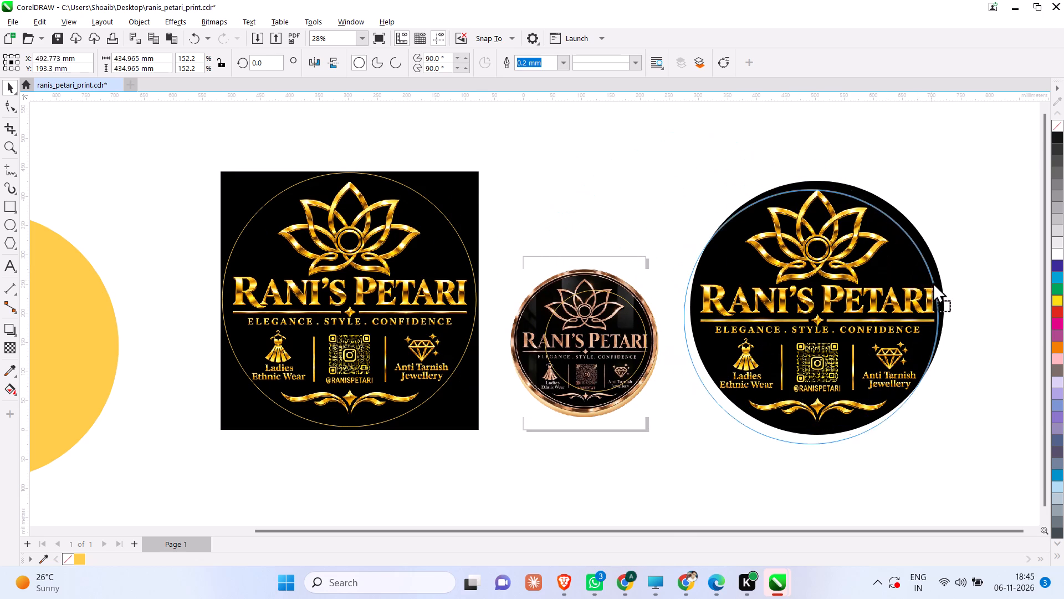
drag(933, 282, 918, 232)
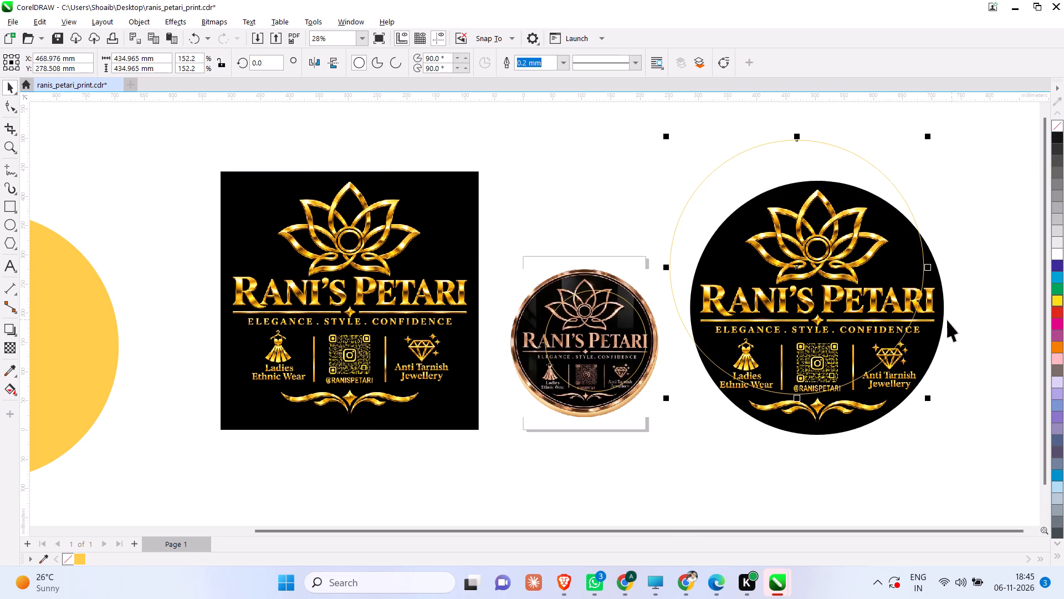
scroll(610, 263, down, 1)
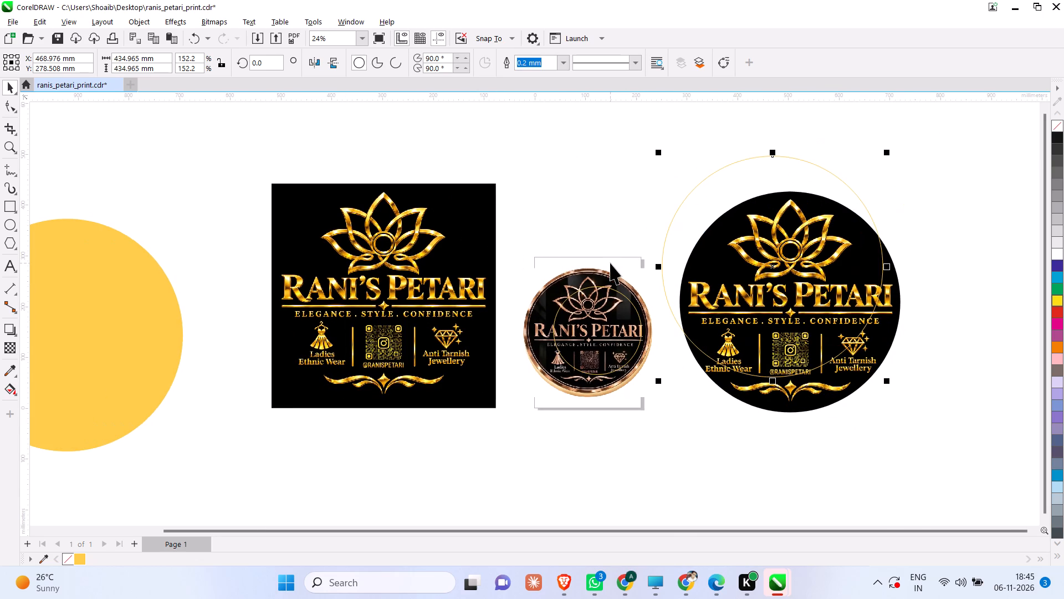
Change the drawing units to inches.
click(894, 318)
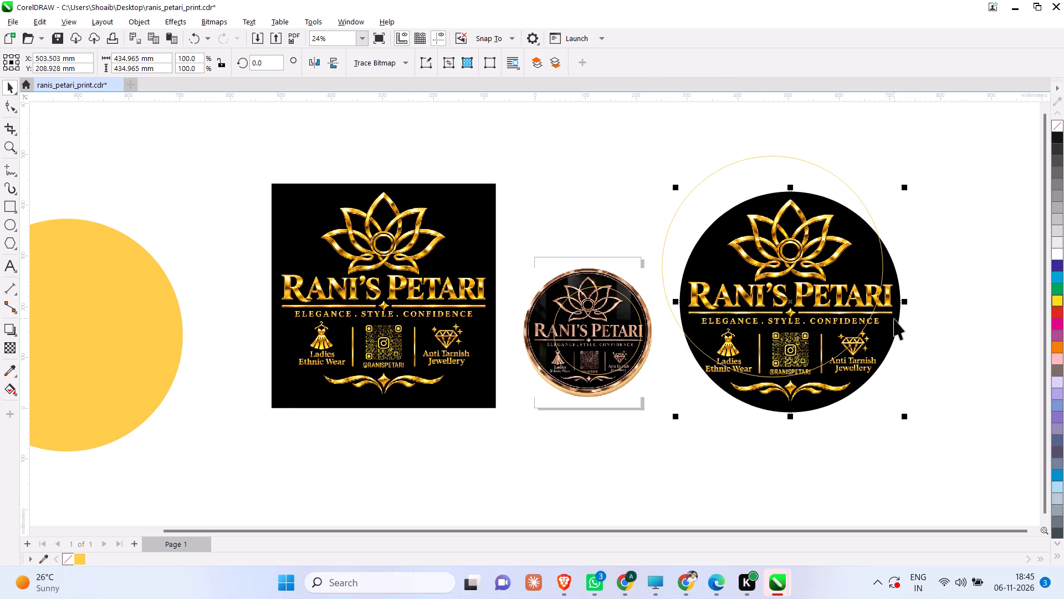
click(249, 89)
click(359, 115)
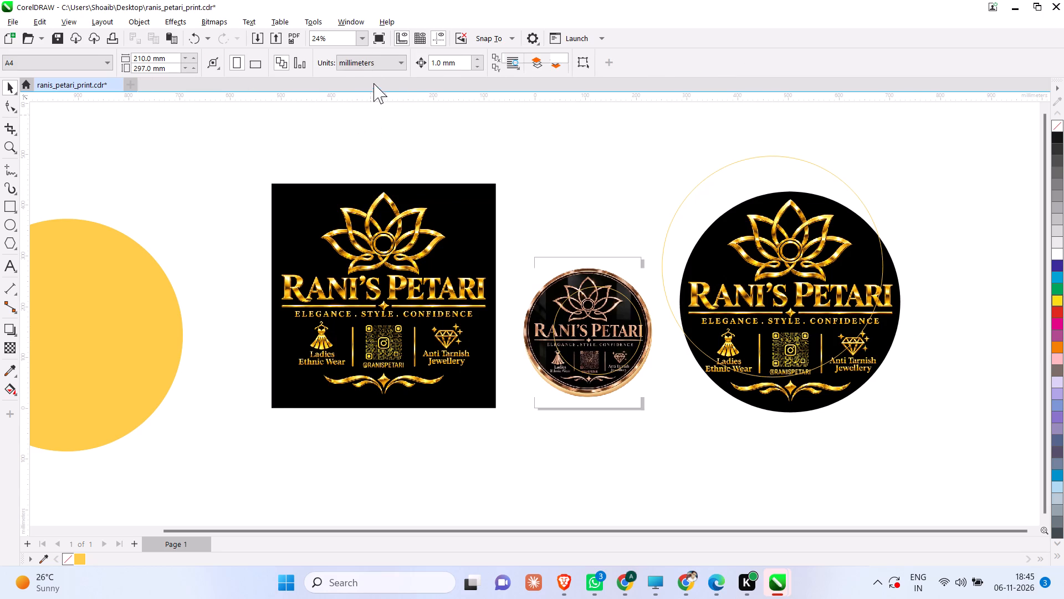
click(361, 62)
click(380, 84)
click(548, 196)
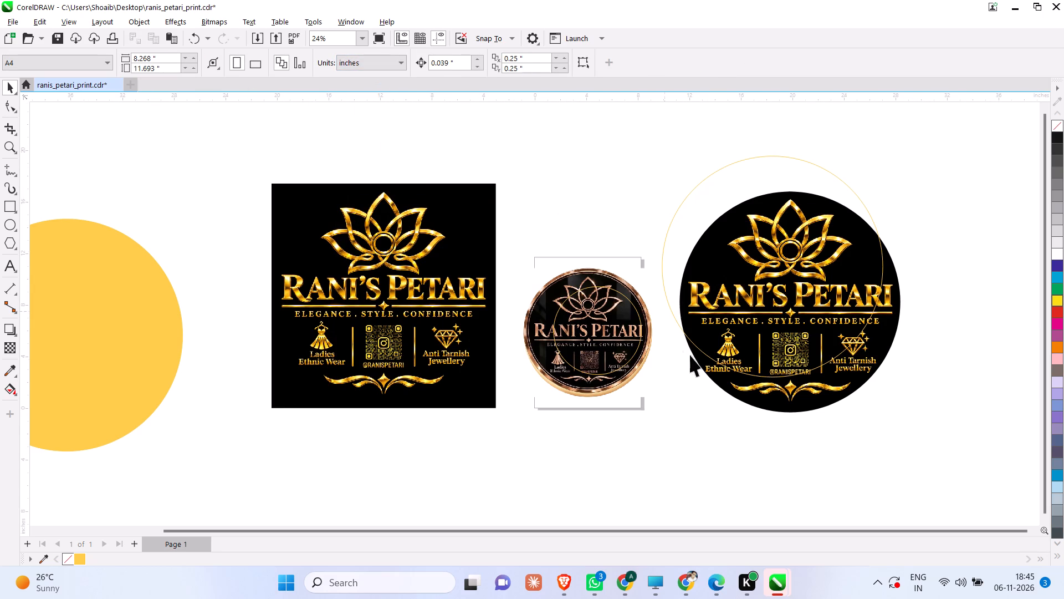
Resize the circular golden cut-out to 17 by 17 inches.
click(702, 367)
scroll(769, 426, up, 6)
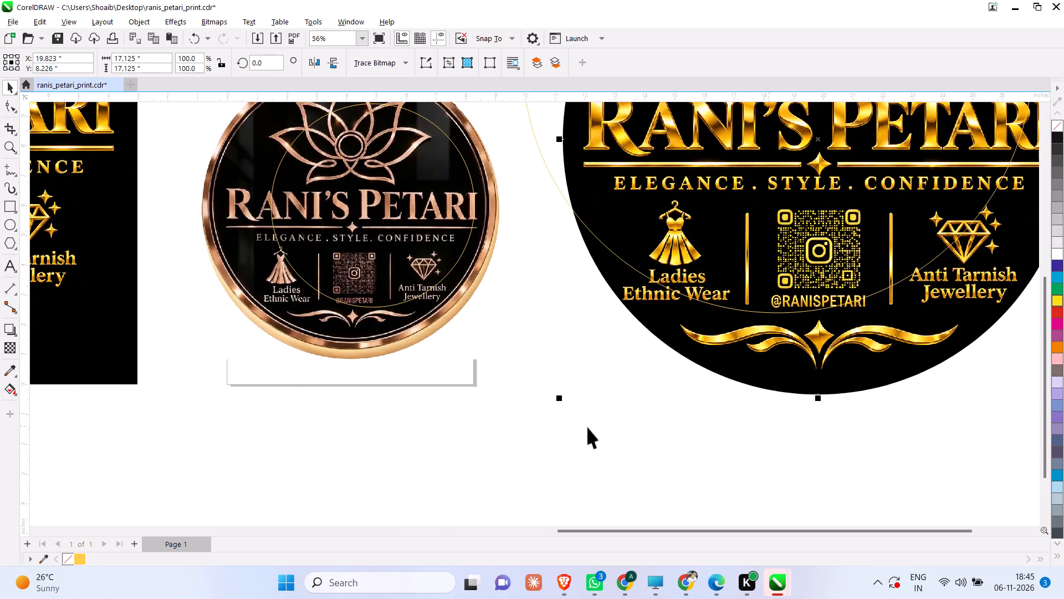
scroll(581, 427, down, 2)
drag(154, 57, 69, 51)
text(17)
key(Tab)
text(17)
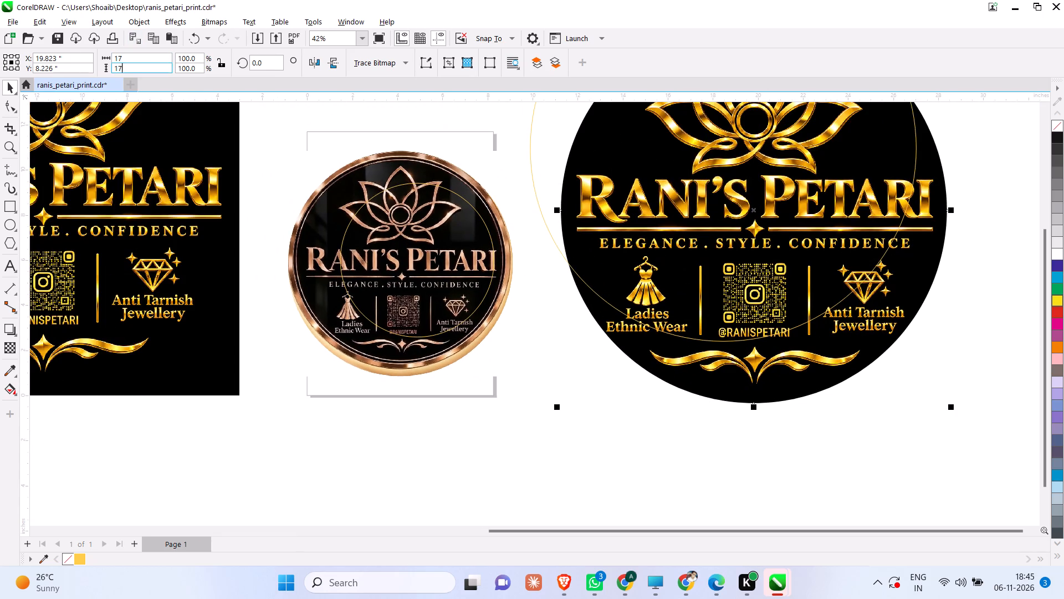
key(Return)
Resize the thin circle outline to 18 by 18 inches.
scroll(293, 273, down, 5)
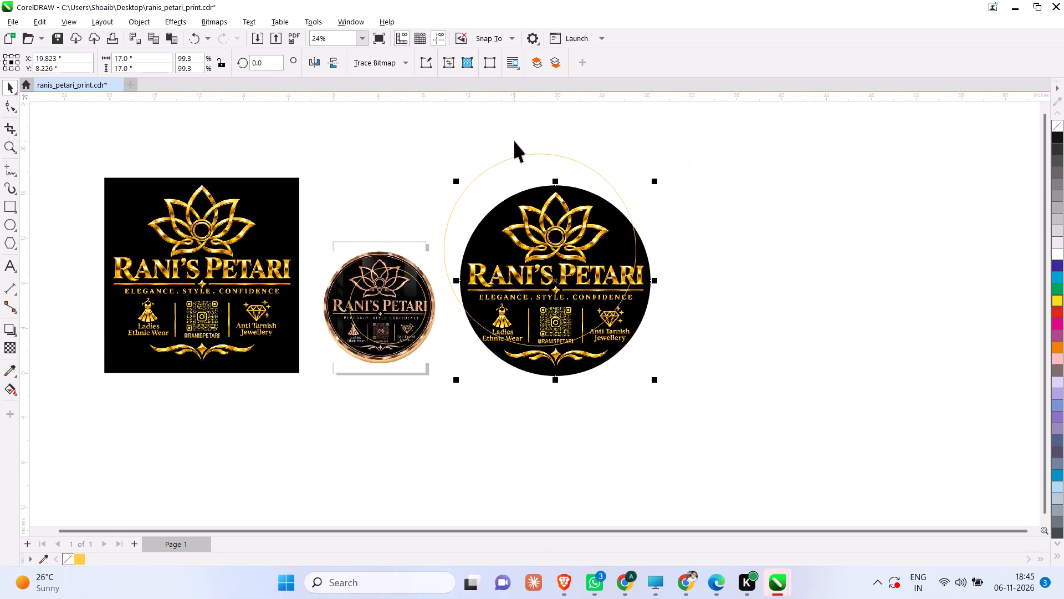
scroll(514, 139, up, 4)
click(522, 170)
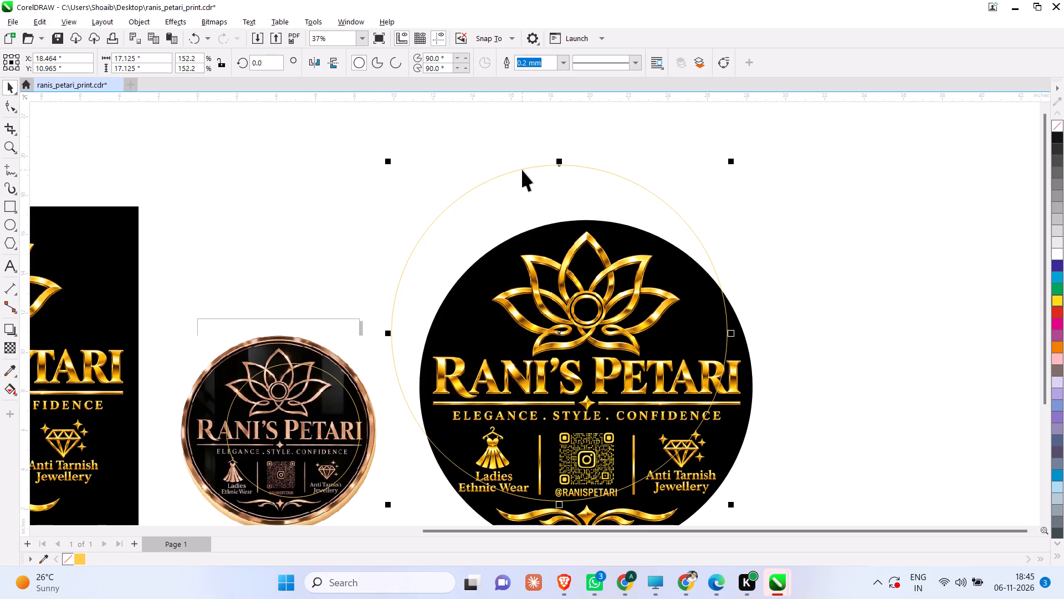
drag(153, 58, 98, 58)
text(18)
key(Tab)
text(18)
key(Return)
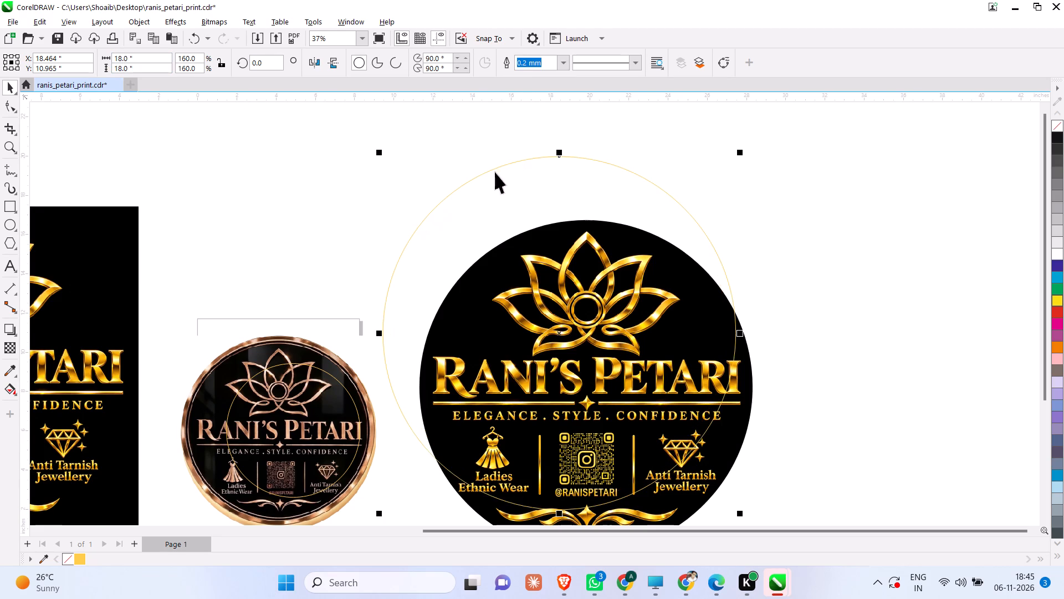
Move the 18-inch circle outline into the empty space to the right of the golden cut-out.
scroll(488, 167, down, 4)
drag(647, 232, 858, 317)
click(821, 232)
scroll(714, 309, up, 4)
scroll(714, 309, down, 1)
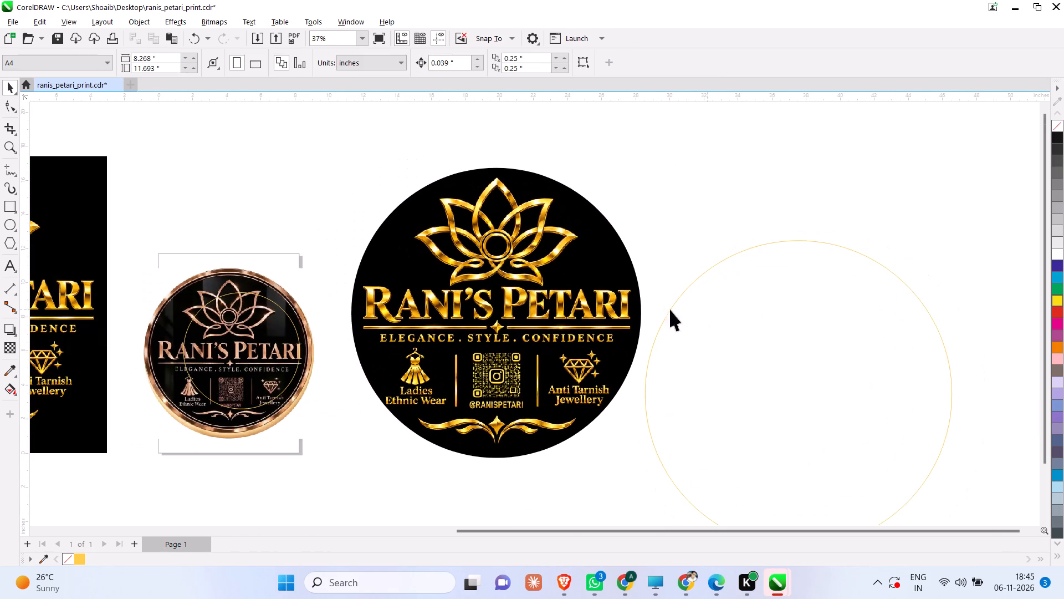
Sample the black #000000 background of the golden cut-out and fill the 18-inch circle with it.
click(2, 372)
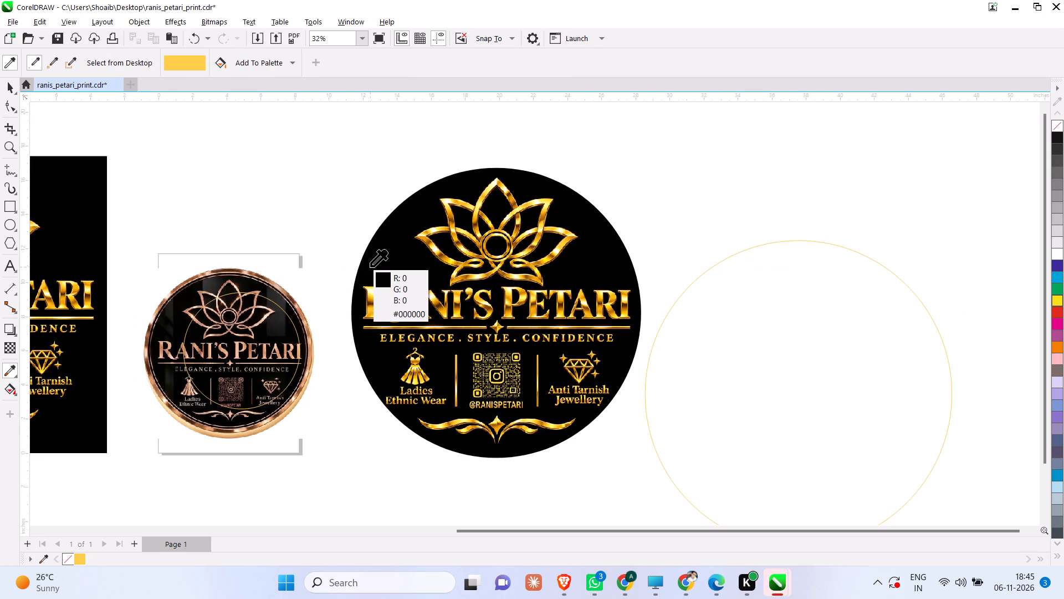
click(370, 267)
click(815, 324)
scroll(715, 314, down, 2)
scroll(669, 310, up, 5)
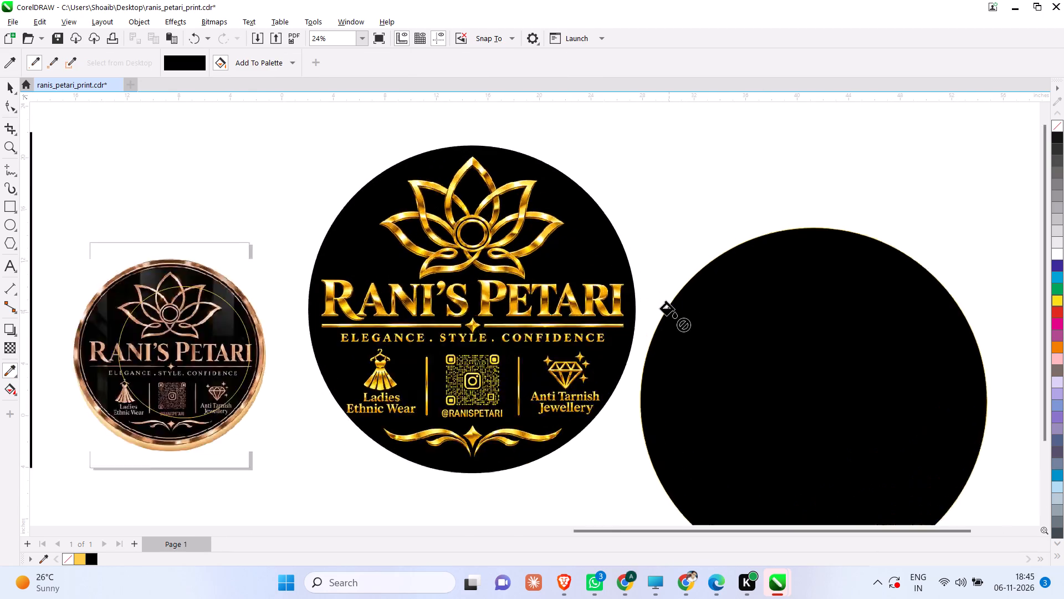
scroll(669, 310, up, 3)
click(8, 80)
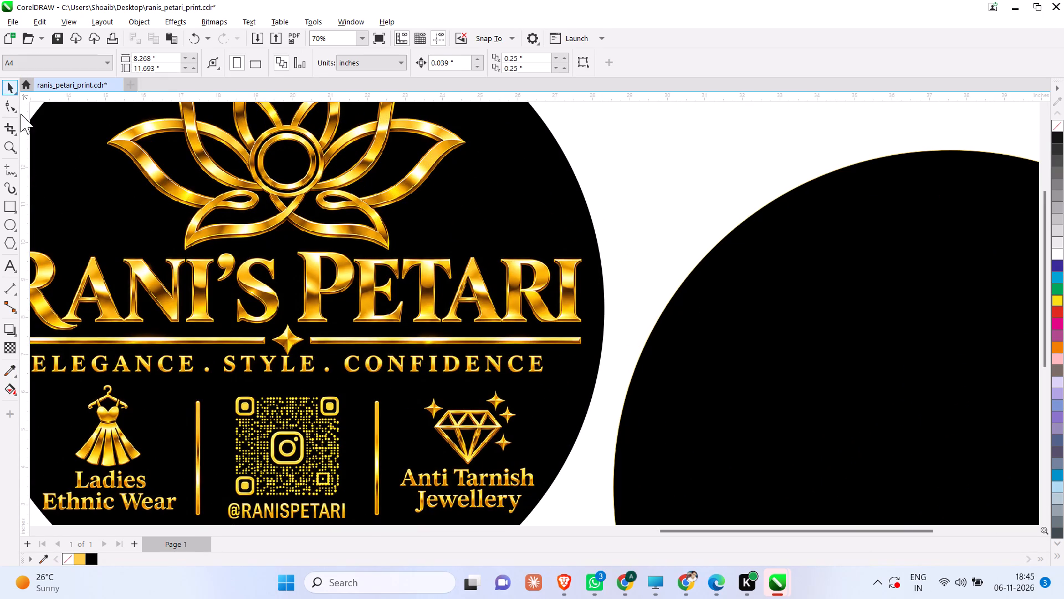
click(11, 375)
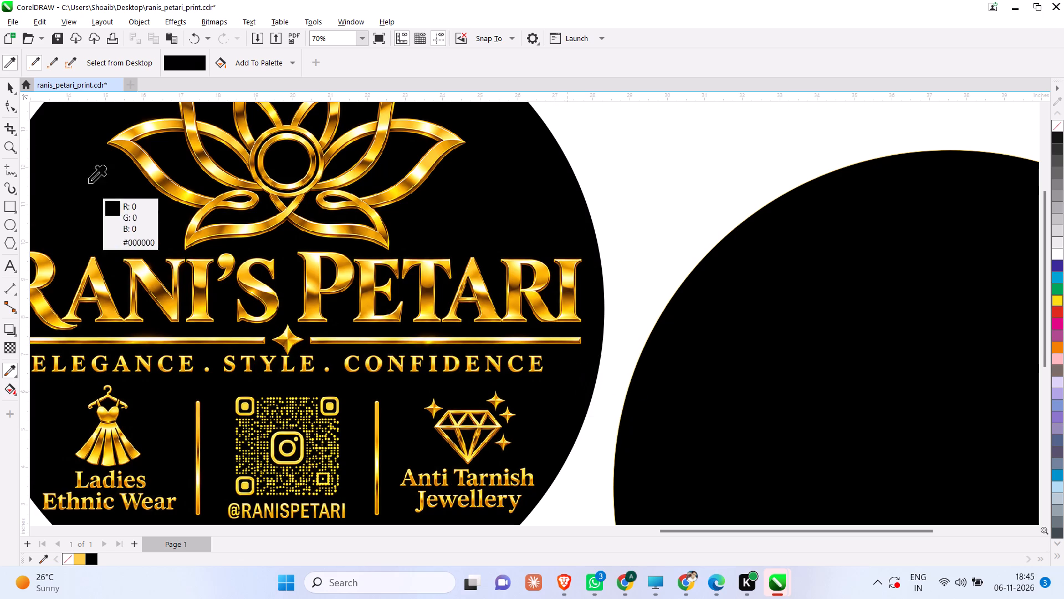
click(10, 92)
Centre the 17-inch golden cut-out on the black 18-inch circle and send the circle to the back.
scroll(90, 251, down, 4)
click(202, 263)
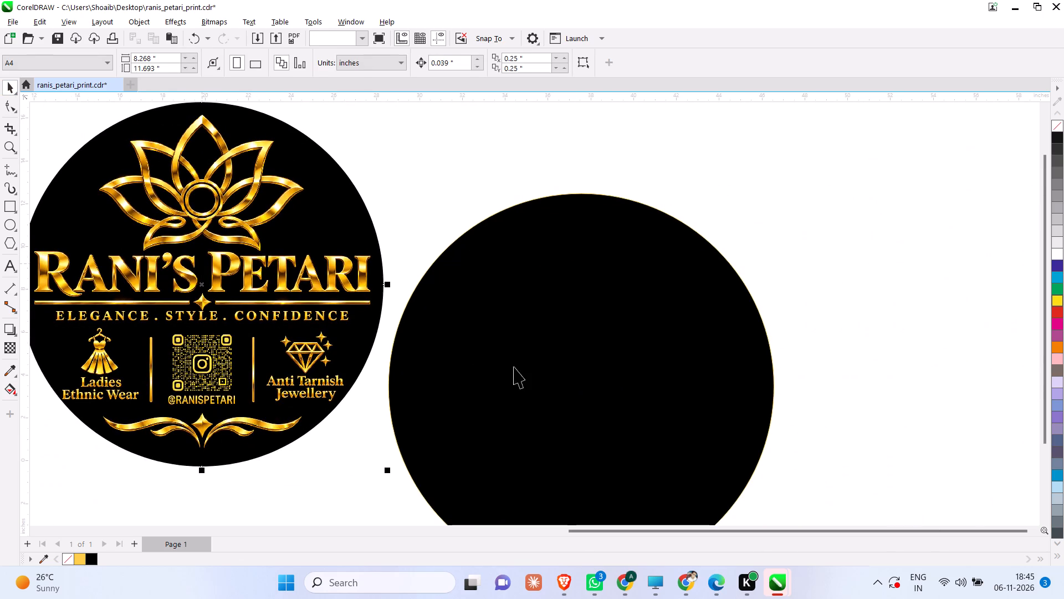
shift+click(521, 370)
text(ce)
click(828, 315)
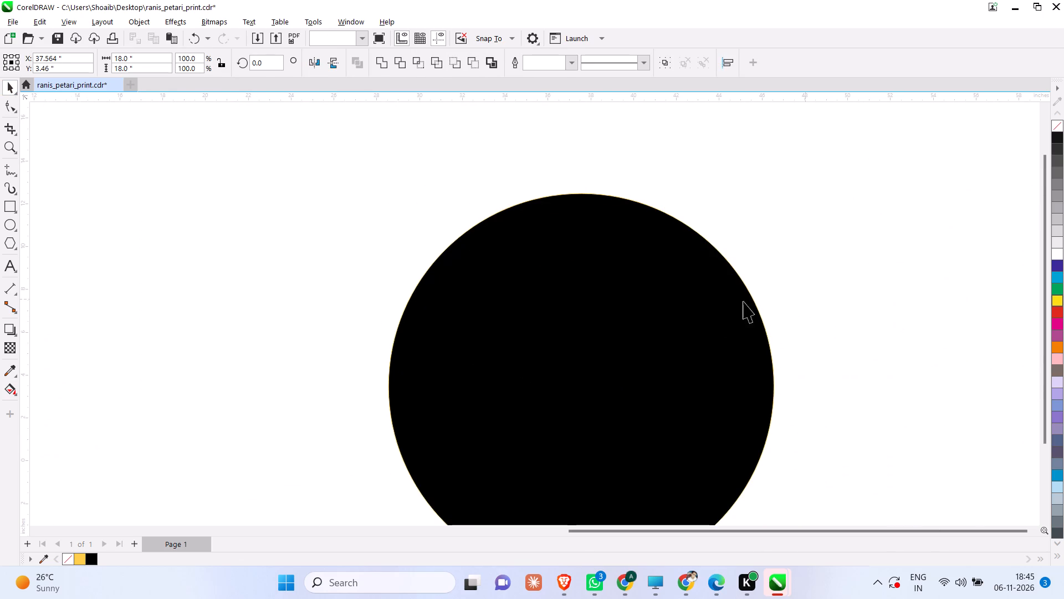
click(704, 312)
key(shift+Page_Down)
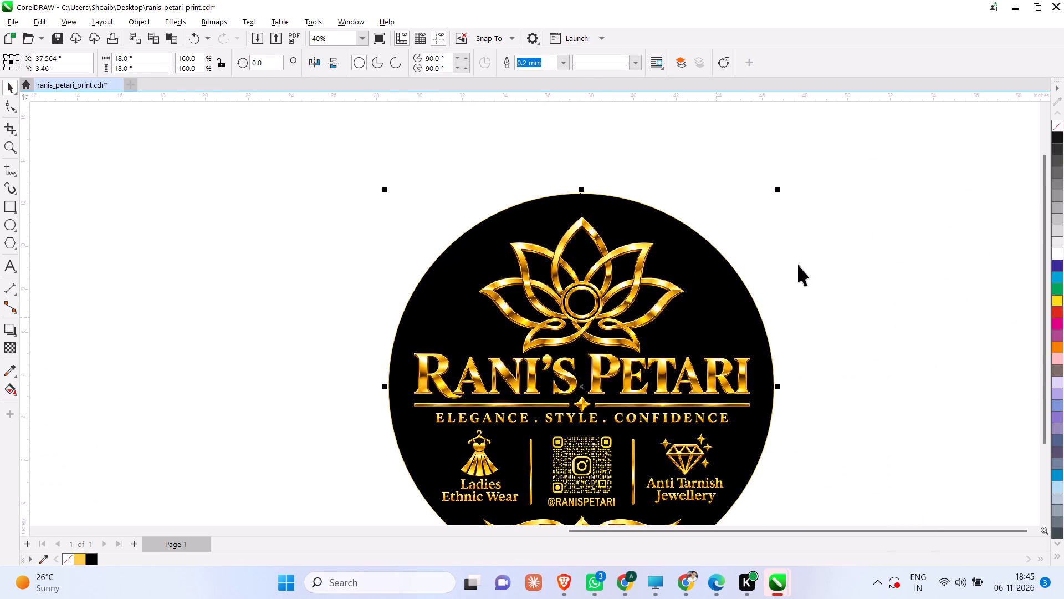
click(826, 260)
Fill the 18-inch backing circle with the golden yellow from the document palette to form a border ring.
scroll(740, 292, down, 2)
scroll(753, 400, up, 1)
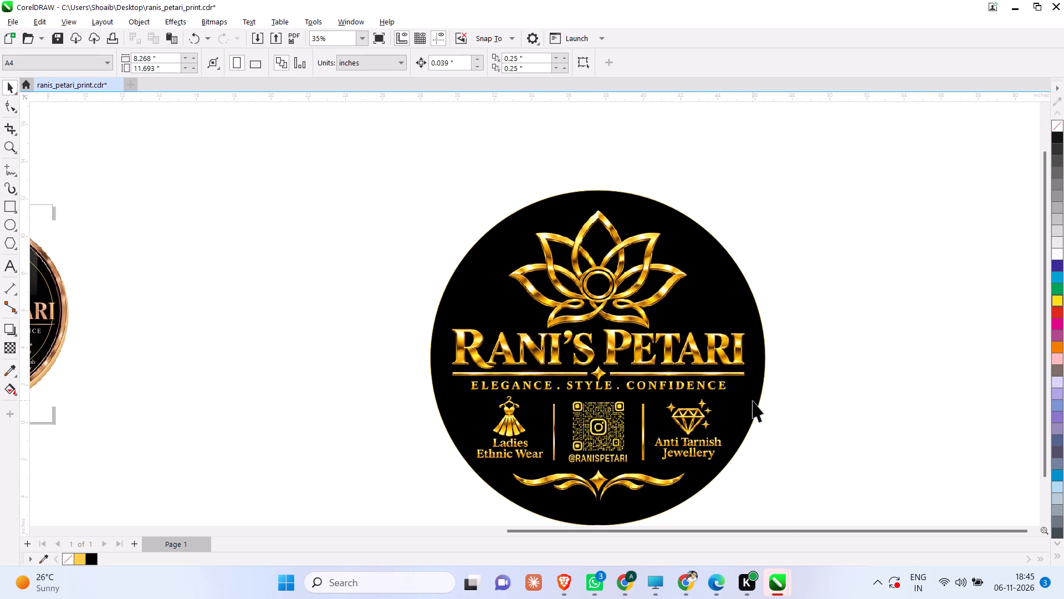
scroll(753, 402, up, 4)
scroll(621, 378, down, 2)
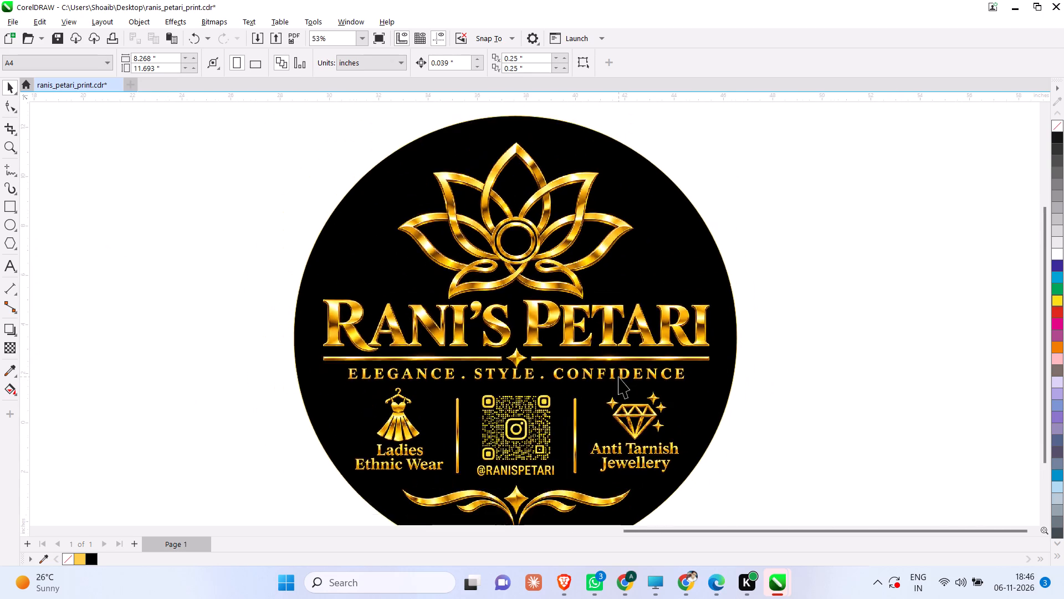
scroll(618, 377, down, 2)
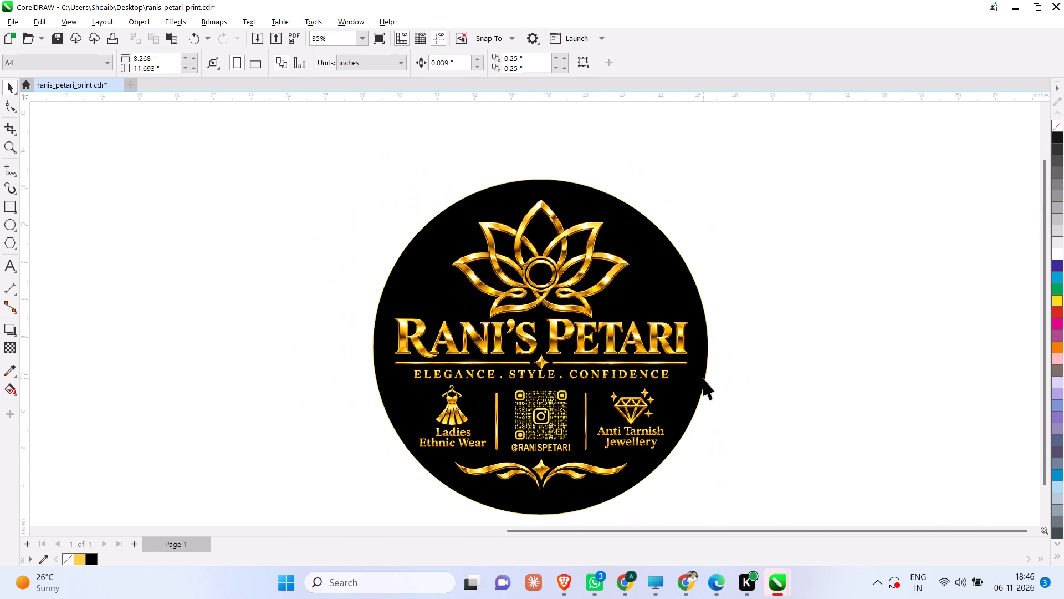
click(703, 378)
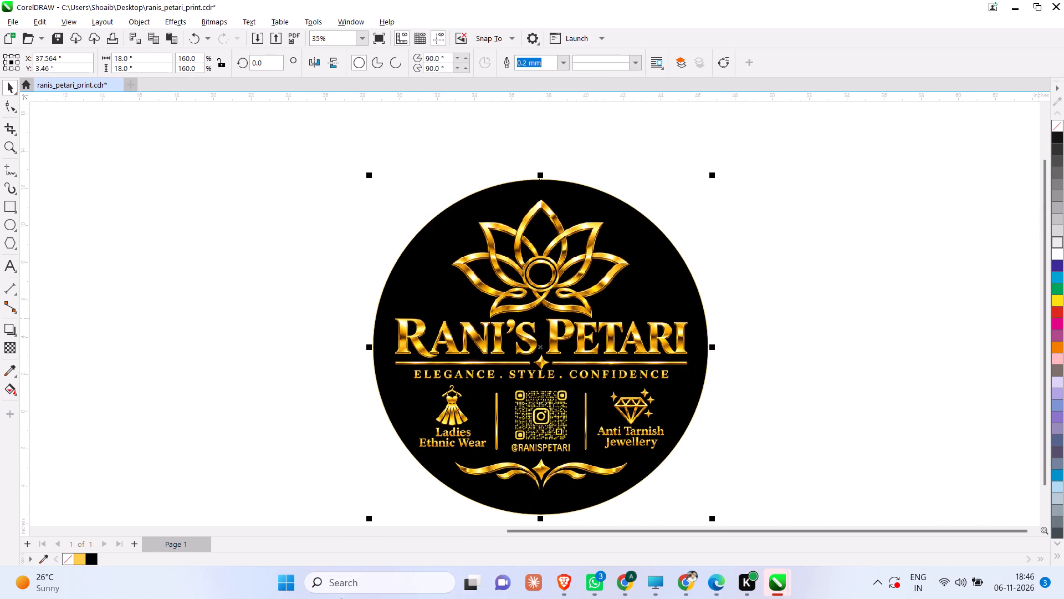
click(82, 562)
click(214, 386)
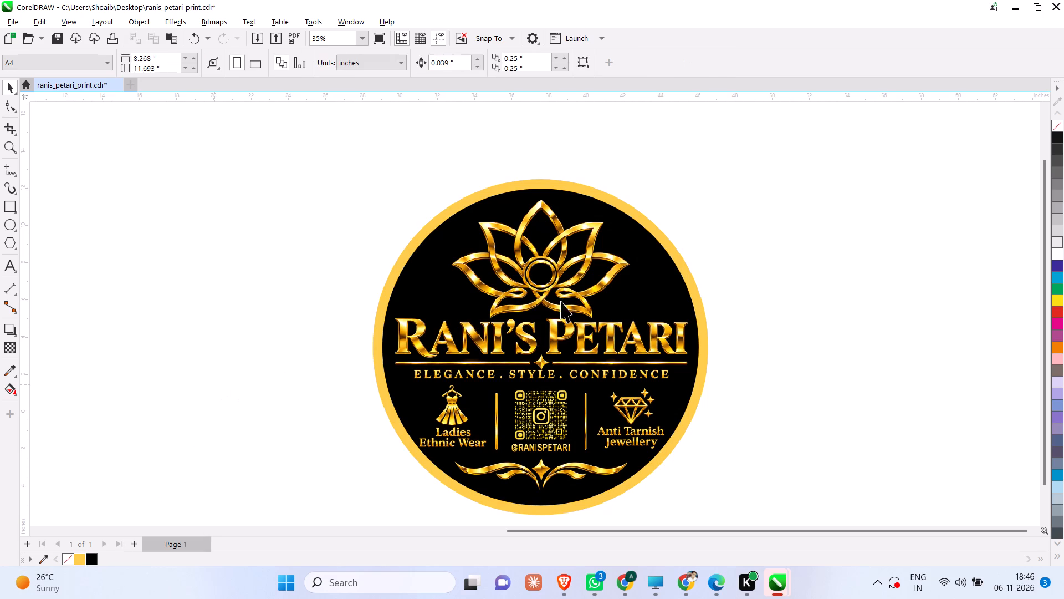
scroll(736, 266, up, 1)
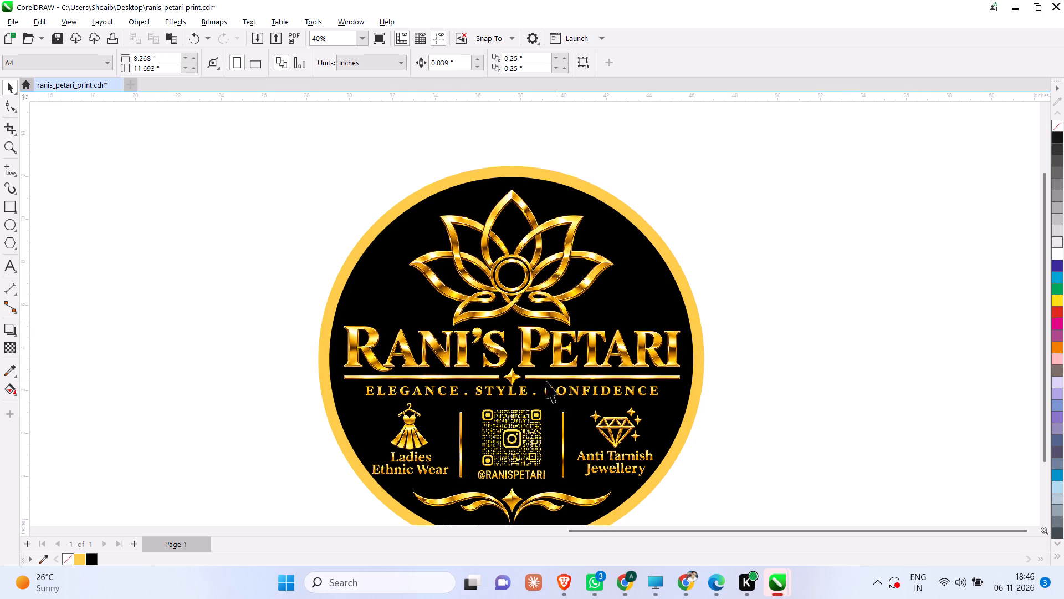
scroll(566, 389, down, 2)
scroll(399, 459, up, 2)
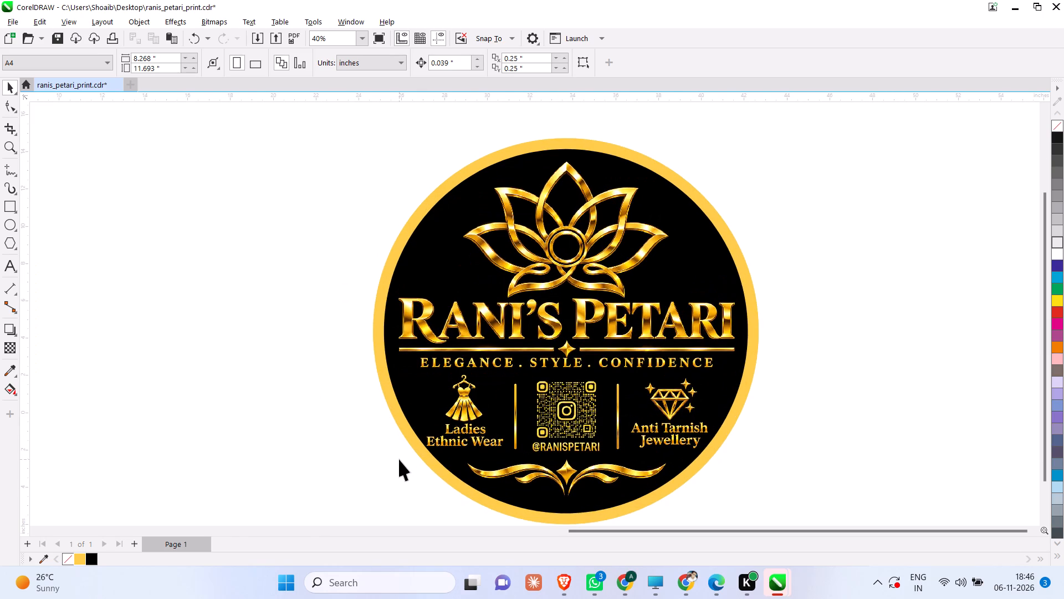
Examine the assembled round sign closely, checking the yellow border ring, lotus, lettering, QR code and icons.
scroll(481, 465, up, 5)
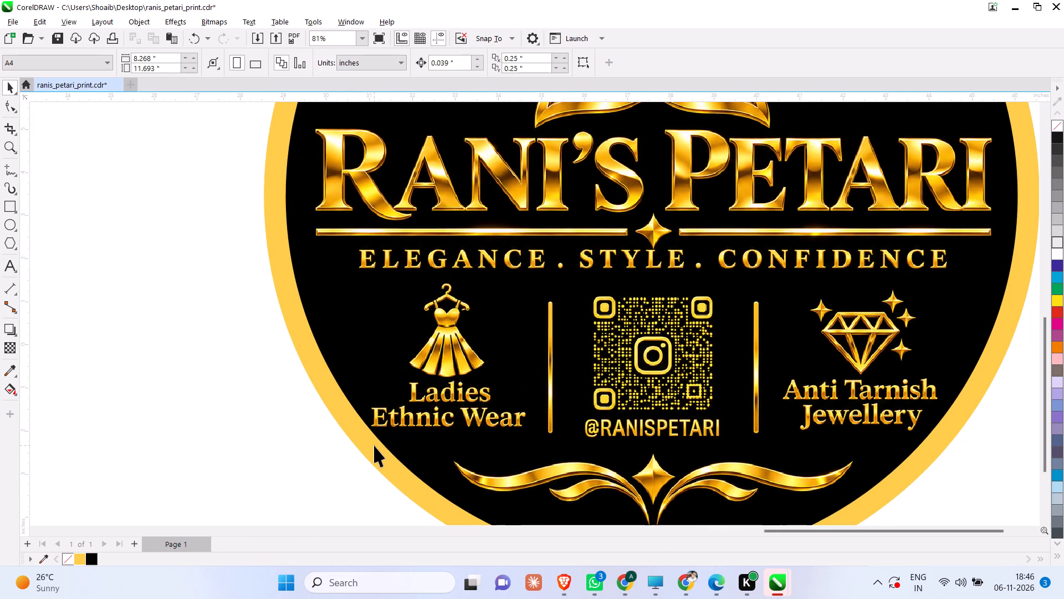
scroll(381, 440, up, 3)
scroll(347, 433, down, 7)
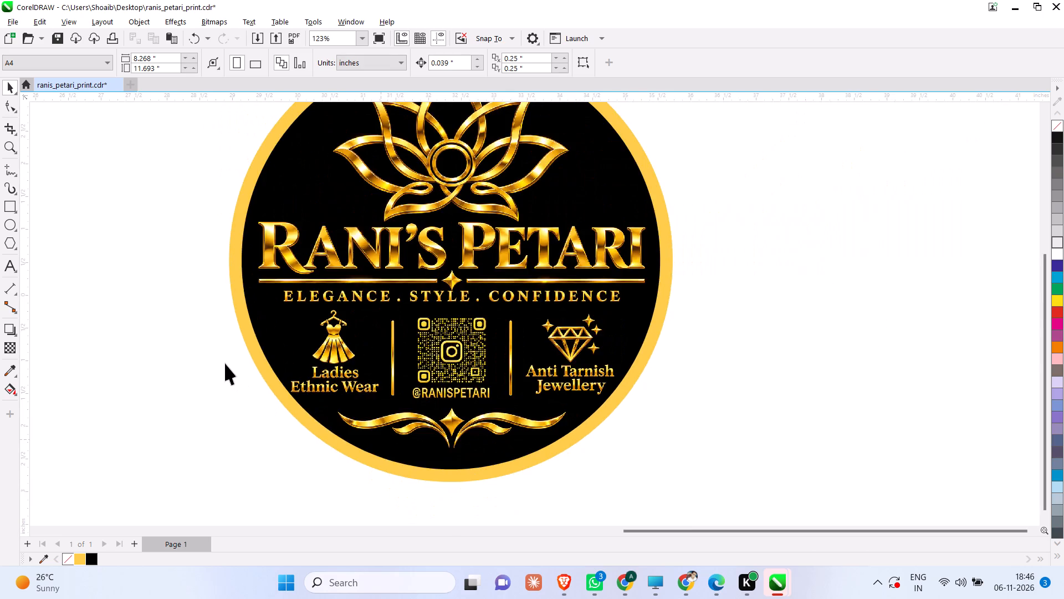
scroll(225, 363, down, 4)
scroll(349, 220, up, 6)
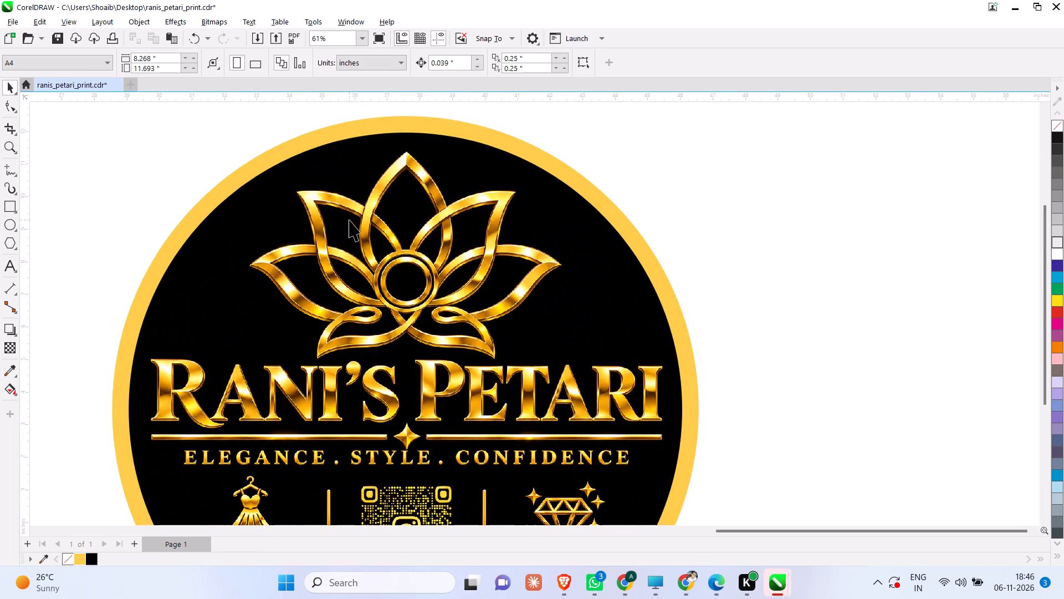
scroll(595, 369, down, 5)
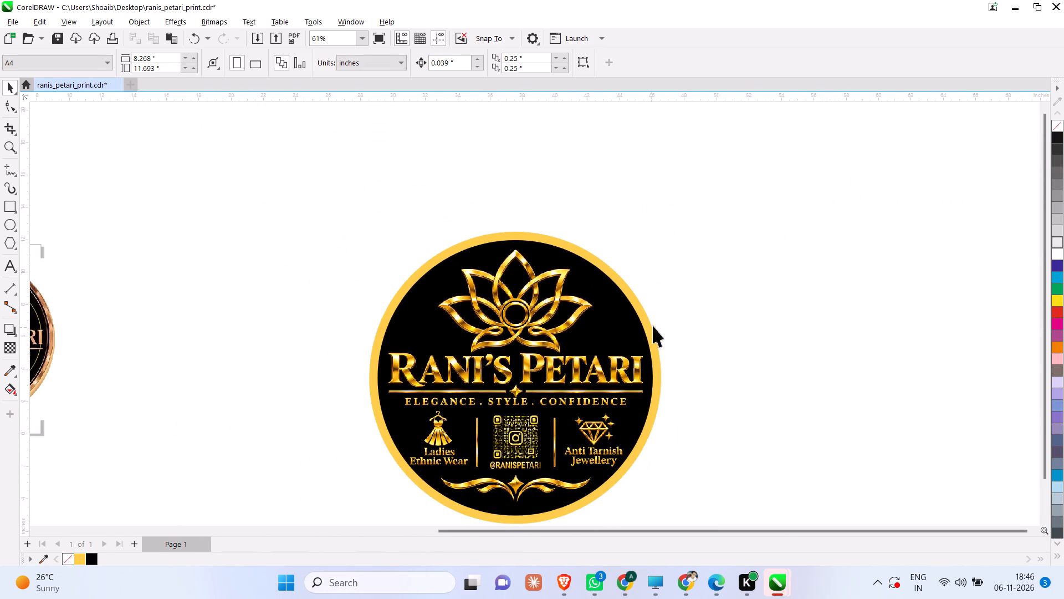
scroll(562, 352, up, 6)
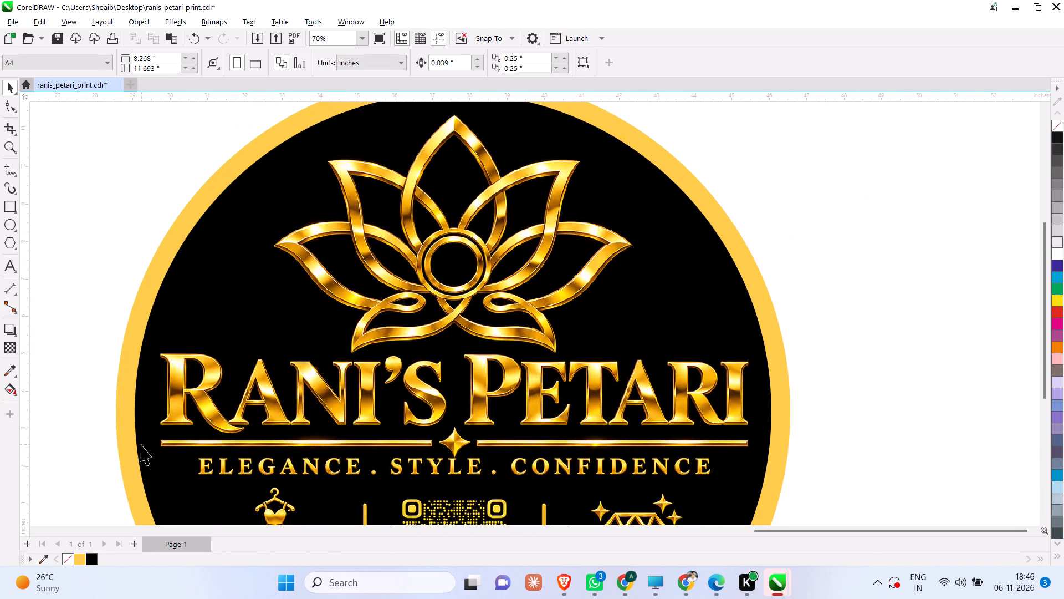
scroll(140, 444, up, 5)
scroll(422, 357, down, 6)
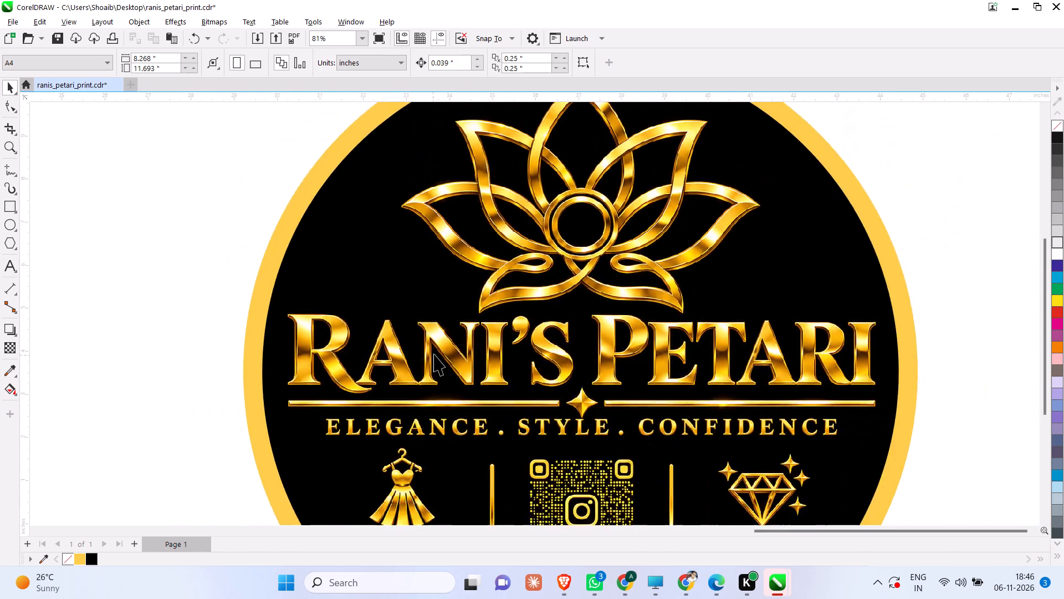
scroll(434, 354, down, 1)
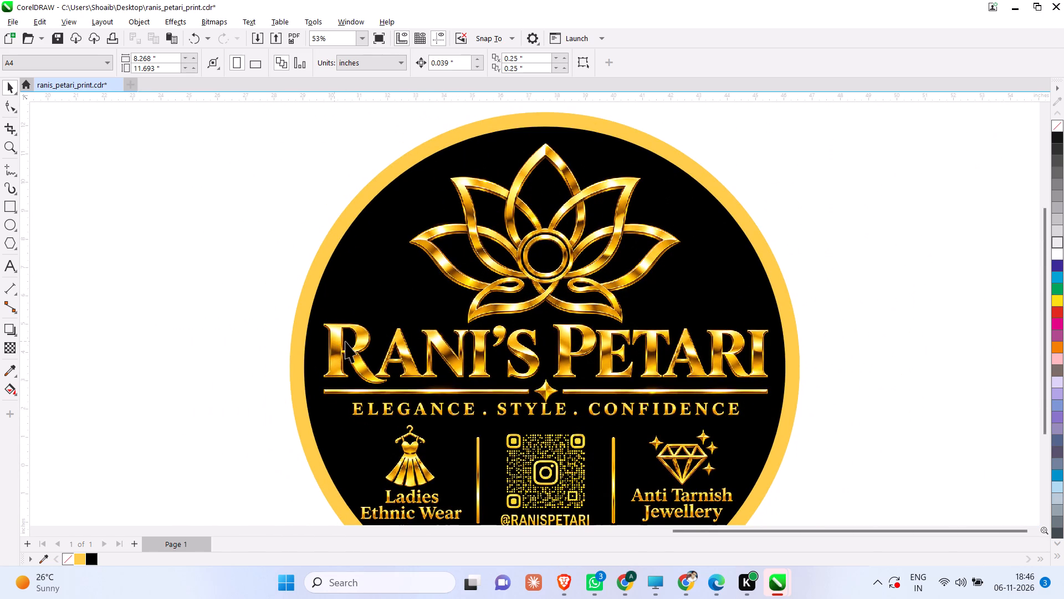
scroll(585, 413, up, 7)
scroll(564, 408, down, 8)
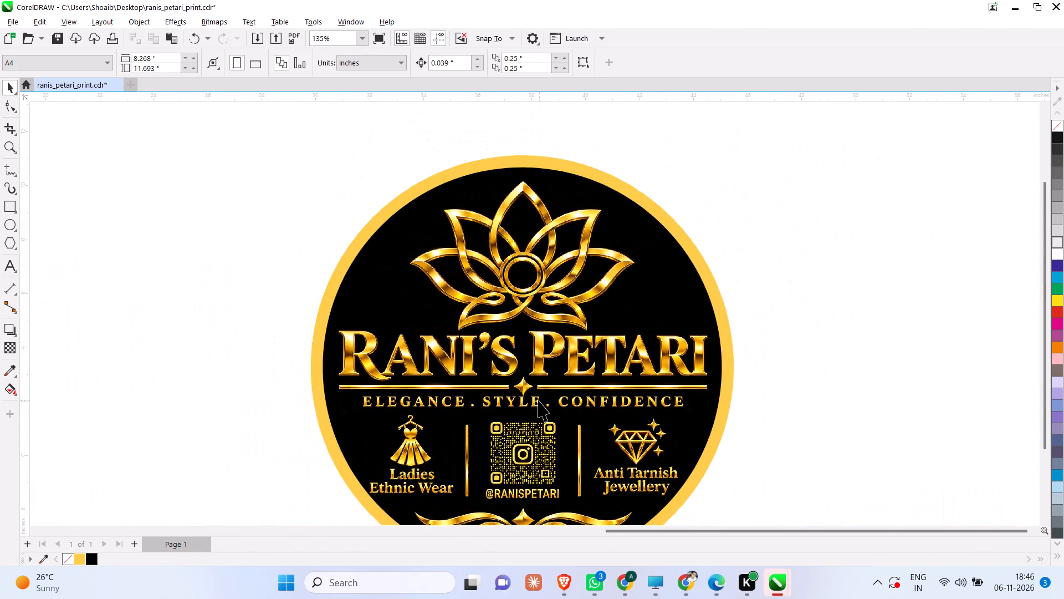
scroll(463, 424, down, 2)
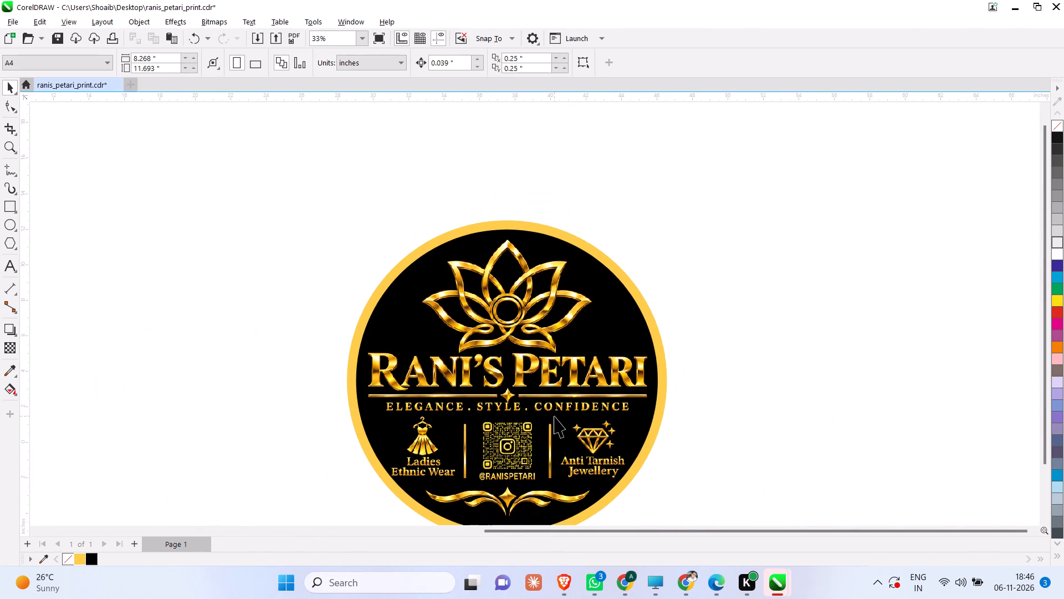
Switch to the ChatGPT conversation in Chrome, open the originally uploaded flat-gold Rani's Petari image and copy it.
key(alt+Tab)
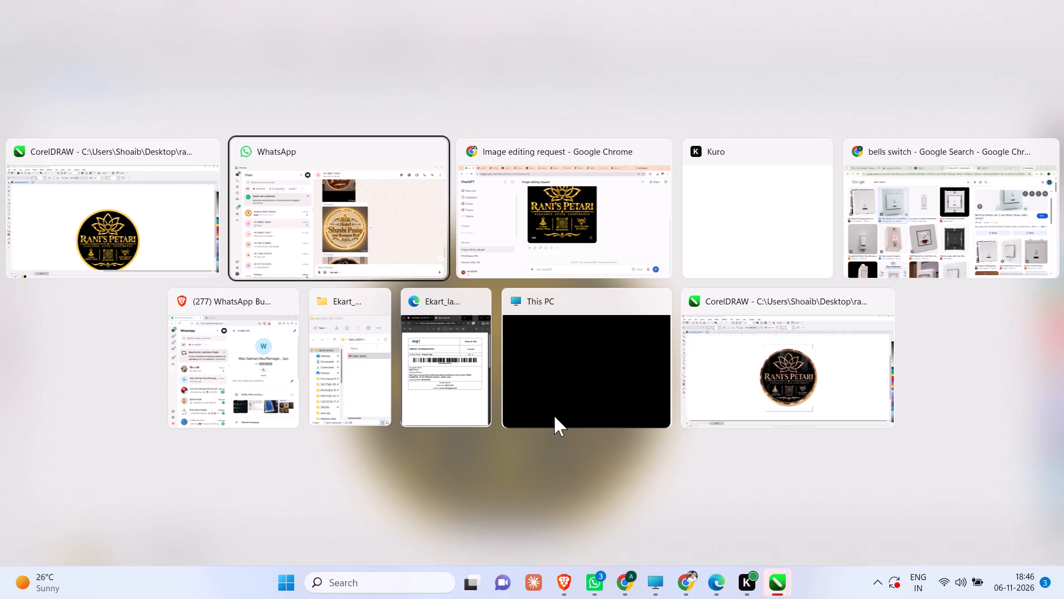
key(alt+Tab)
scroll(546, 331, up, 13)
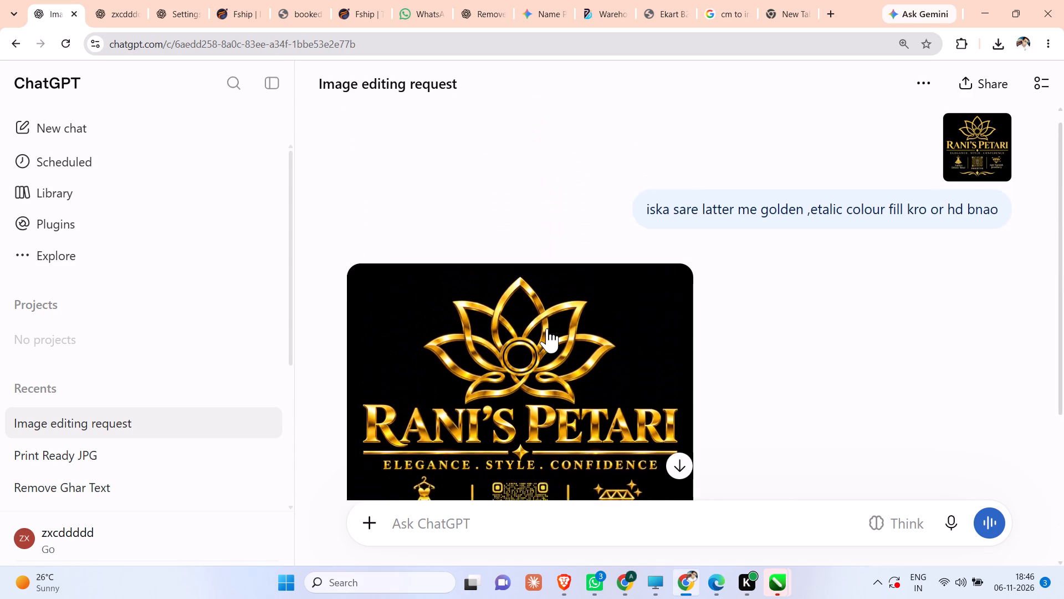
scroll(547, 328, up, 13)
click(949, 162)
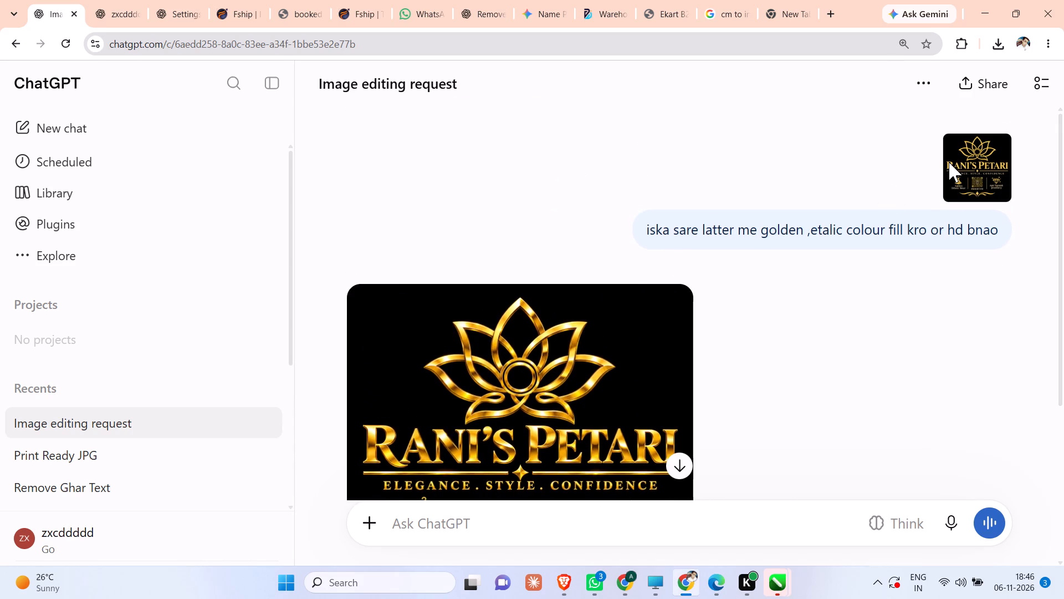
right_click(556, 276)
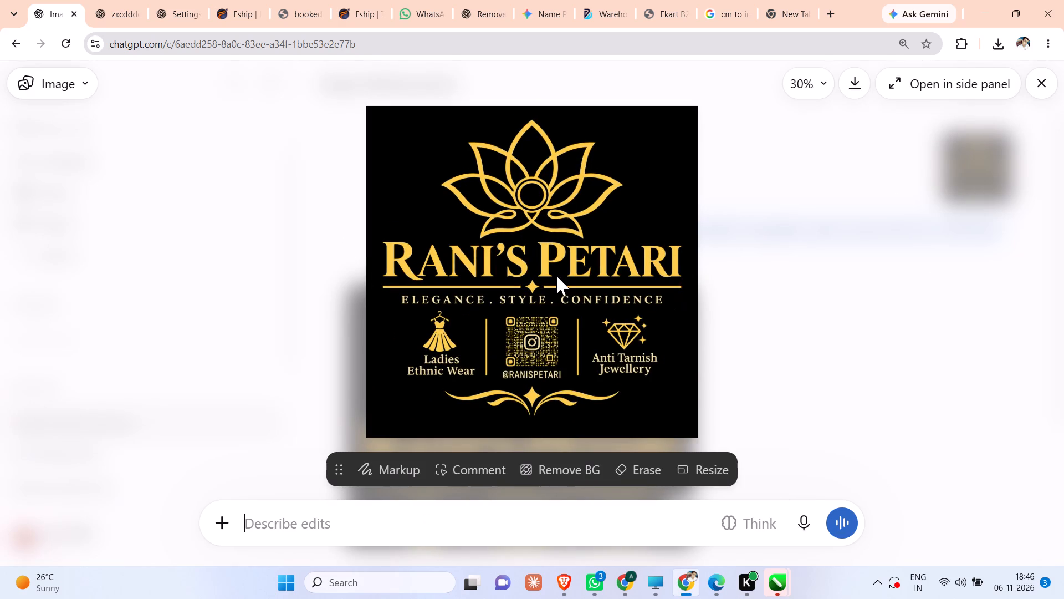
click(603, 329)
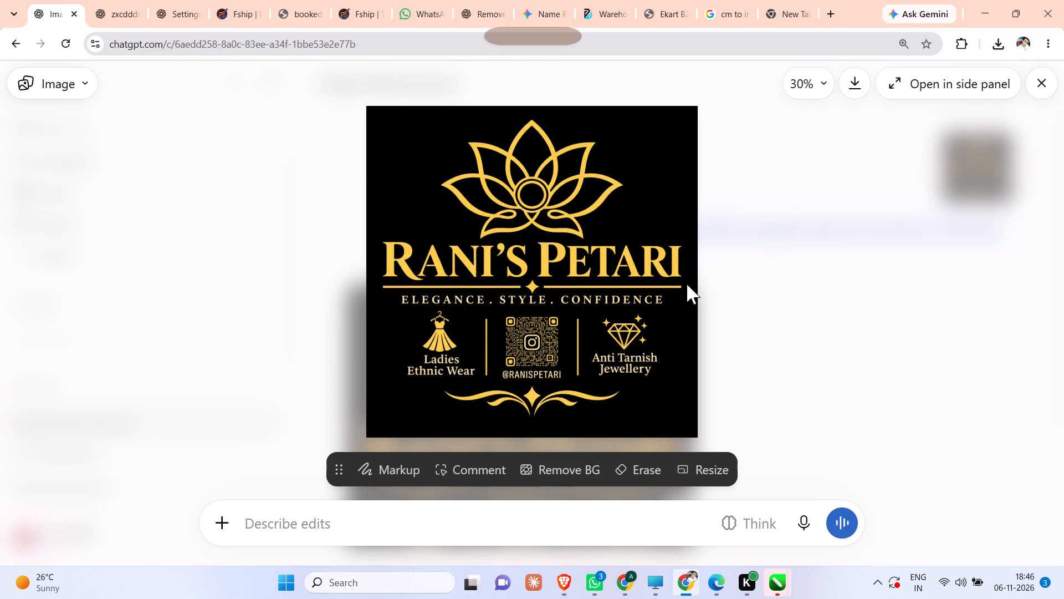
Return to CorelDRAW, paste the flat-gold square image and move it beside the finished round sign.
key(alt+Tab)
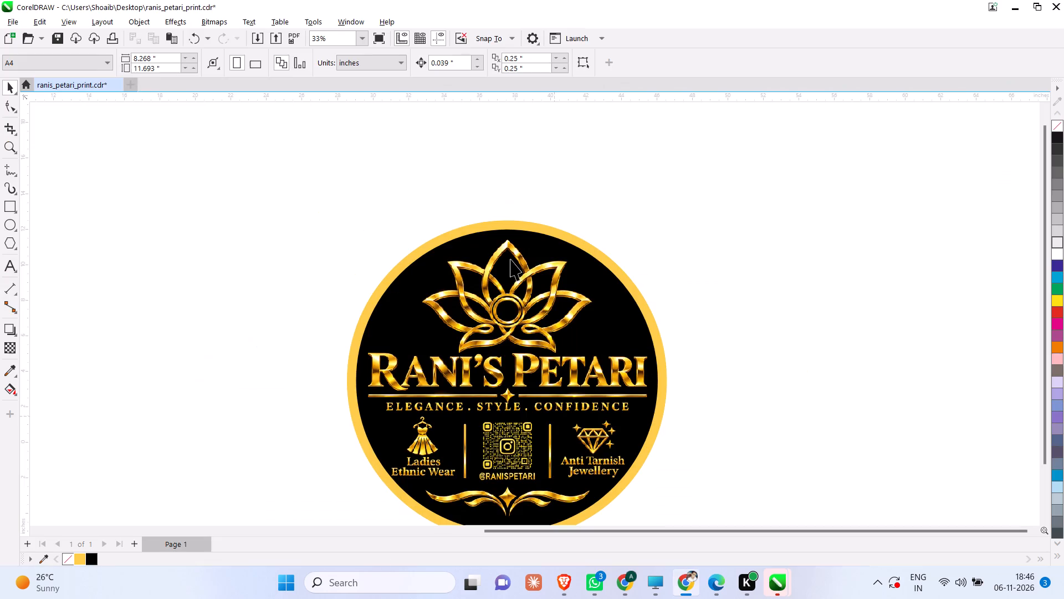
key(ctrl+v)
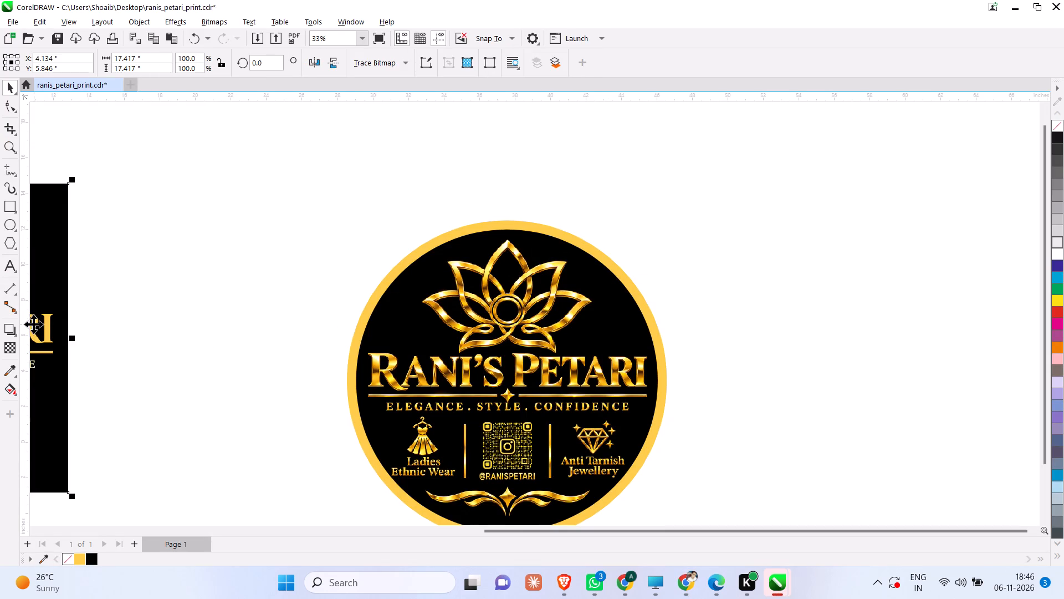
drag(33, 324, 619, 329)
drag(626, 334, 699, 335)
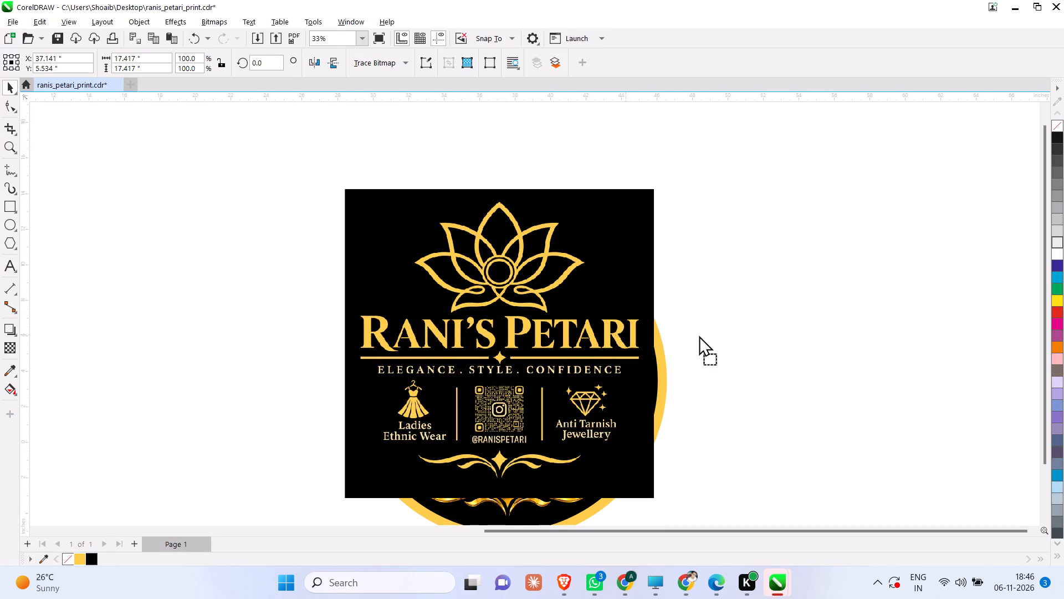
drag(699, 335, 917, 332)
Bring the flat-gold square next to the metallic golden square and compare the lettering and details of both designs.
scroll(332, 368, down, 6)
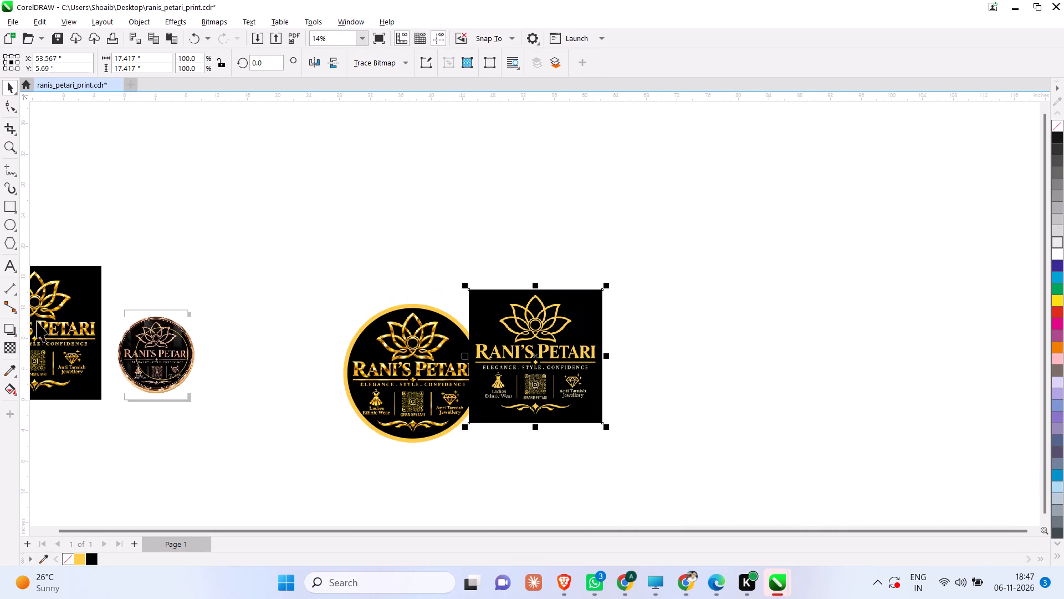
scroll(109, 362, down, 6)
drag(83, 331, 88, 328)
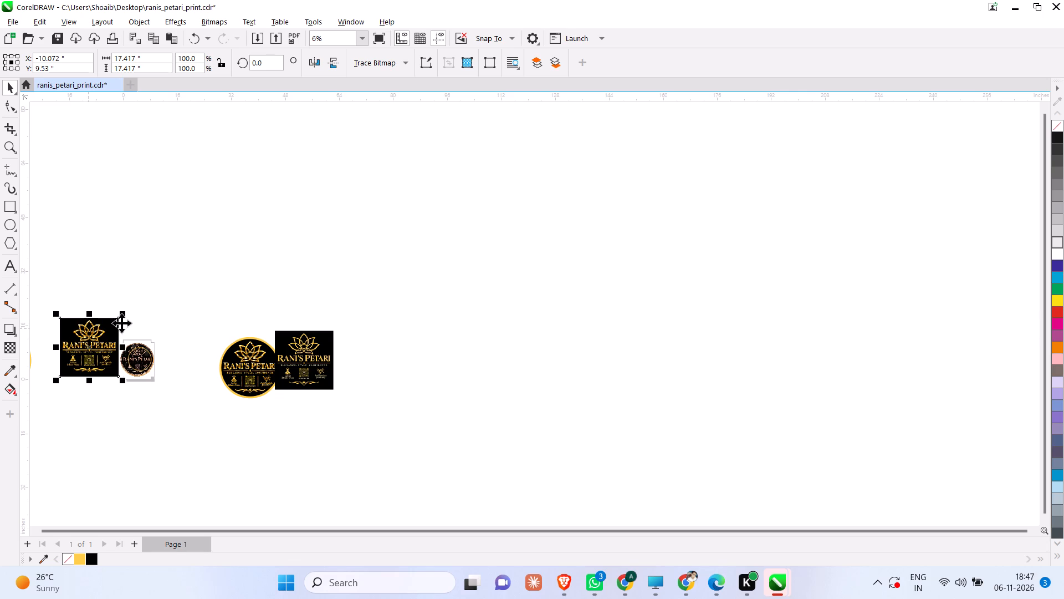
key(F4)
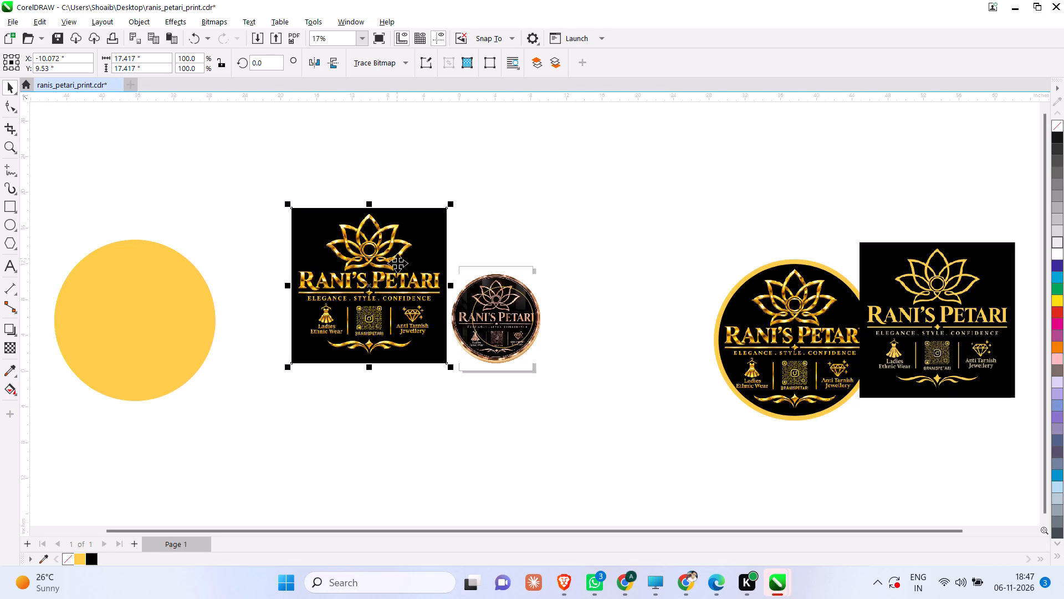
scroll(382, 286, up, 8)
scroll(361, 375, down, 7)
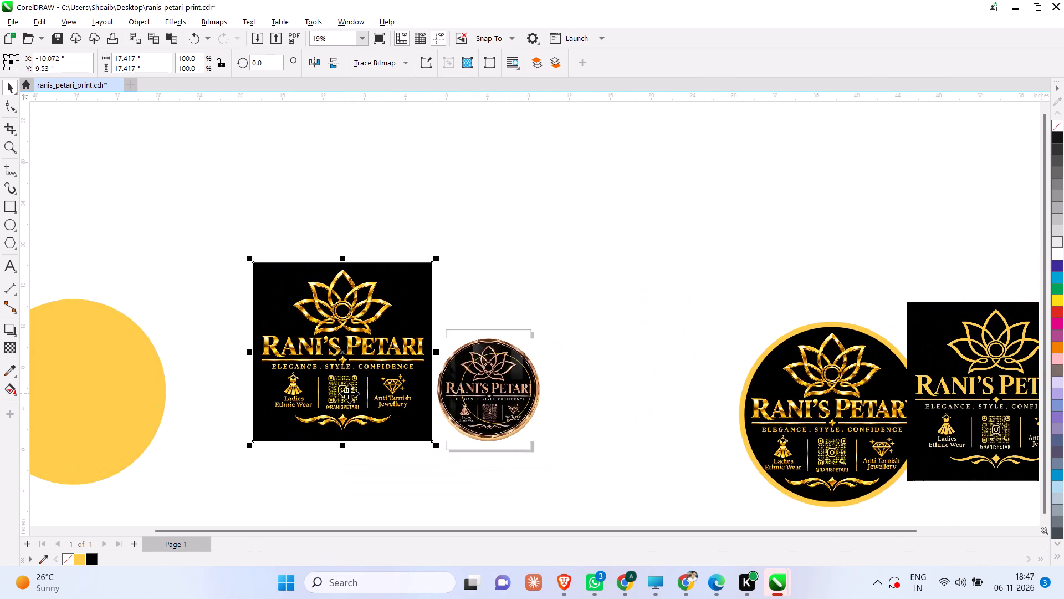
drag(1029, 414, 505, 394)
scroll(259, 446, up, 6)
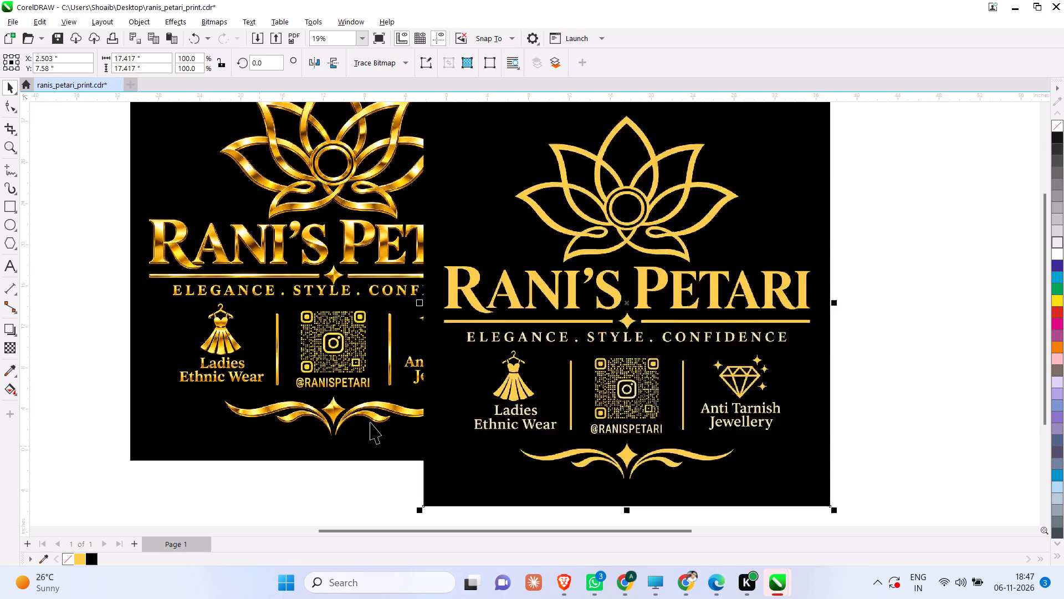
scroll(370, 422, up, 2)
scroll(370, 422, down, 2)
scroll(530, 402, down, 6)
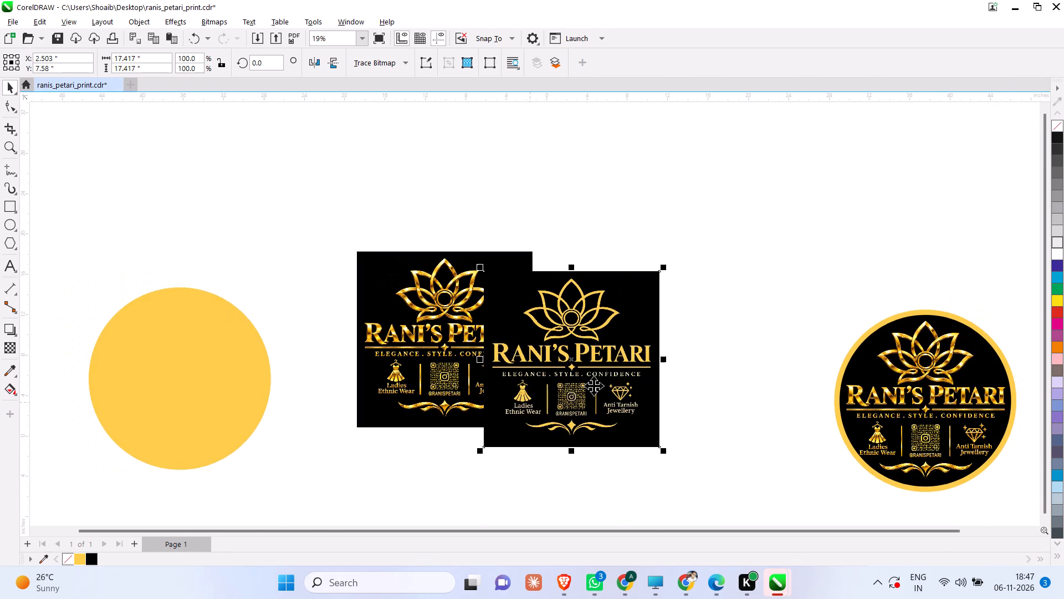
drag(620, 378, 663, 385)
scroll(701, 395, up, 7)
scroll(580, 430, down, 2)
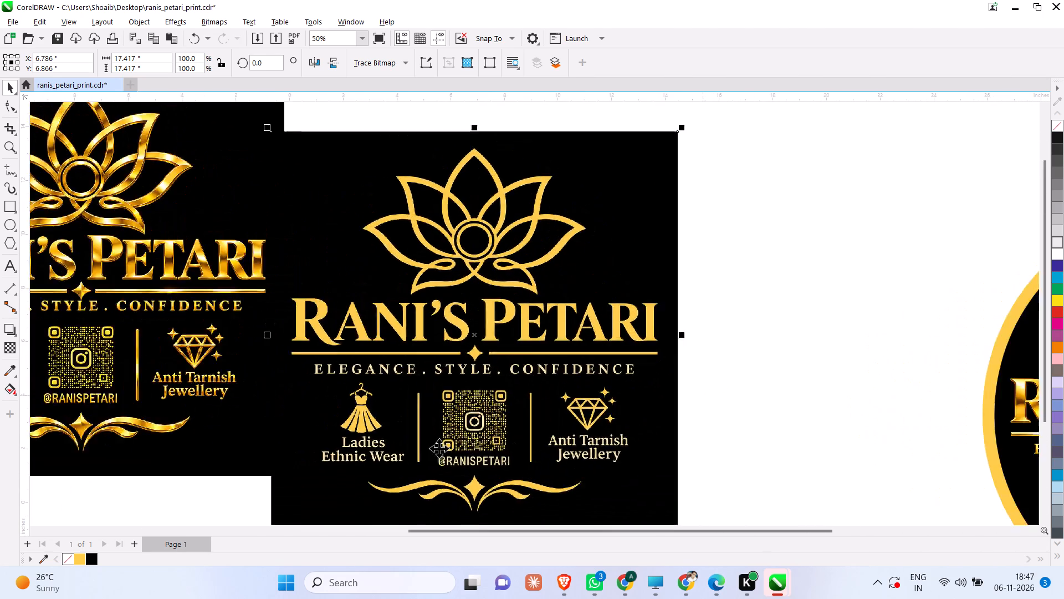
scroll(439, 448, down, 3)
scroll(533, 439, down, 1)
Move the flat-gold square image to the empty space just above the round sign.
drag(511, 409, 522, 404)
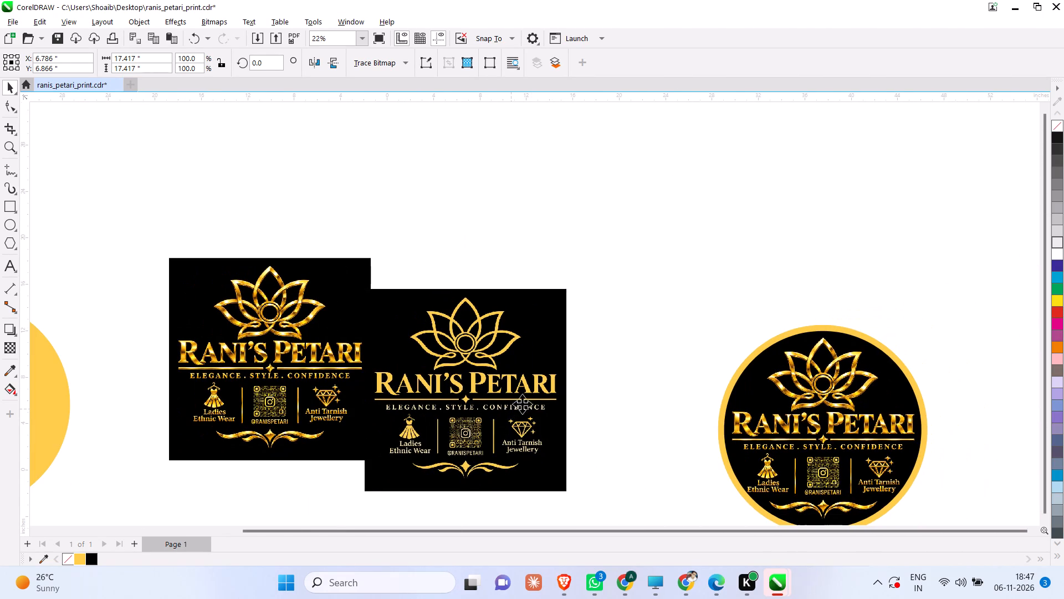
drag(522, 404, 754, 245)
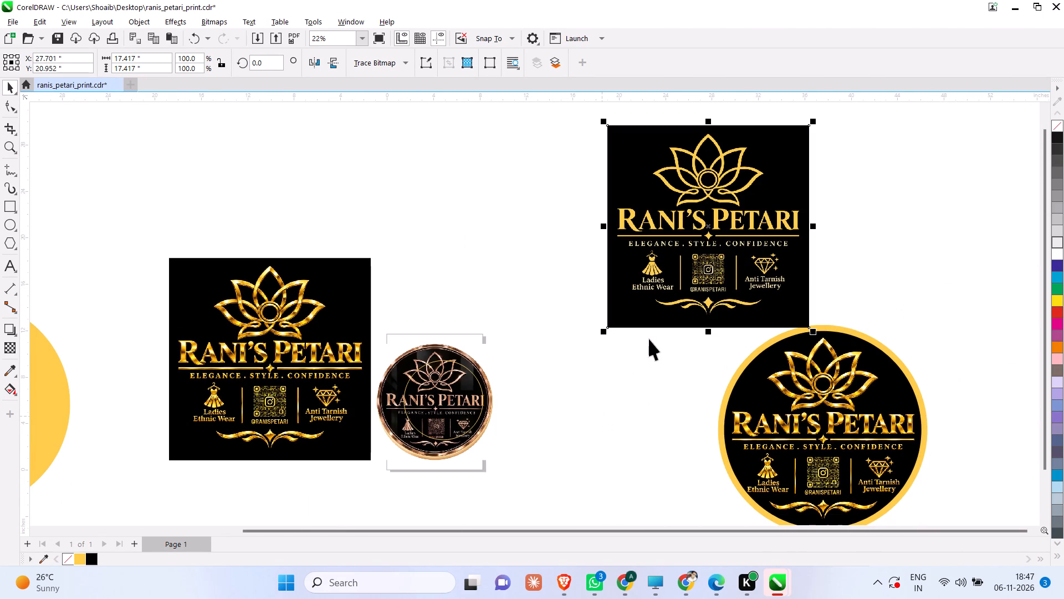
Trace the flat-gold bitmap with Outline Trace as a Logo, removing the background colour and keeping the original image.
scroll(742, 240, up, 5)
scroll(544, 383, down, 4)
scroll(694, 131, up, 3)
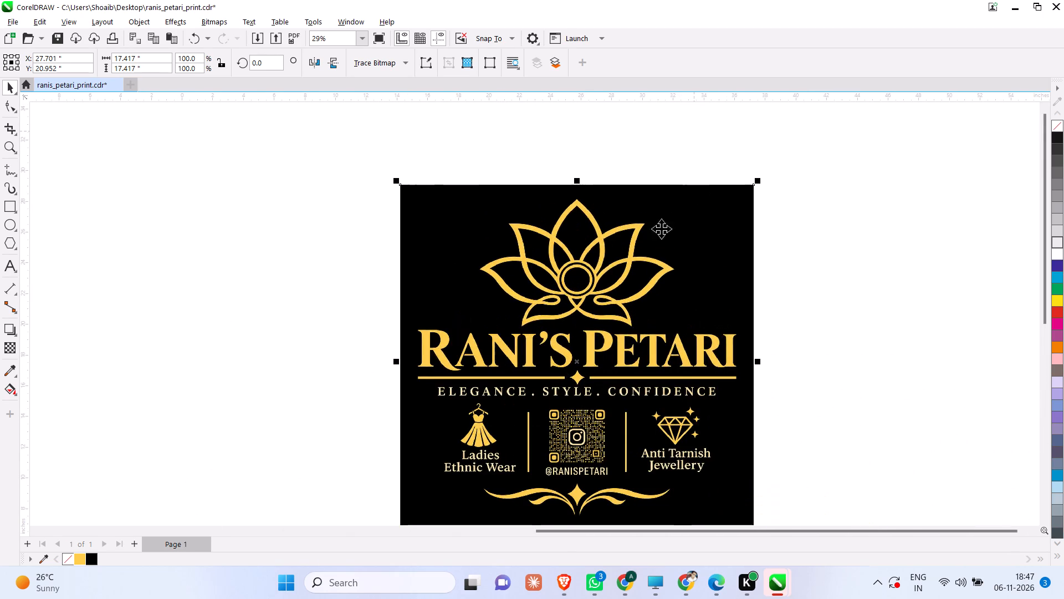
scroll(366, 335, down, 2)
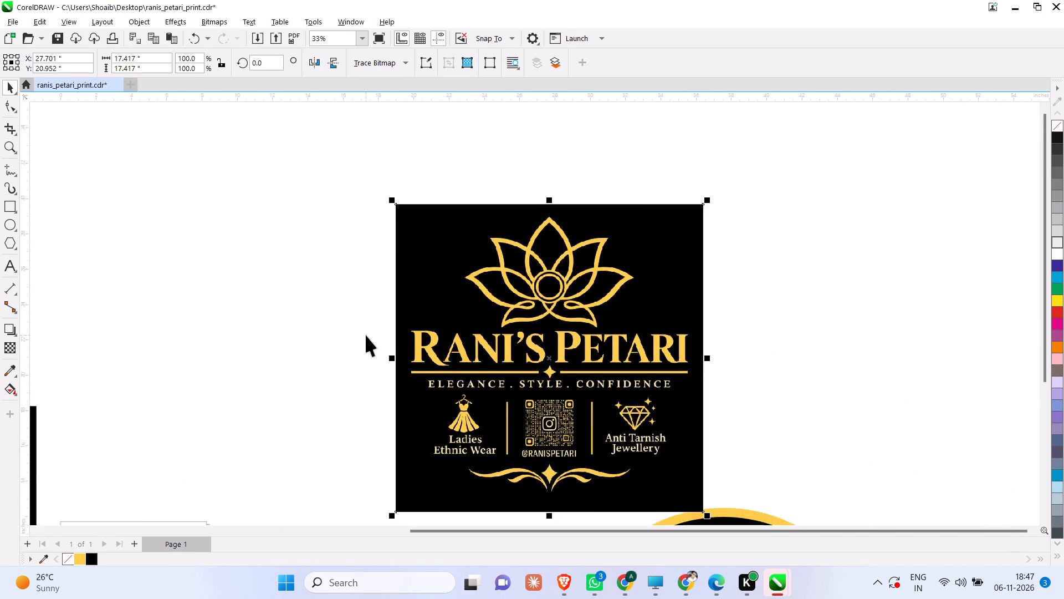
scroll(366, 335, down, 2)
scroll(519, 342, up, 4)
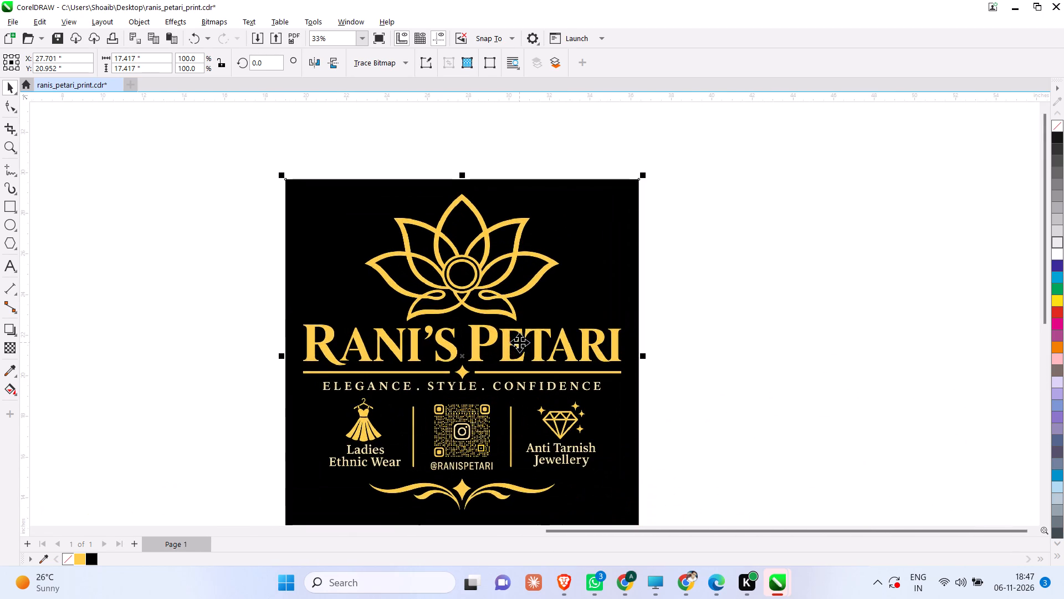
click(375, 68)
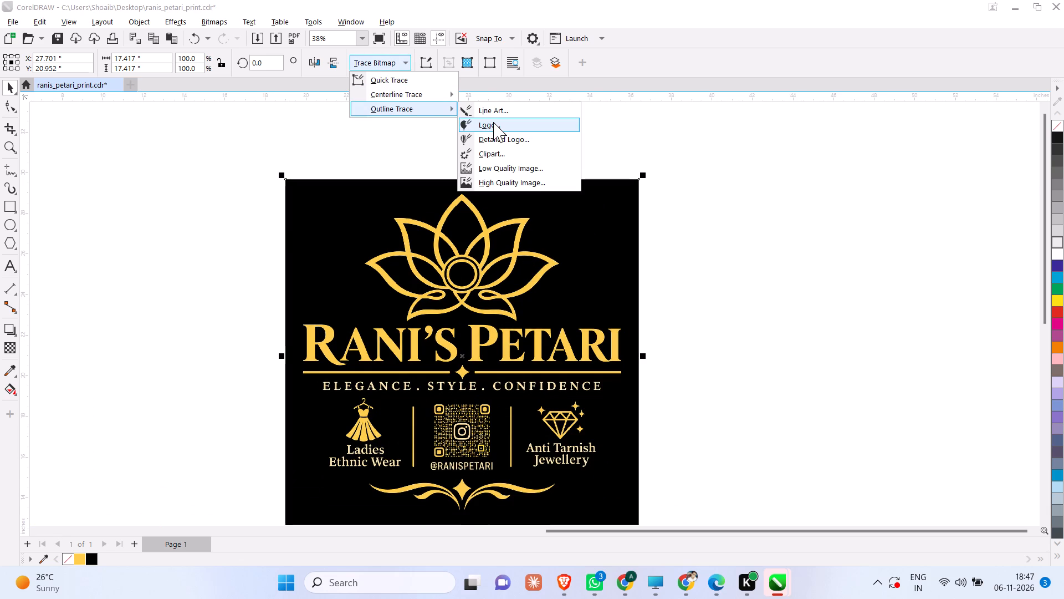
click(493, 122)
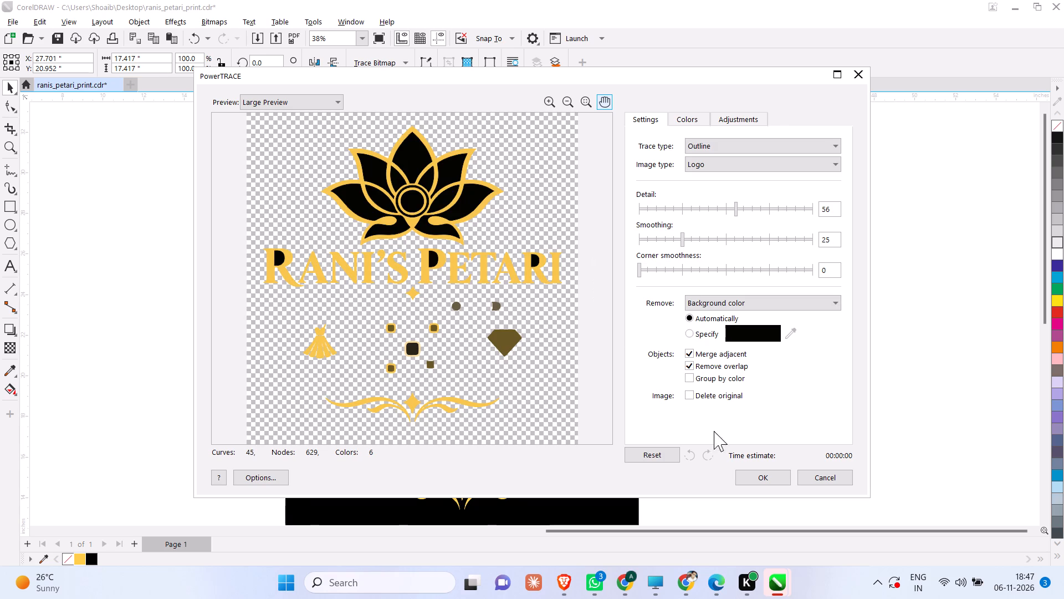
click(765, 479)
Move the traced vector artwork off the flat-gold bitmap into the empty space to its right.
scroll(438, 362, down, 1)
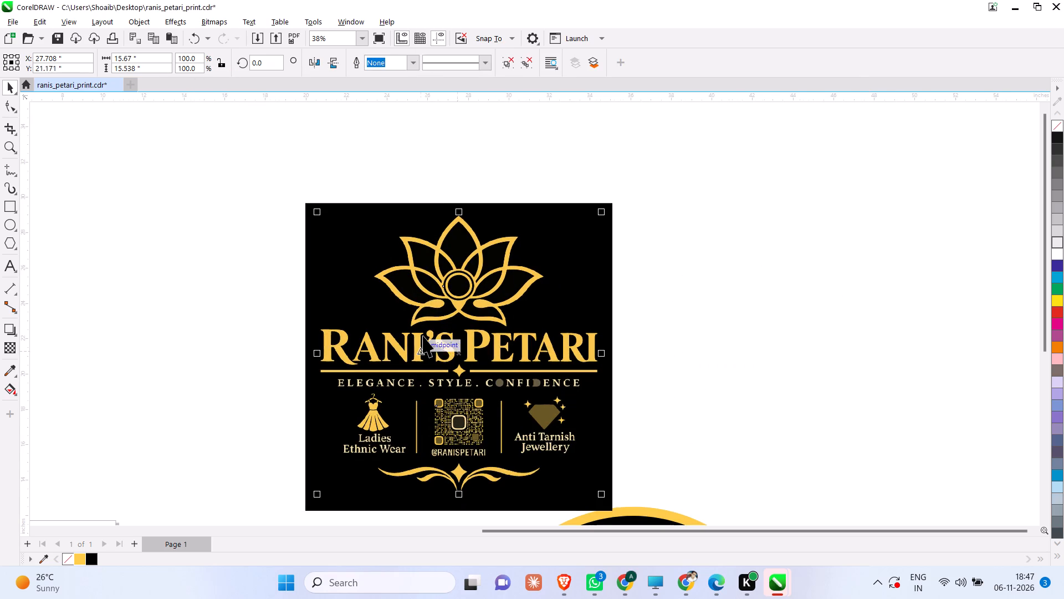
drag(431, 277, 806, 228)
click(669, 179)
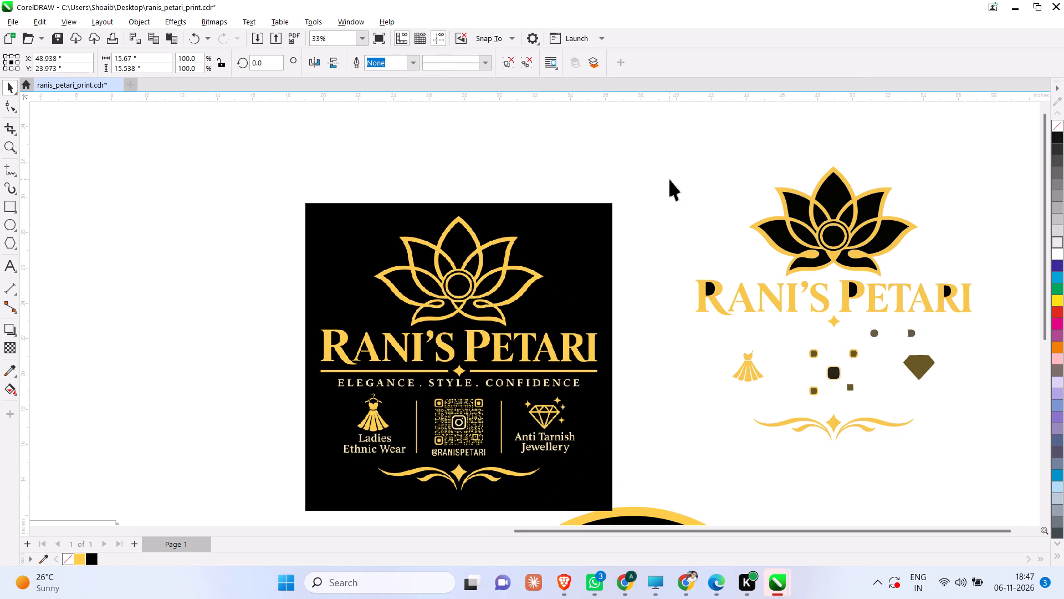
Inspect the traced artwork and ungroup all of its objects into separate shapes.
scroll(828, 209, up, 5)
scroll(593, 213, down, 4)
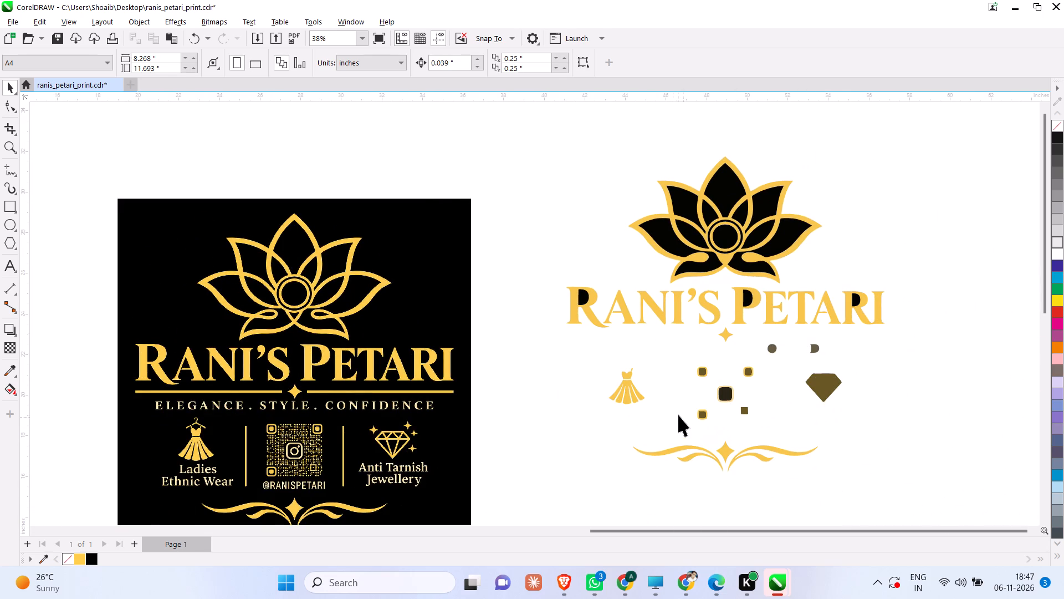
scroll(666, 398, up, 4)
scroll(553, 342, down, 4)
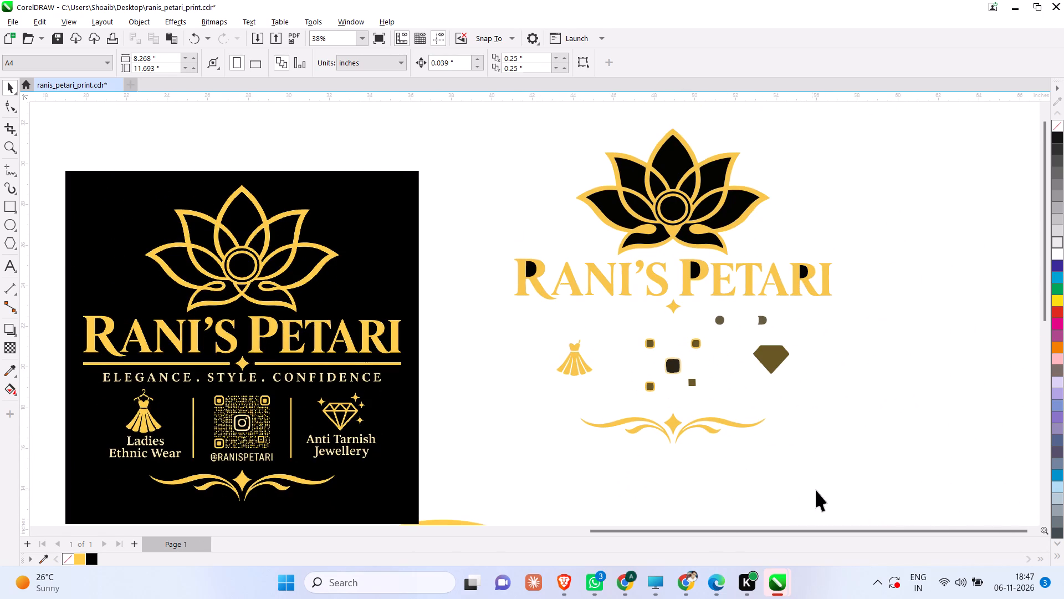
click(816, 490)
click(646, 212)
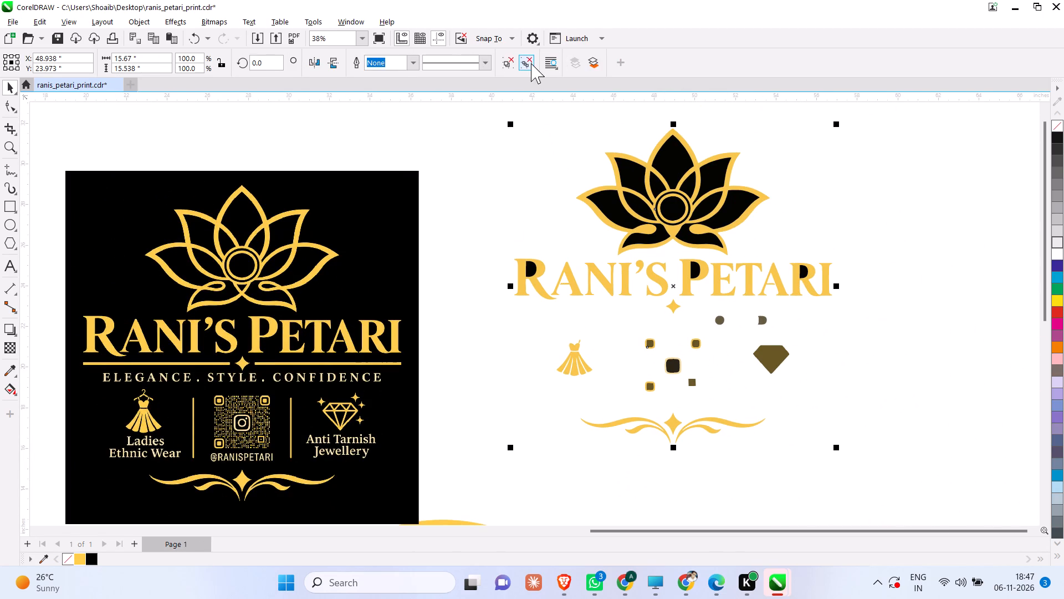
click(531, 63)
click(965, 430)
Delete the traced dress, diamond, QR-code squares and stray tagline fragments between the title's small star and the bottom flourish.
drag(881, 466, 613, 486)
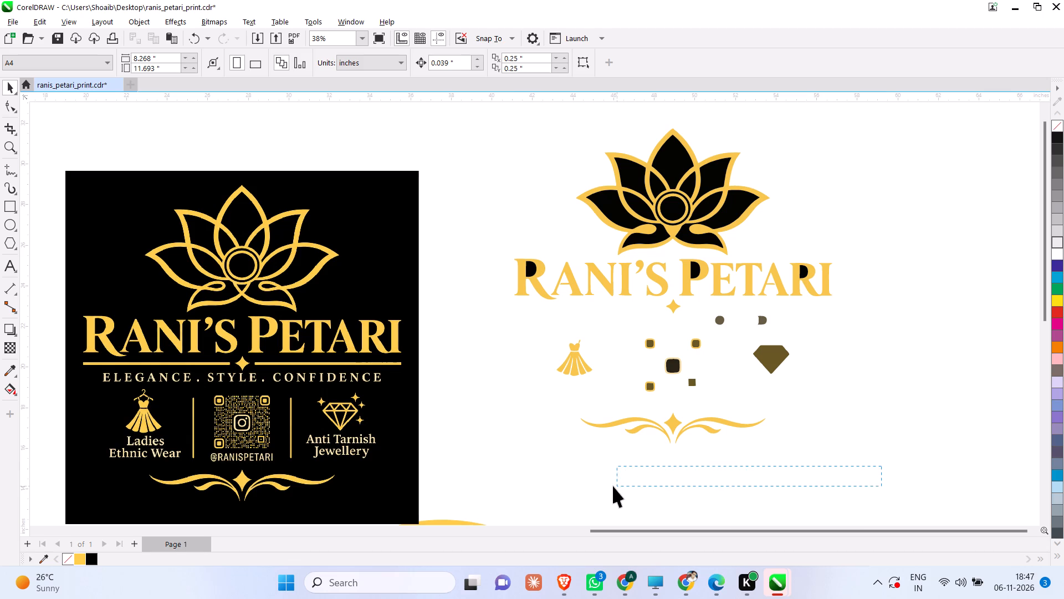
drag(613, 486, 603, 484)
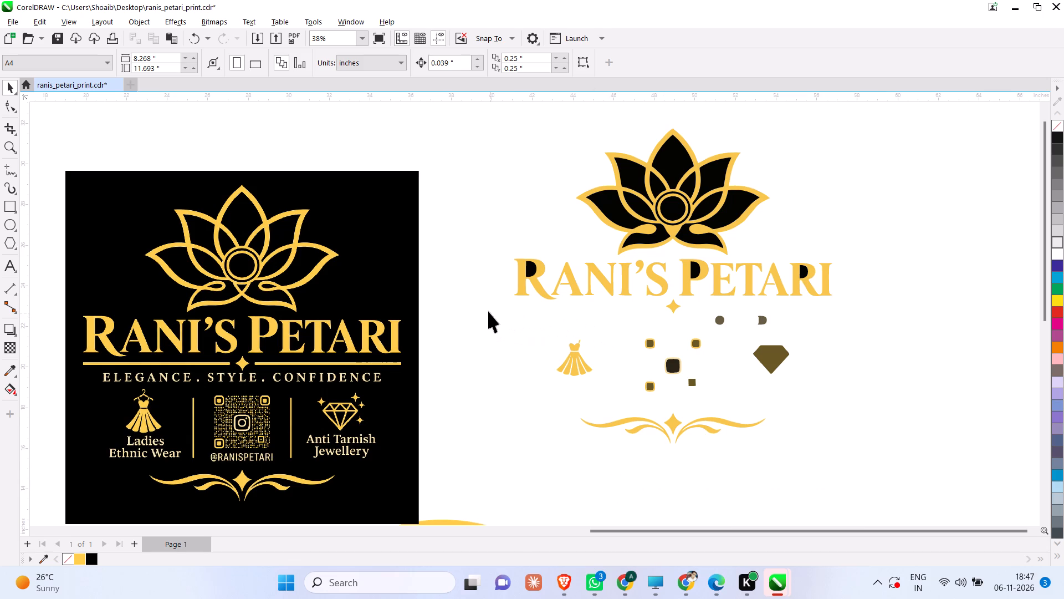
drag(485, 305, 857, 399)
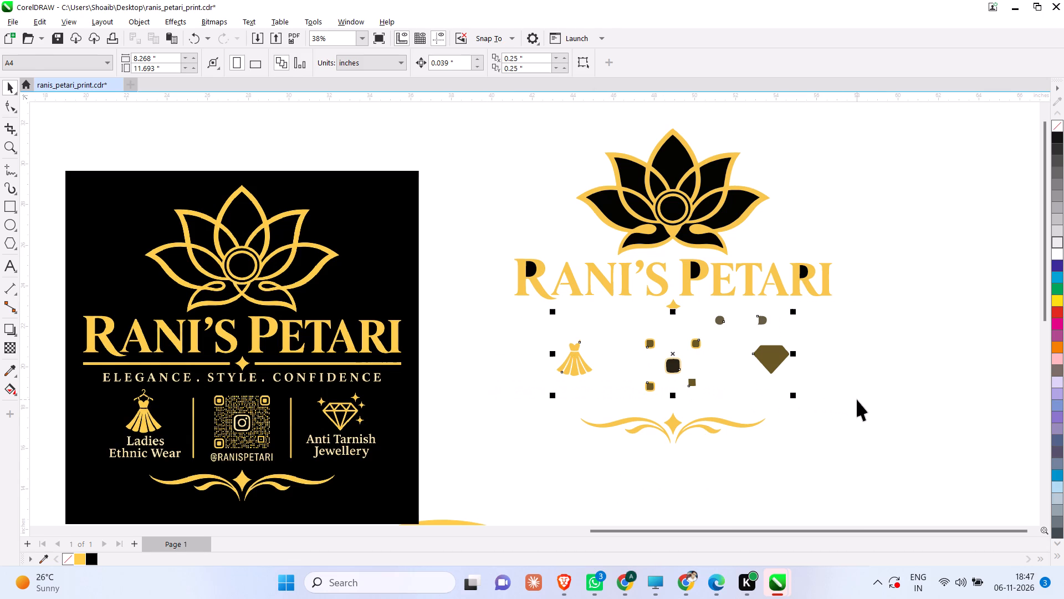
key(Delete)
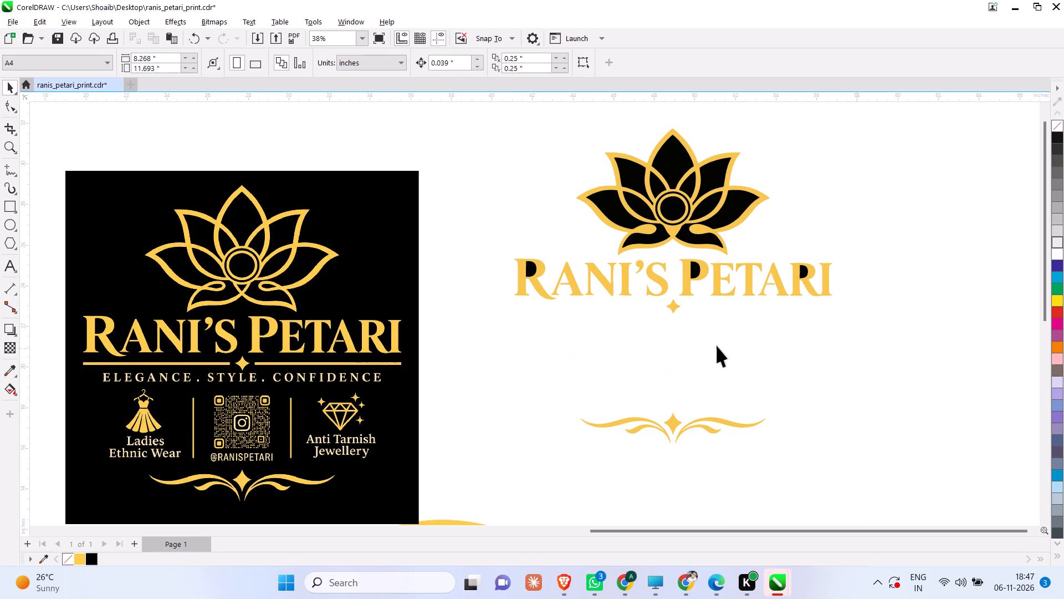
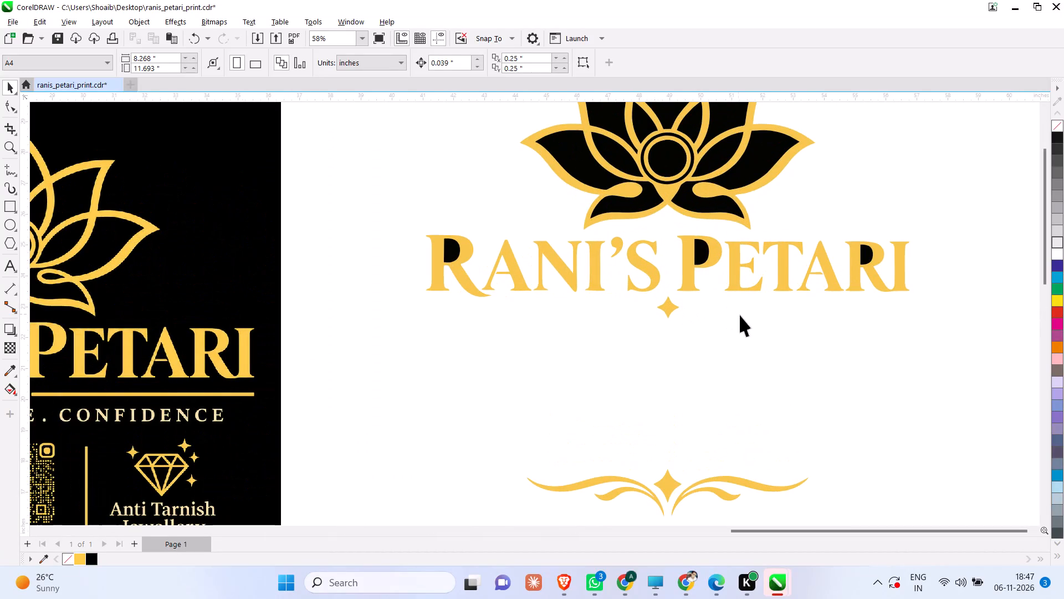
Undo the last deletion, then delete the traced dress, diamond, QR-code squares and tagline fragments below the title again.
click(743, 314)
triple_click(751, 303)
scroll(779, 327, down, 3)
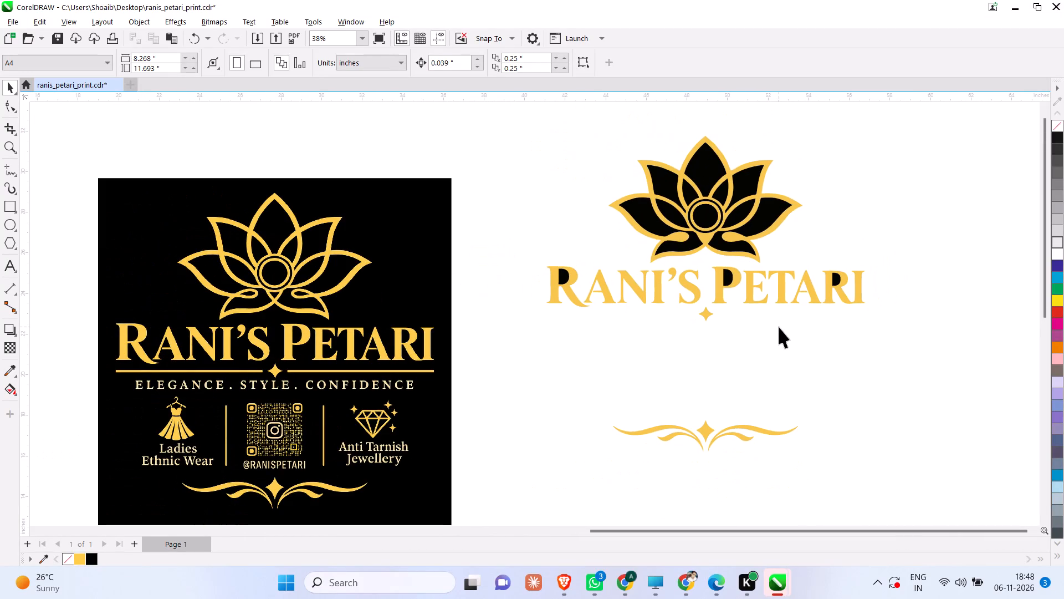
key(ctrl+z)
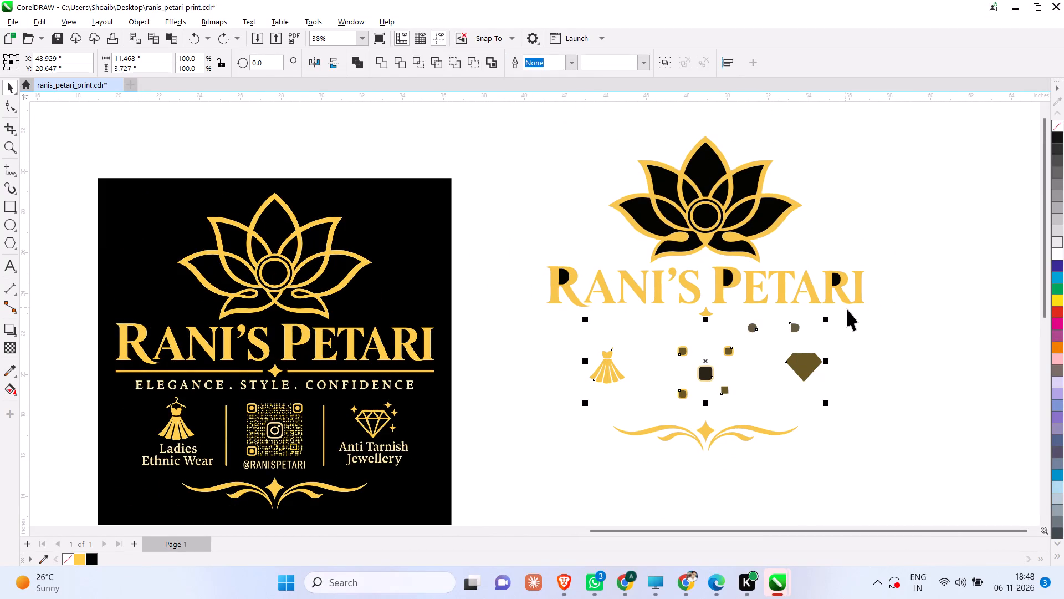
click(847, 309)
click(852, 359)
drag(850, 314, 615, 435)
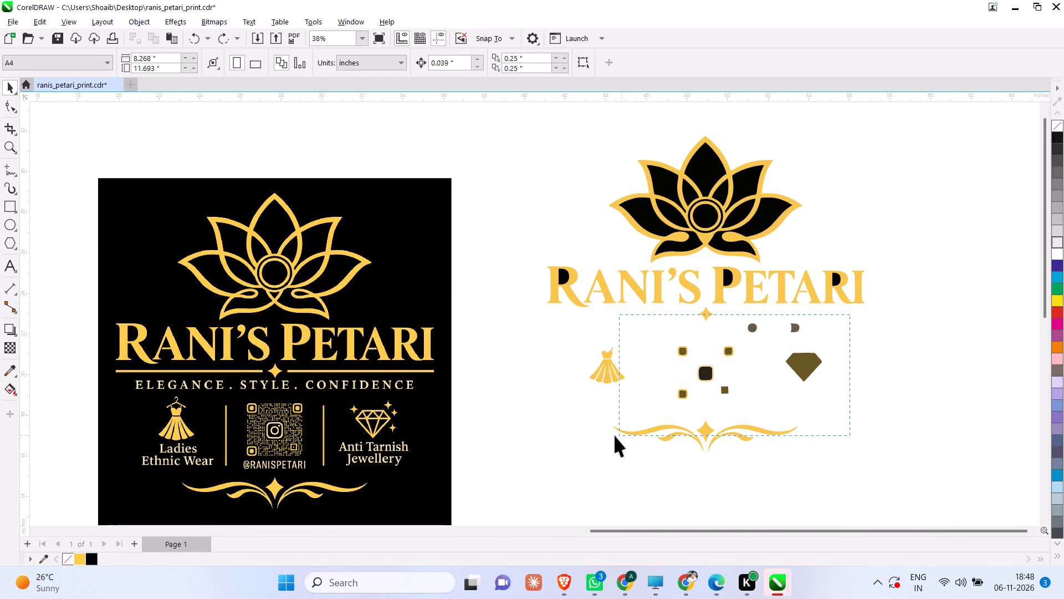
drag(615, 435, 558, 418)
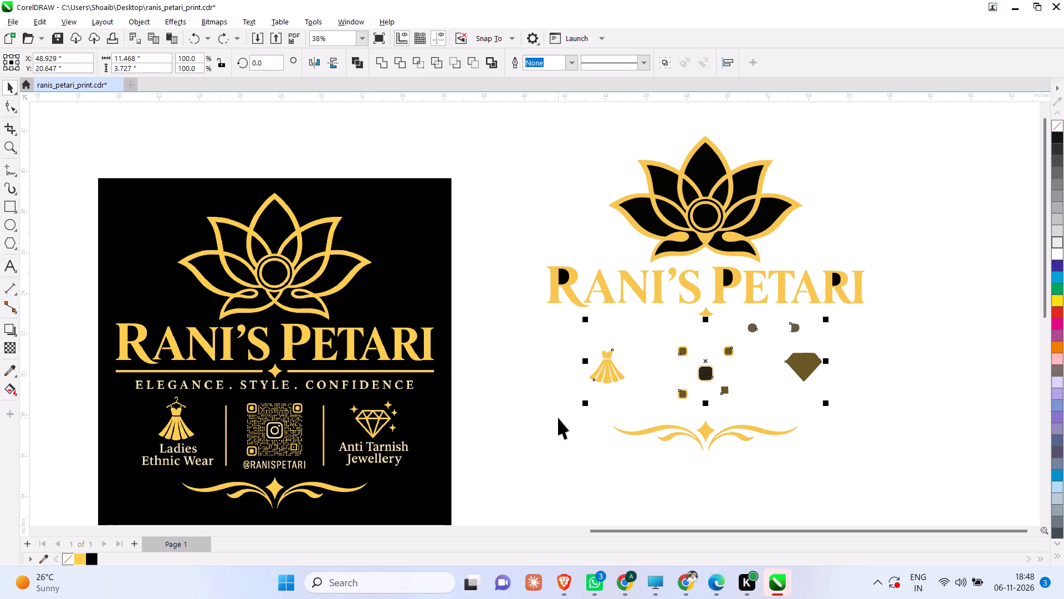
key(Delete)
Delete the black fills inside the two R letters and the P of the traced RANI'S PETARI title.
scroll(581, 285, up, 4)
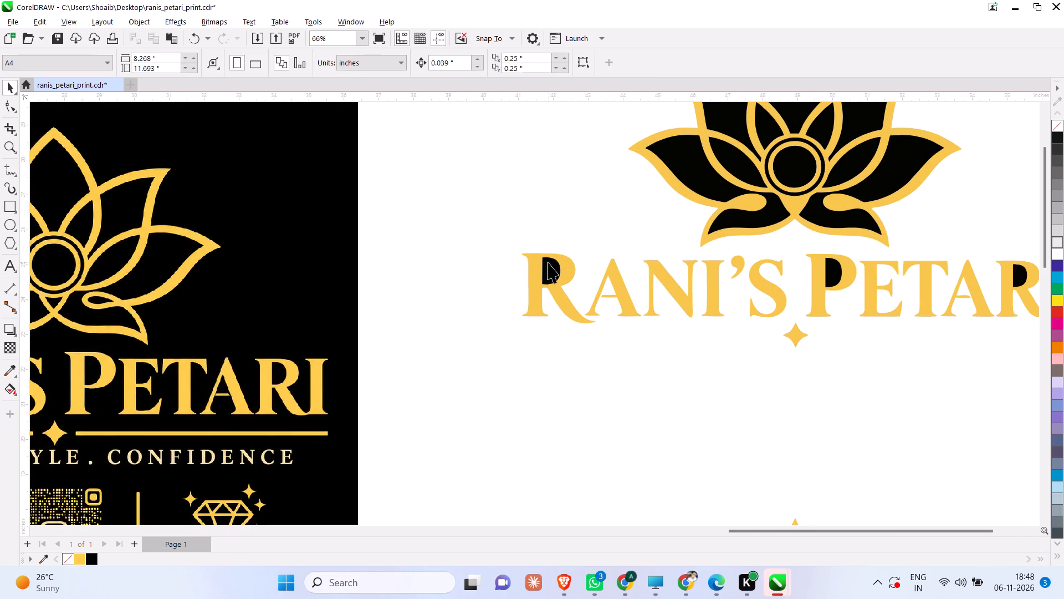
click(548, 262)
key(Delete)
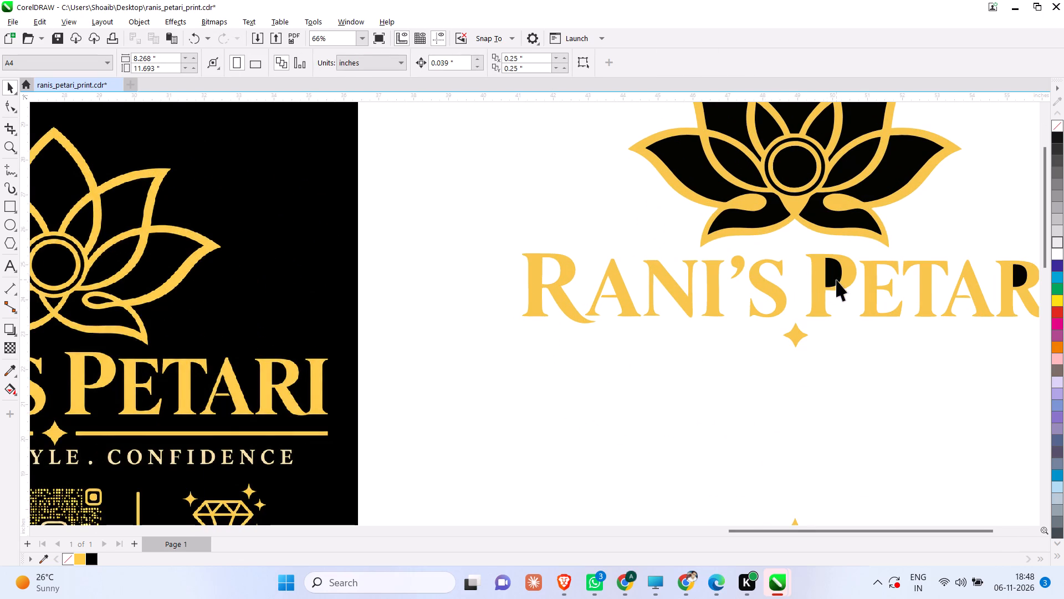
click(836, 280)
key(Delete)
scroll(559, 351, down, 2)
scroll(857, 295, up, 4)
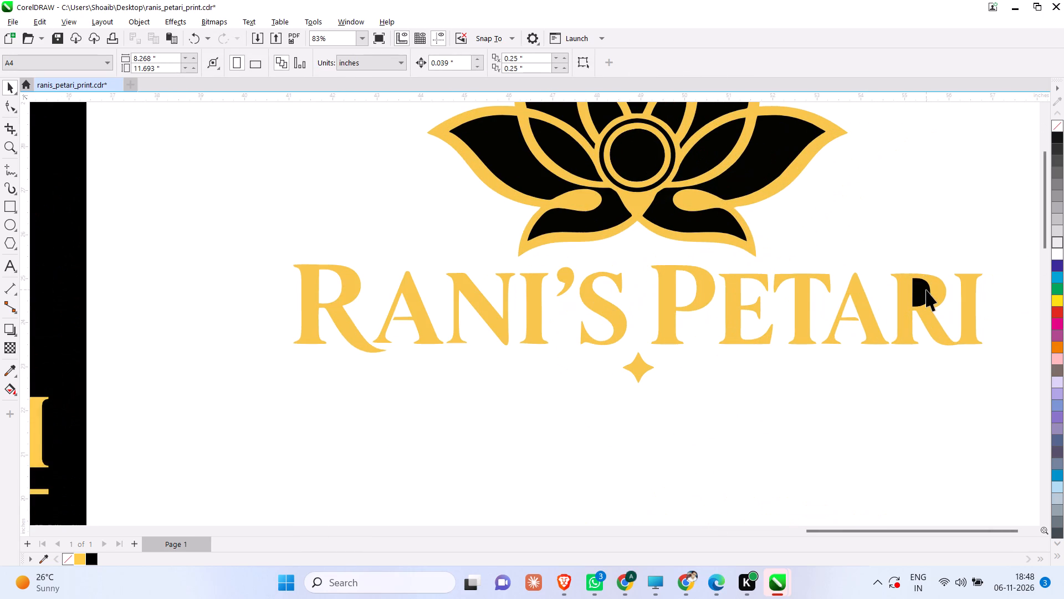
click(926, 290)
key(Delete)
Delete the black fills inside the traced lotus's left-side petals, including the lower-left one, and the top petal.
scroll(400, 238, down, 2)
click(494, 182)
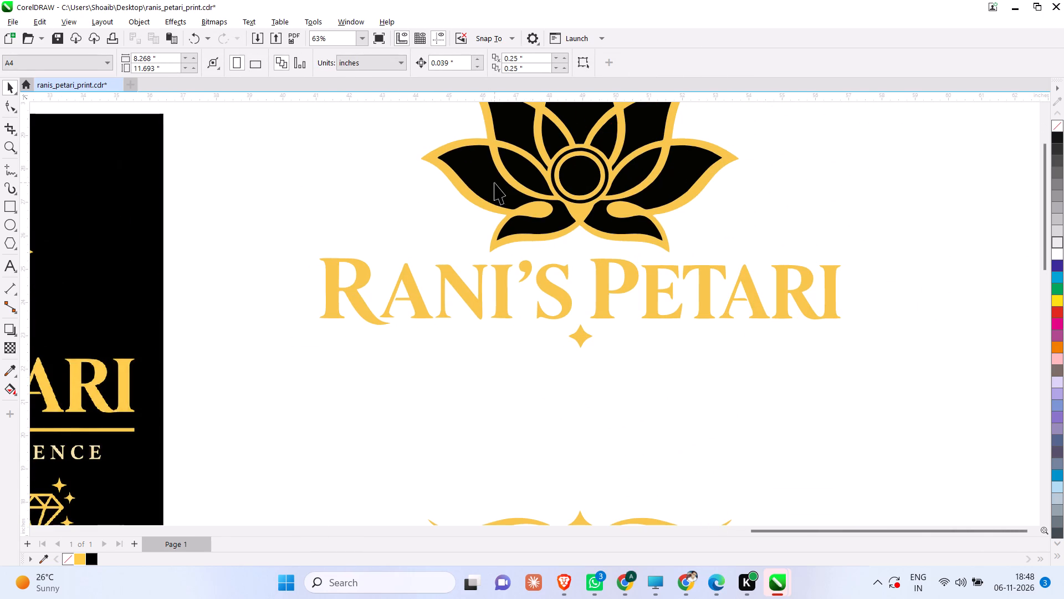
key(Delete)
click(530, 174)
key(Delete)
click(524, 124)
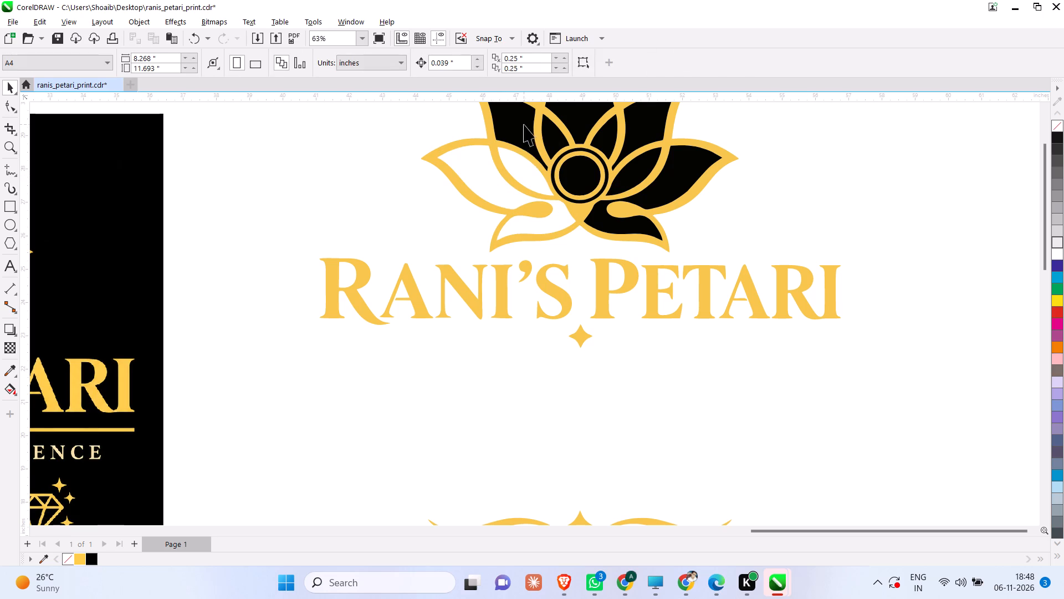
key(Delete)
scroll(493, 215, down, 4)
scroll(537, 133, up, 4)
click(554, 141)
key(Delete)
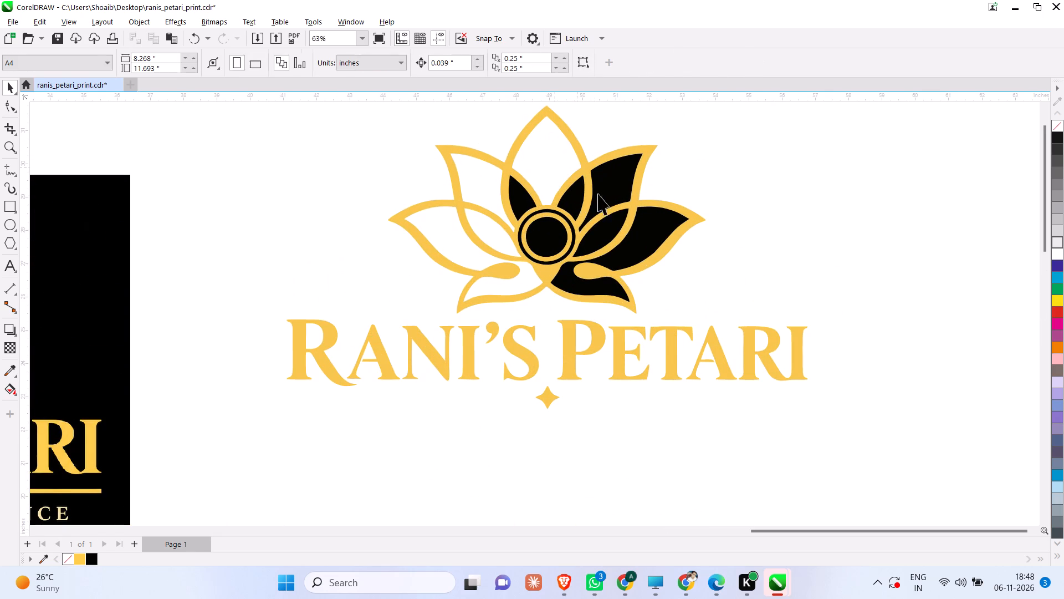
Delete the black fills in the lotus's upper-right petal, the two slivers above its centre, the centre circle and its surrounding ring.
click(609, 196)
key(Delete)
click(579, 199)
key(Delete)
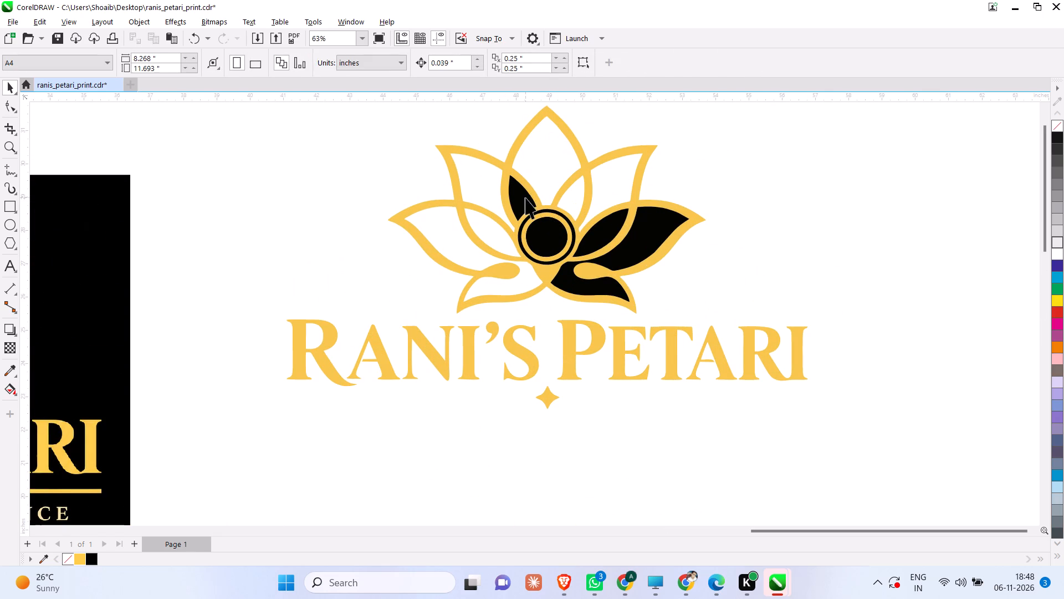
click(523, 197)
key(Delete)
click(538, 226)
key(Delete)
scroll(575, 243, up, 2)
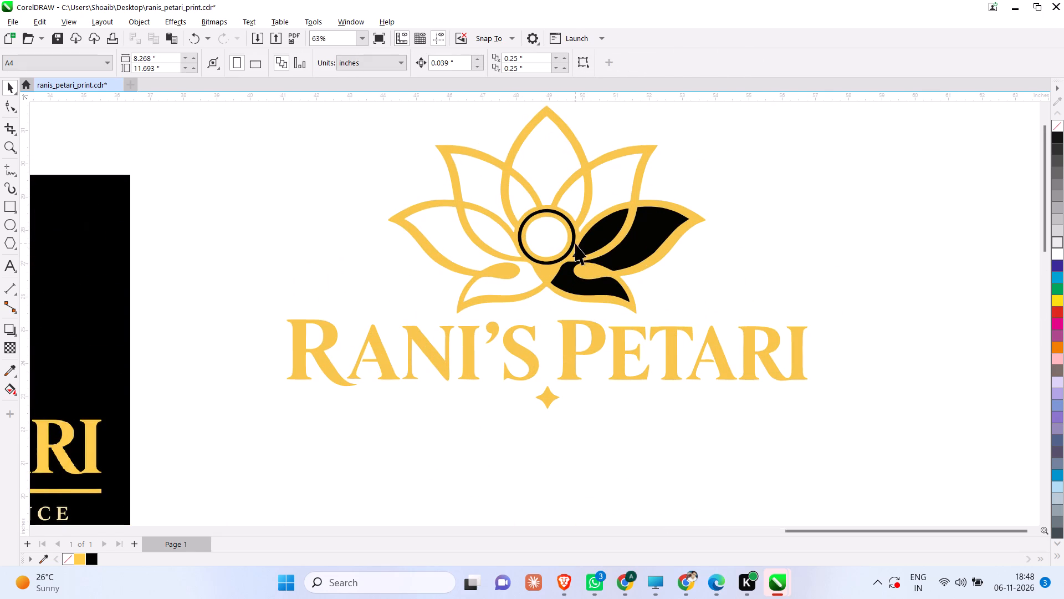
scroll(575, 243, up, 2)
click(571, 241)
key(Delete)
Delete the remaining black fills in the lotus's right-side petals, including the lower-right one.
scroll(577, 249, down, 3)
click(606, 240)
key(Delete)
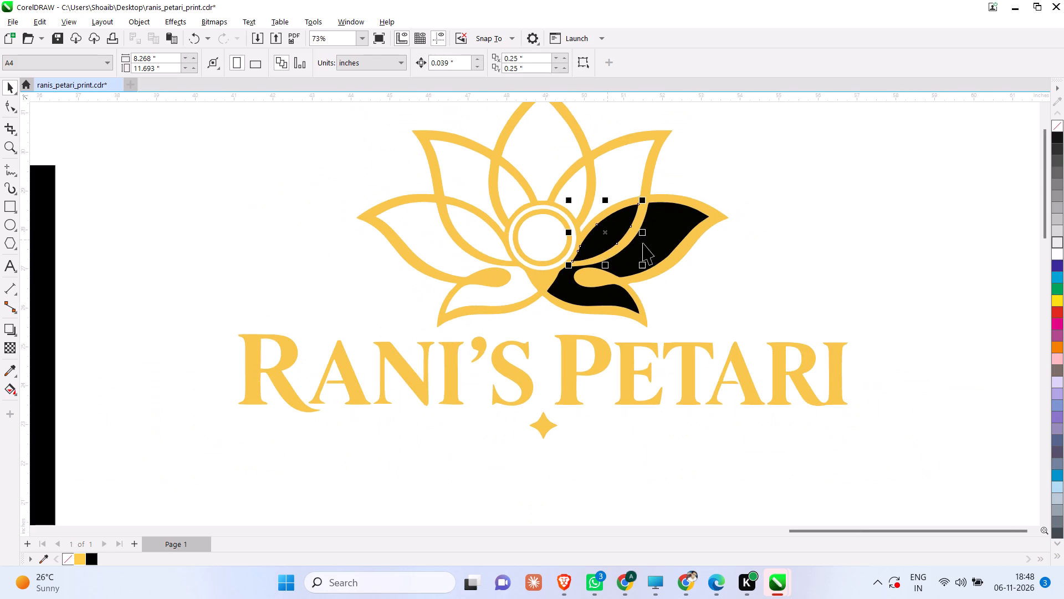
click(653, 243)
key(Delete)
scroll(608, 298, down, 6)
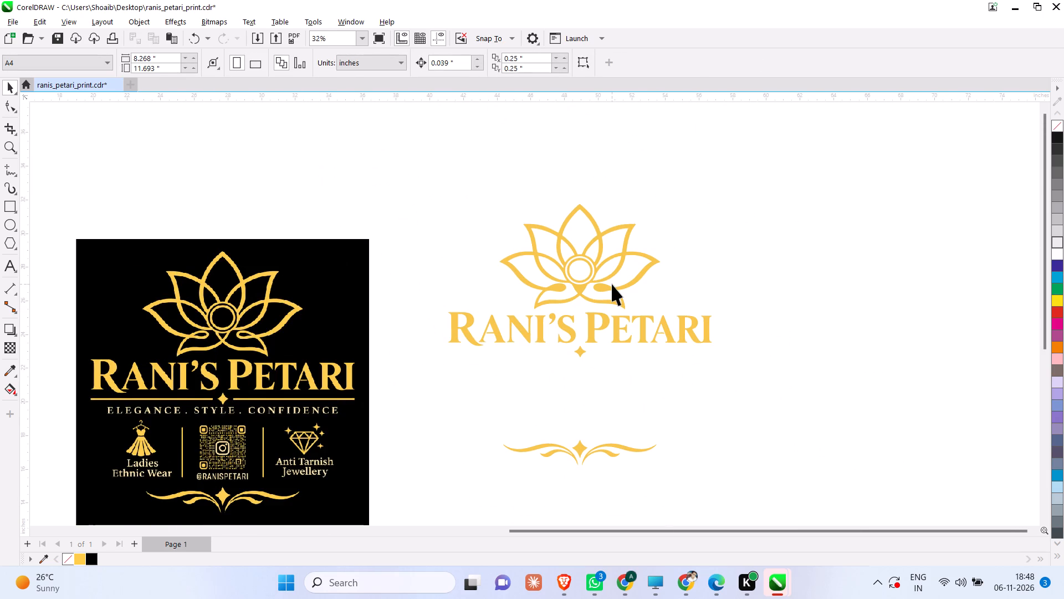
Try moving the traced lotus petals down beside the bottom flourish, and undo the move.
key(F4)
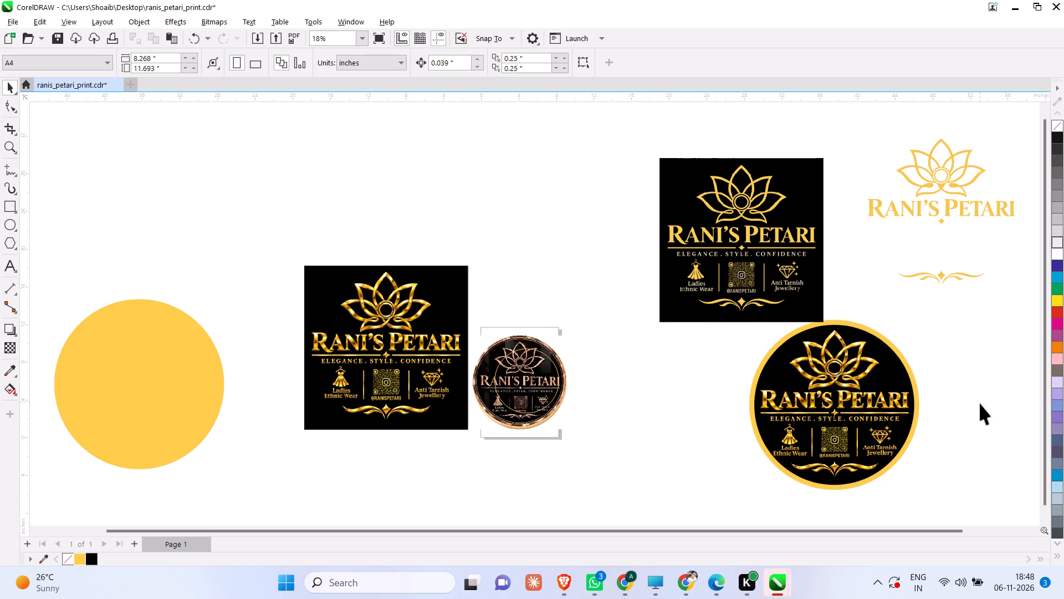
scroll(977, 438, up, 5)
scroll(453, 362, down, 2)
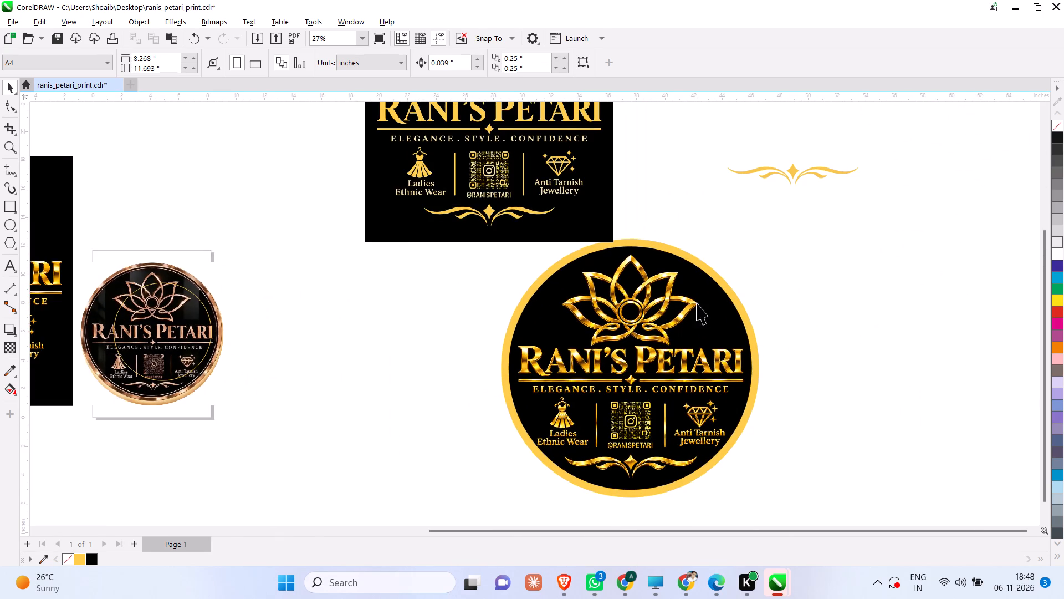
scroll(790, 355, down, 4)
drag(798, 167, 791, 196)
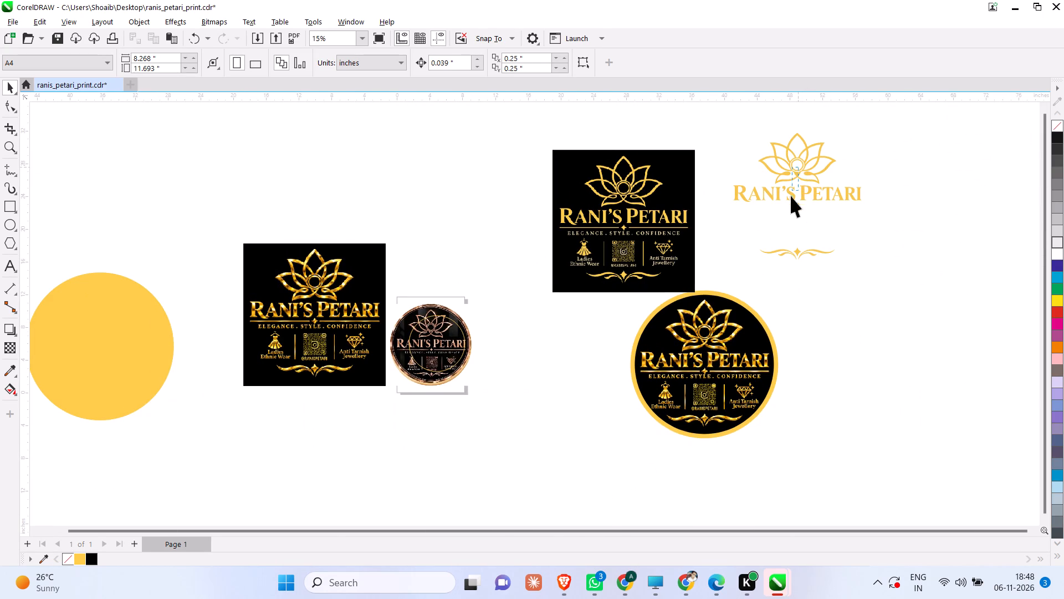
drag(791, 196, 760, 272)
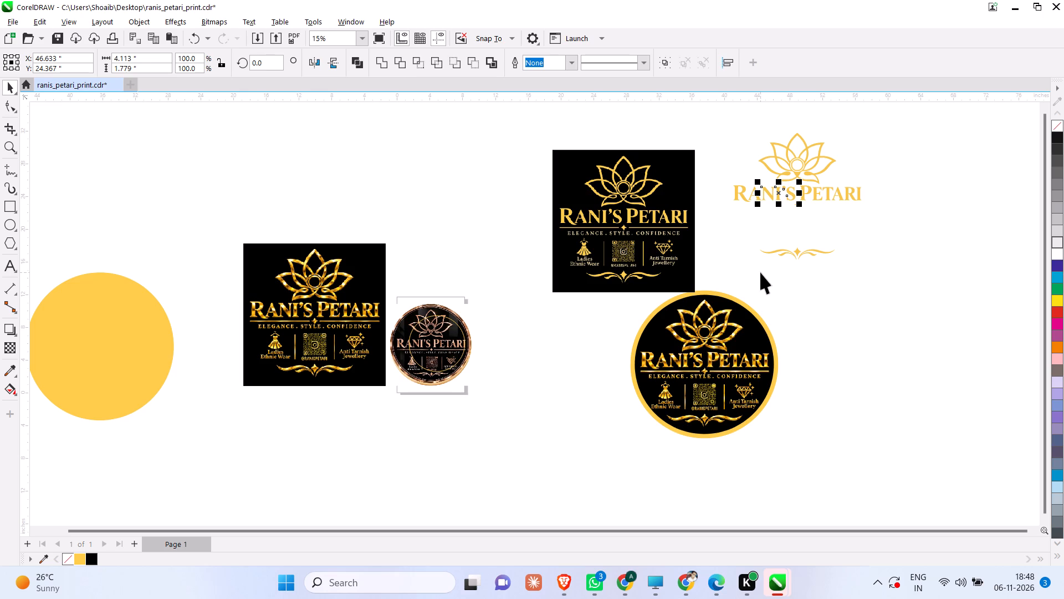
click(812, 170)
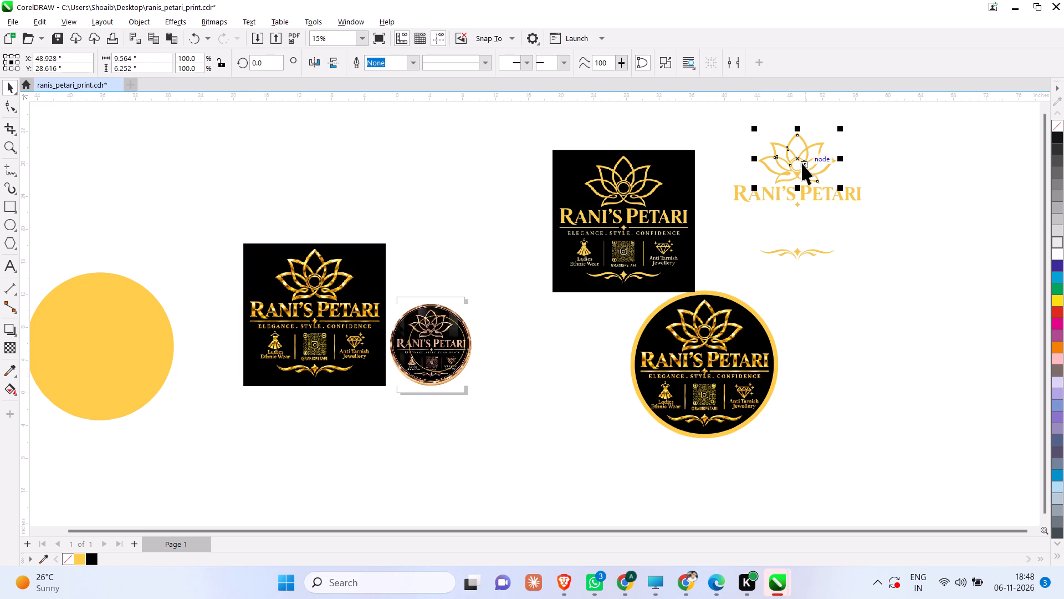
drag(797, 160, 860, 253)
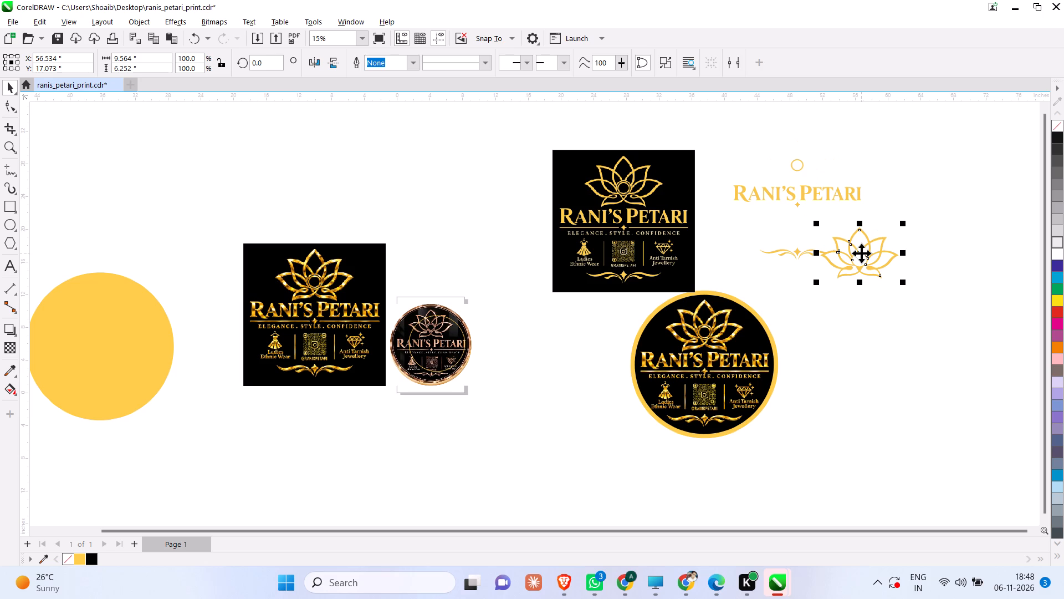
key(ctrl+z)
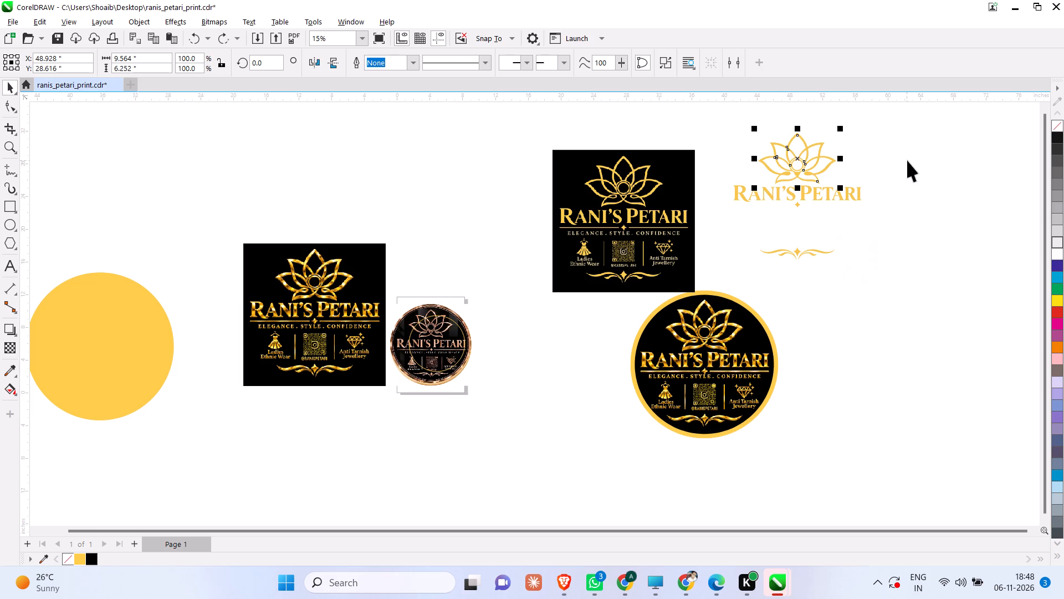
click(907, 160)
Group the traced lotus petals together with the lotus's centre ring.
scroll(828, 147, up, 7)
scroll(704, 285, down, 2)
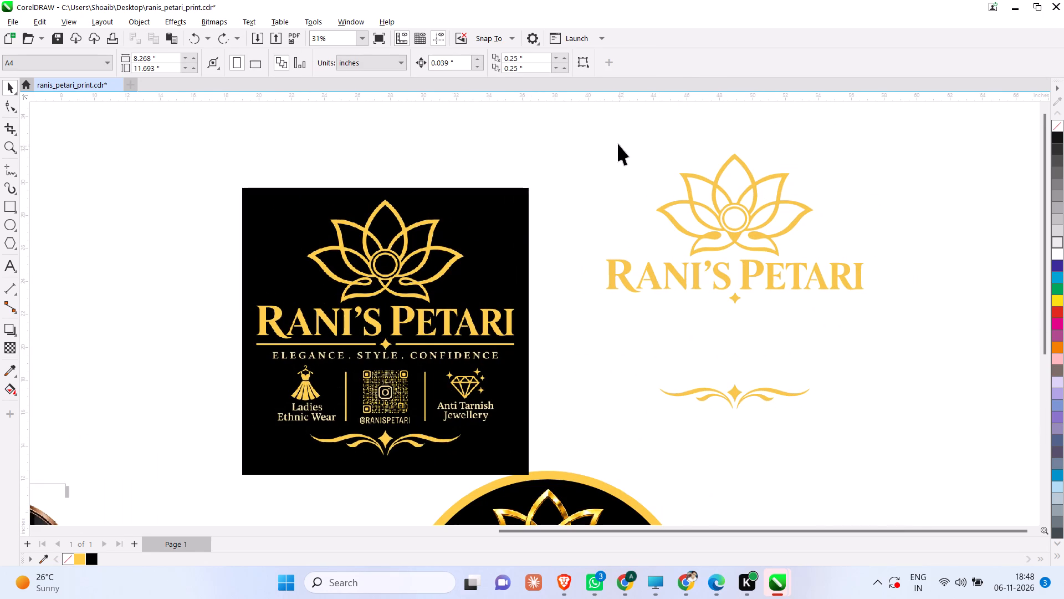
drag(617, 143, 835, 265)
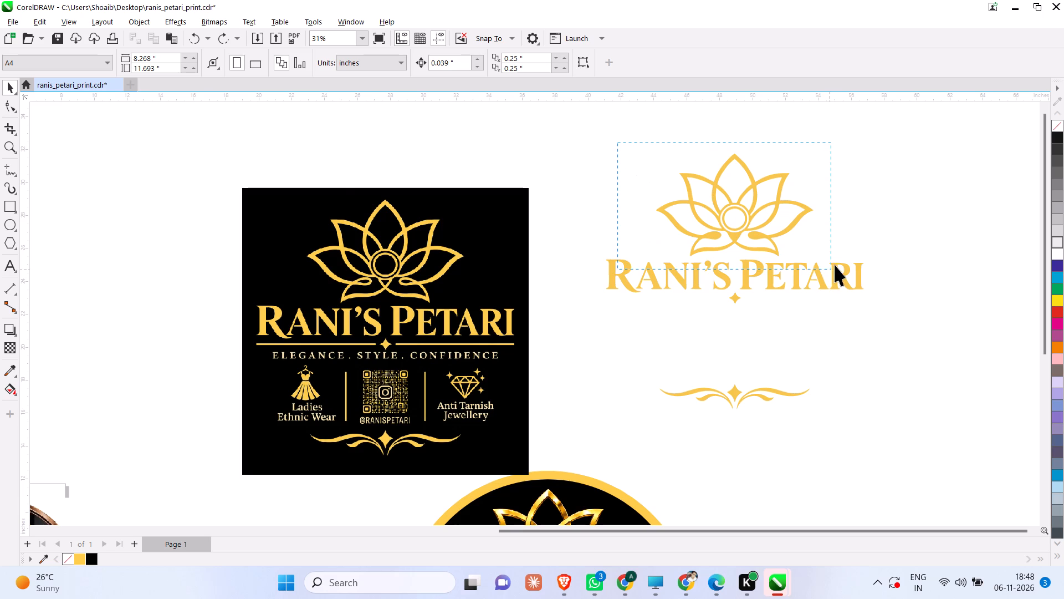
drag(835, 265, 835, 261)
key(ctrl+g)
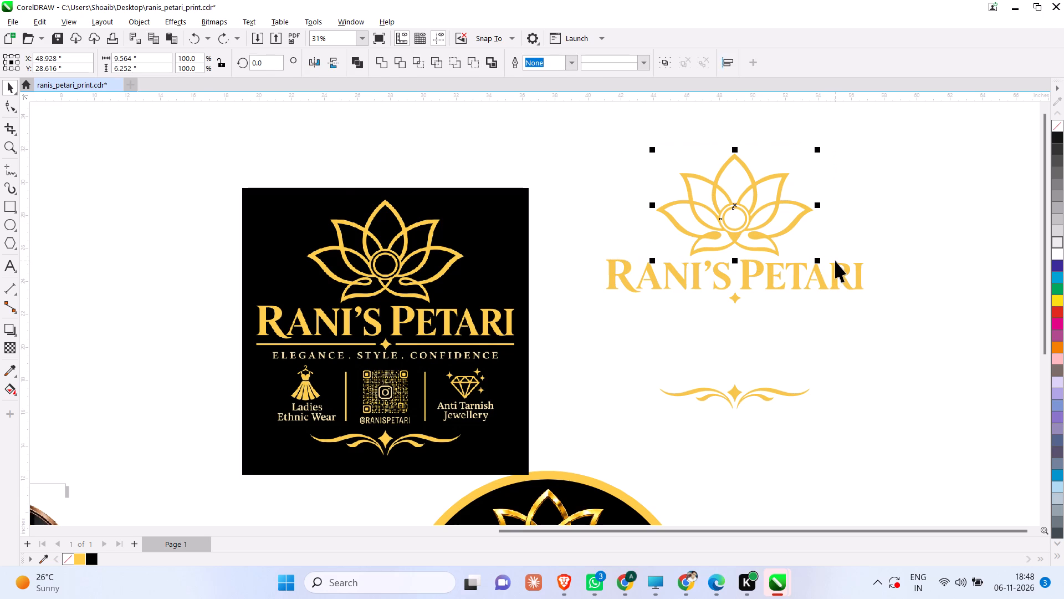
Move the lotus group away from above the title to beside the bottom flourish, at about X 56.8 in, Y 16.8 in.
drag(751, 230, 763, 301)
drag(763, 301, 806, 337)
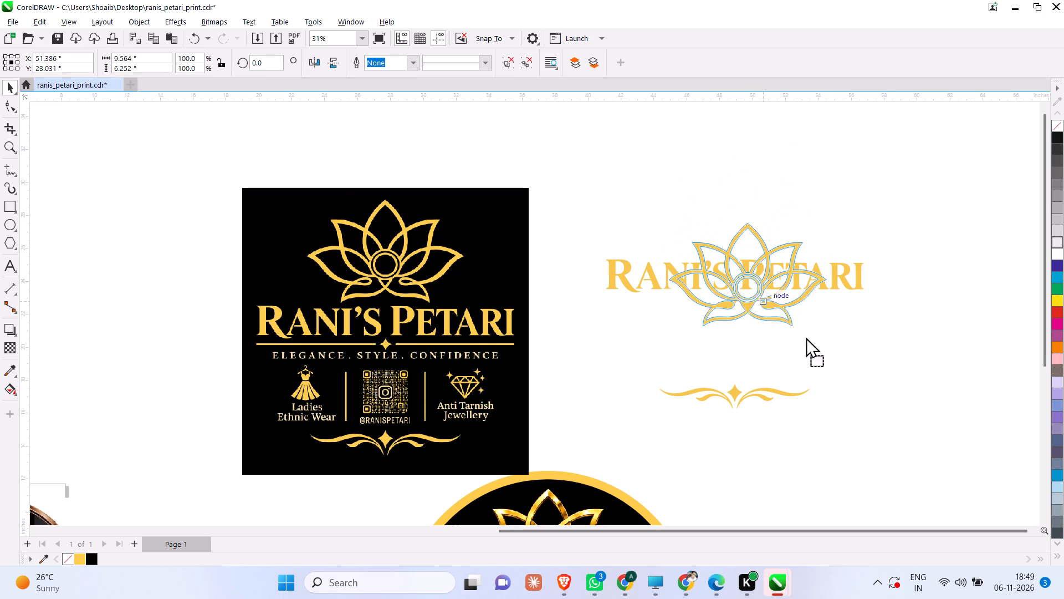
drag(806, 337, 860, 382)
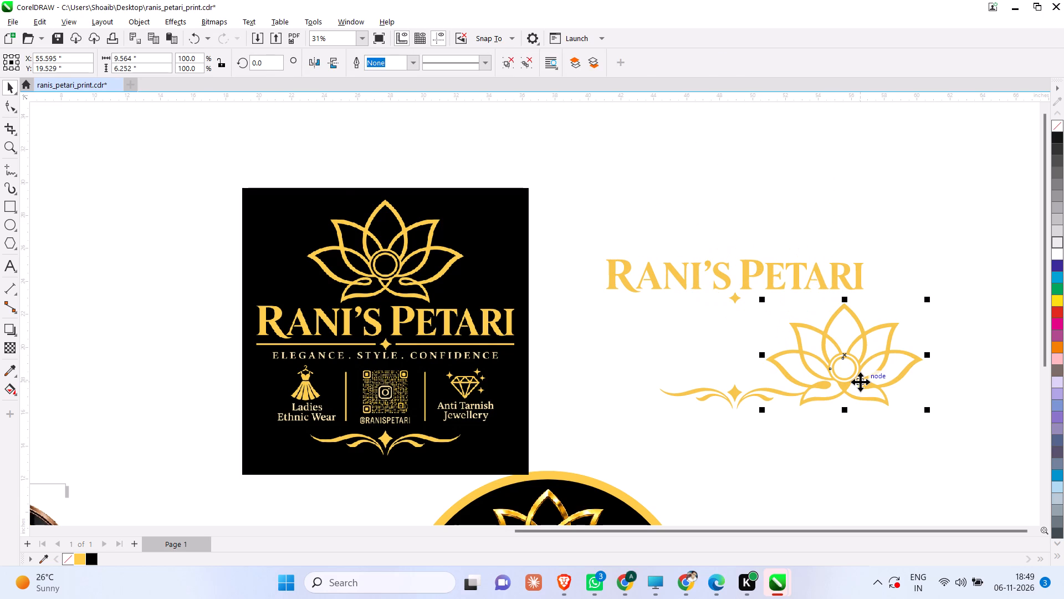
scroll(860, 383, down, 1)
drag(860, 383, 877, 421)
Place a copy of the lotus group over the metallic lotus on the round sign, at about X 37.6 in, Y 8.3 in.
scroll(877, 421, down, 4)
scroll(724, 493, up, 7)
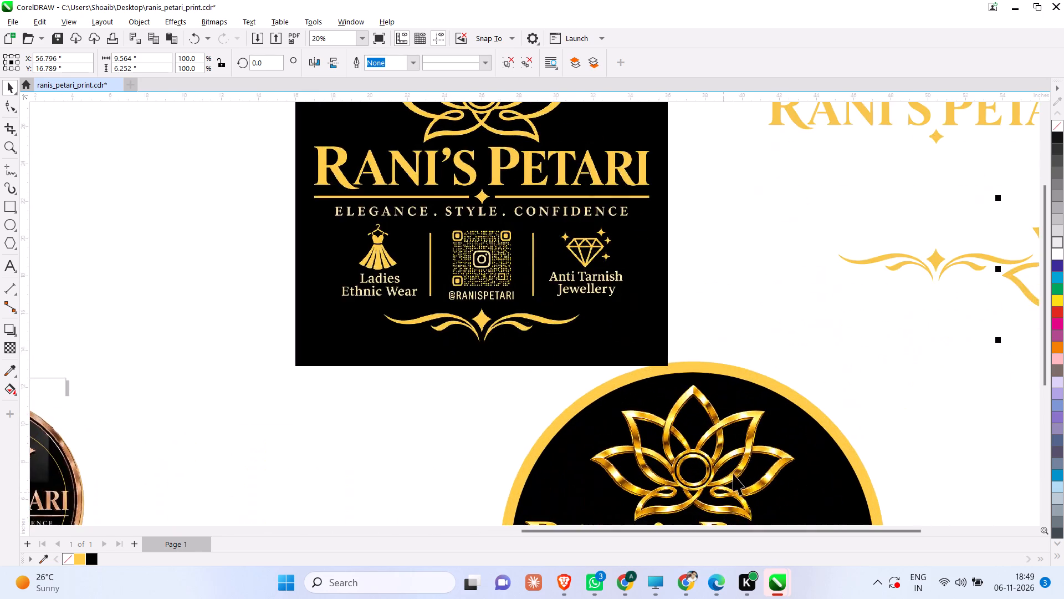
scroll(770, 416, down, 7)
scroll(835, 401, up, 4)
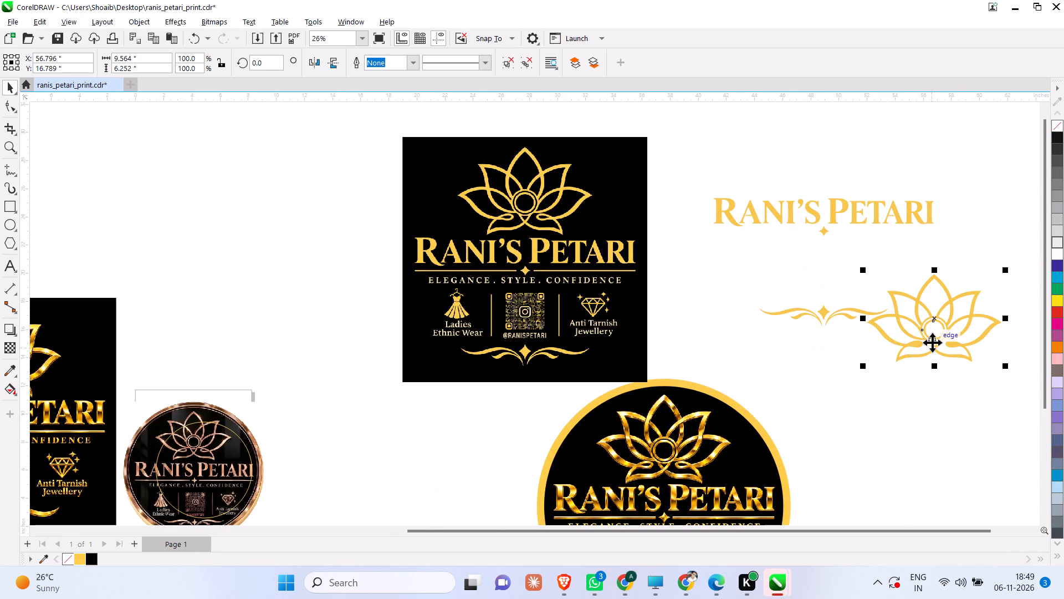
drag(932, 342, 670, 464)
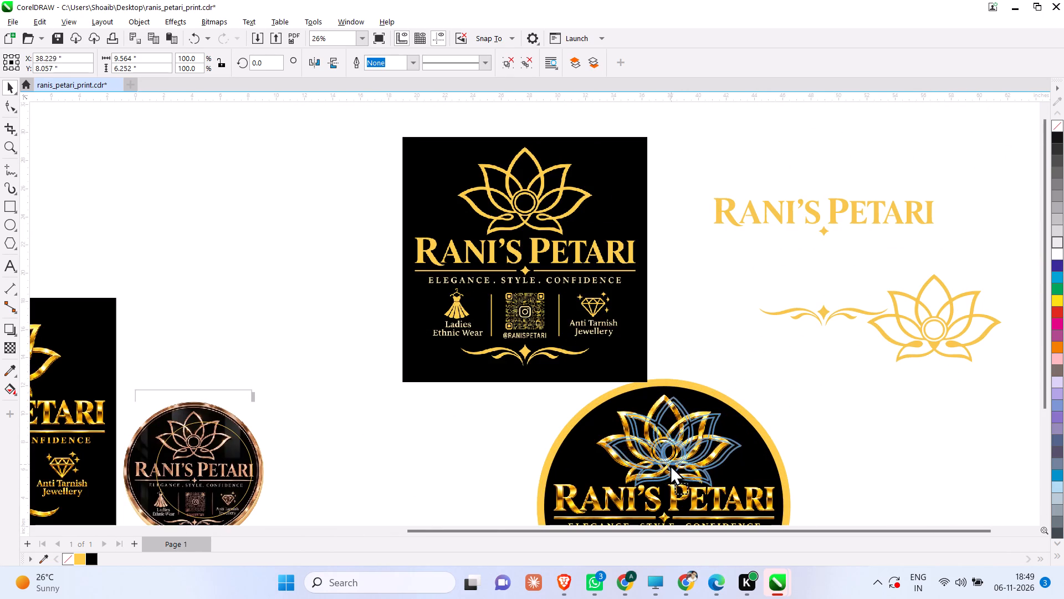
drag(670, 464, 662, 460)
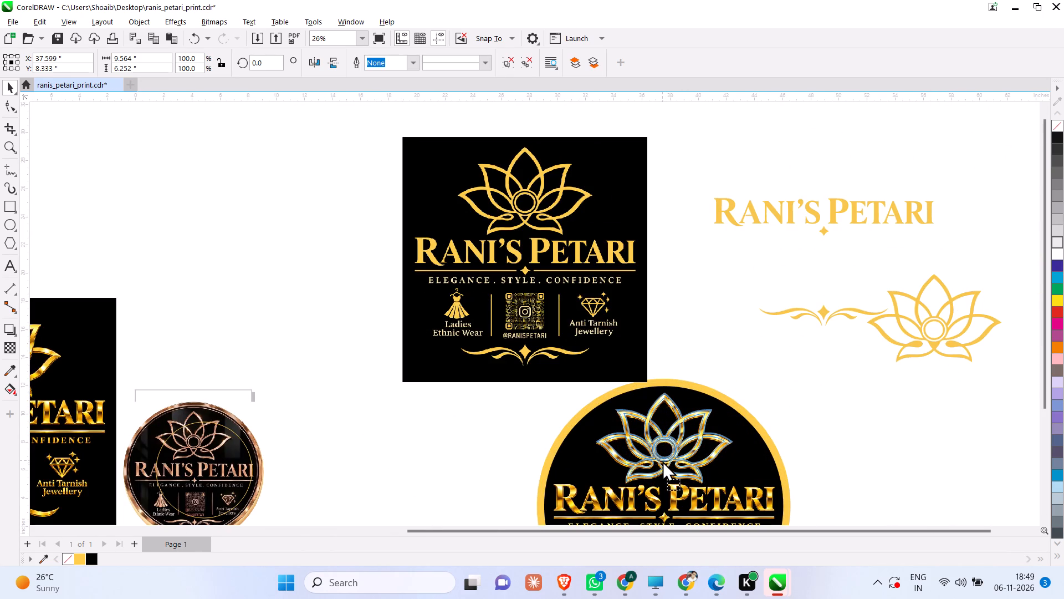
drag(662, 460, 662, 461)
right_click(662, 461)
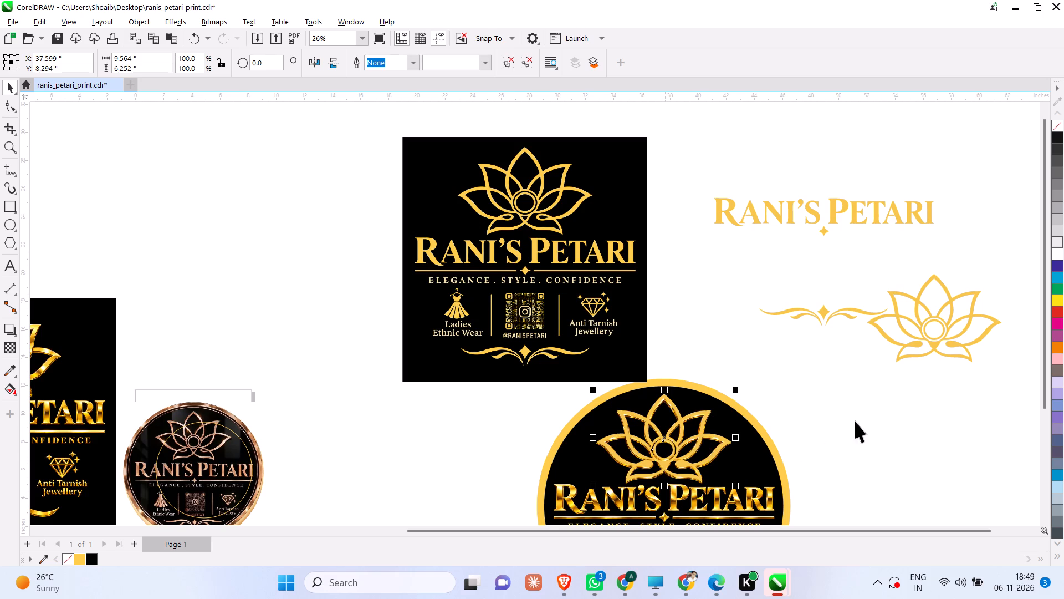
click(878, 424)
Examine how closely the copied flat-gold lotus lines up with the metallic lotus on the round sign.
scroll(674, 458, up, 8)
scroll(721, 384, up, 4)
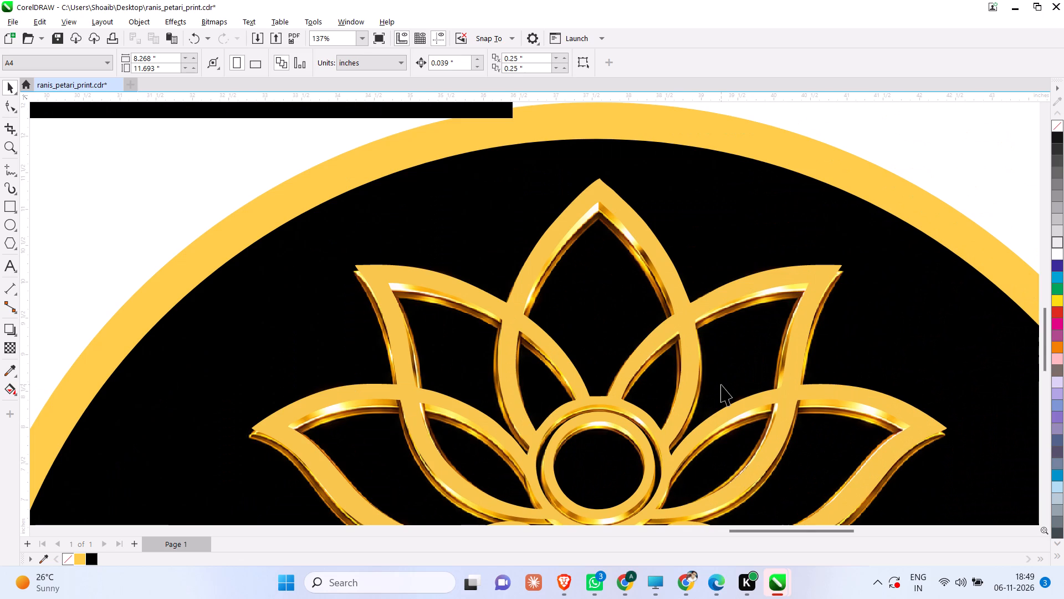
scroll(741, 370, down, 7)
scroll(705, 472, up, 7)
scroll(548, 359, down, 4)
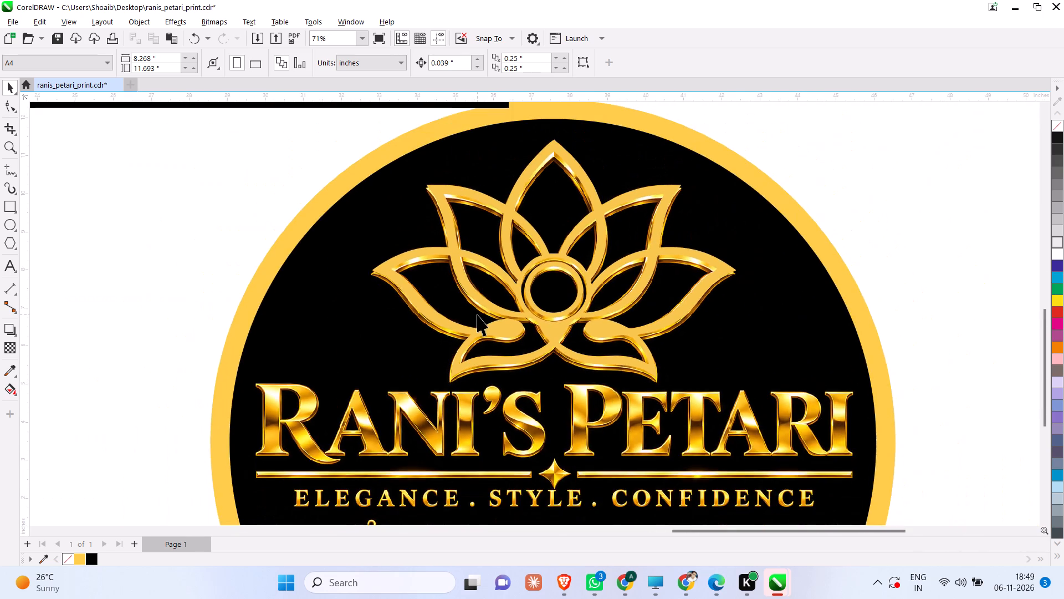
scroll(508, 367, up, 6)
click(511, 349)
scroll(511, 349, down, 6)
scroll(551, 367, up, 3)
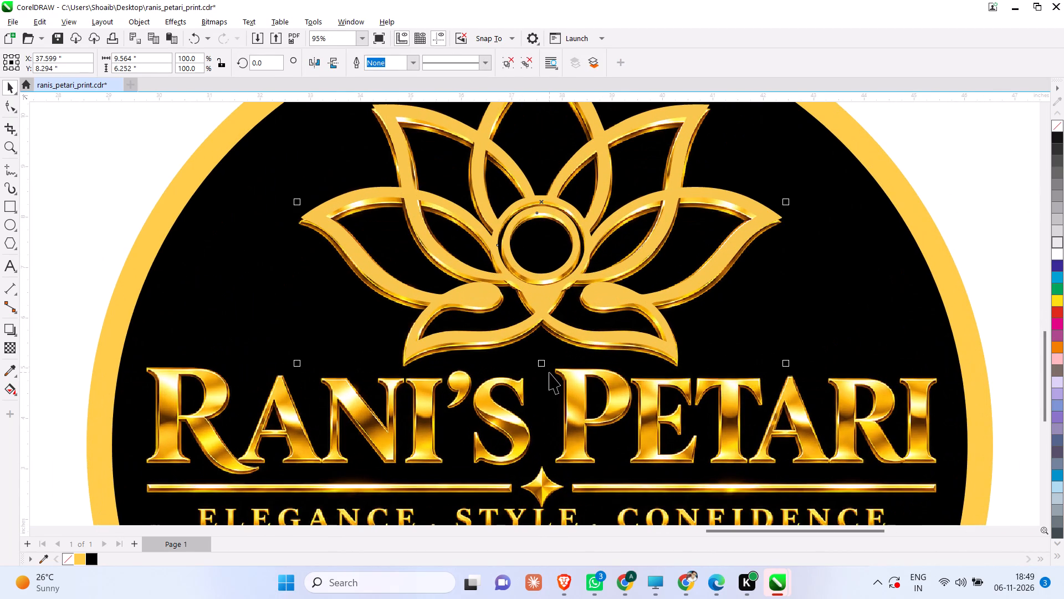
Stretch the flat-gold lotus copy on the round sign downward to a height of about 6.34 in.
drag(544, 366, 531, 374)
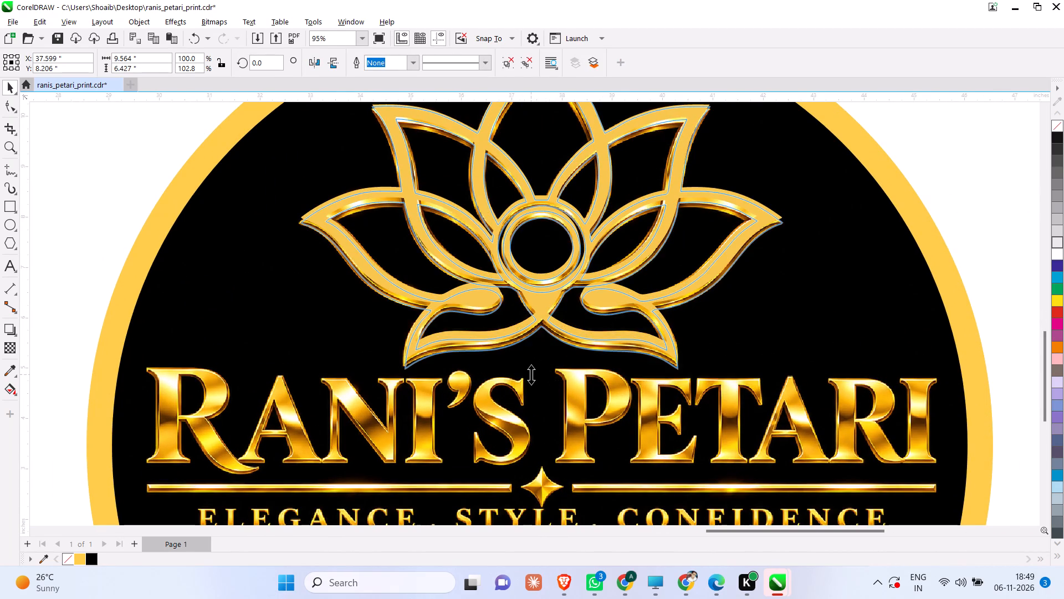
drag(531, 374, 525, 370)
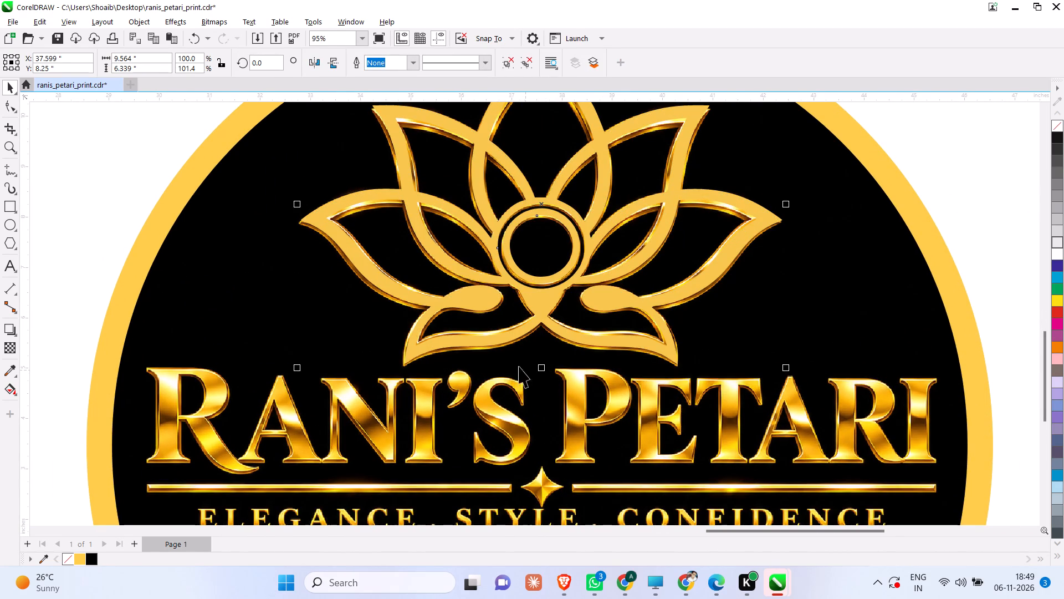
Nudge the stretched lotus copy vertically over the metallic lotus to about Y 8.21 in.
scroll(497, 359, down, 3)
scroll(519, 287, up, 2)
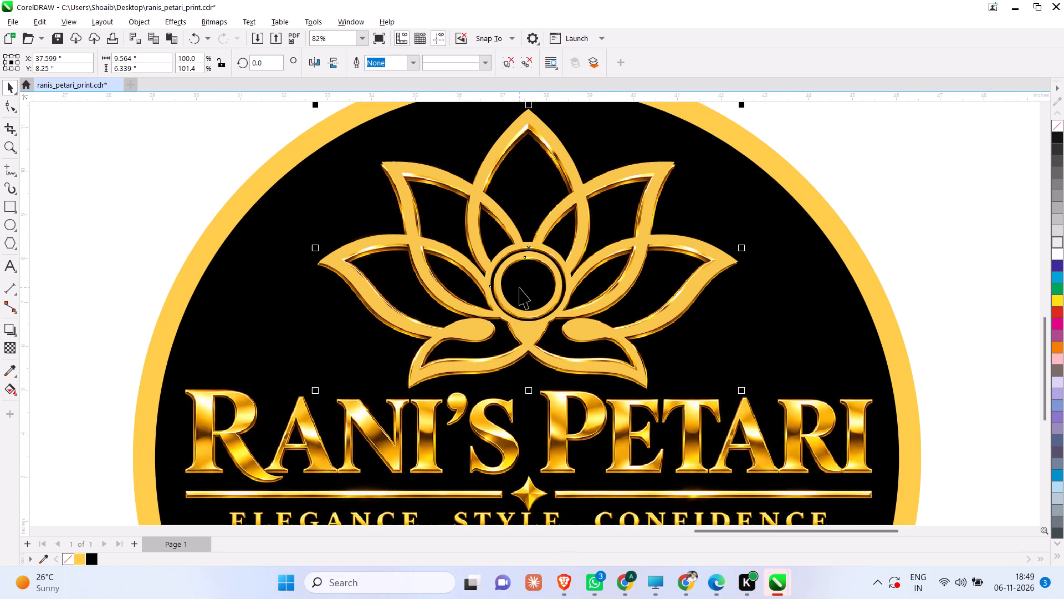
key(Down)
key(Down)
key(Down)
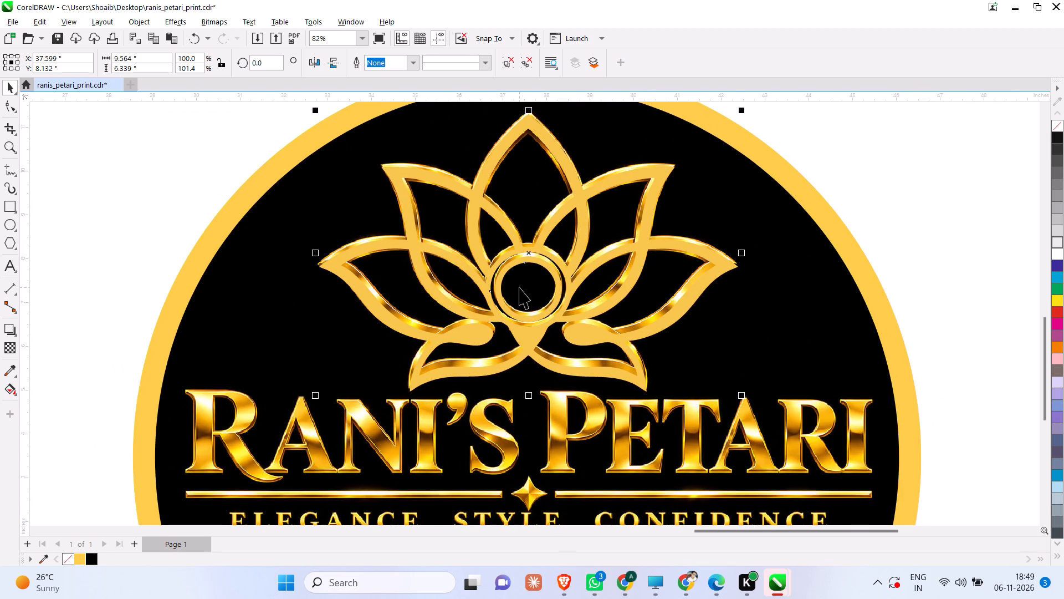
key(Up)
key(Up)
key(Down)
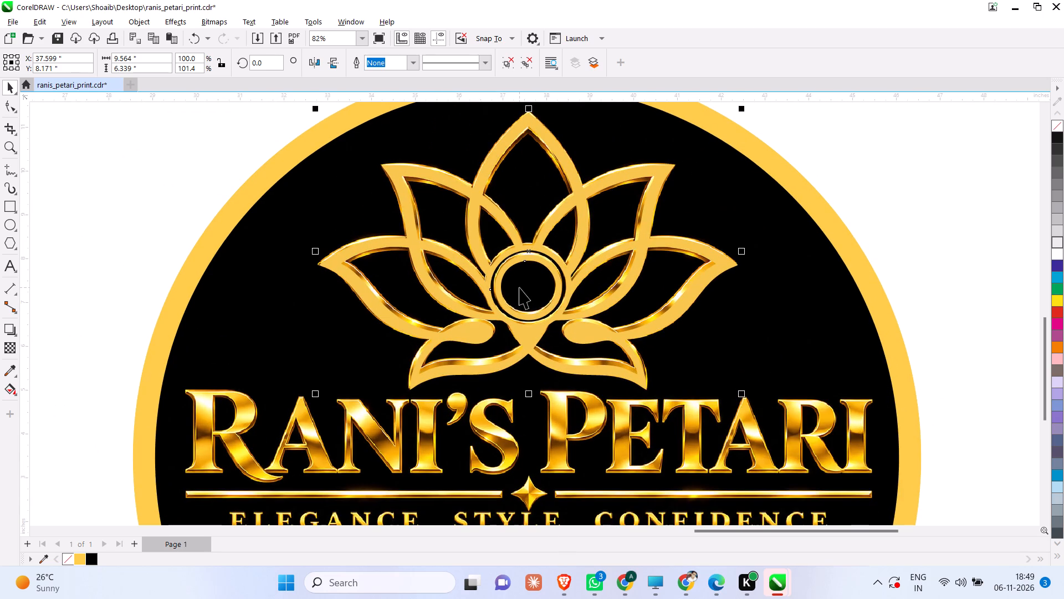
key(Up)
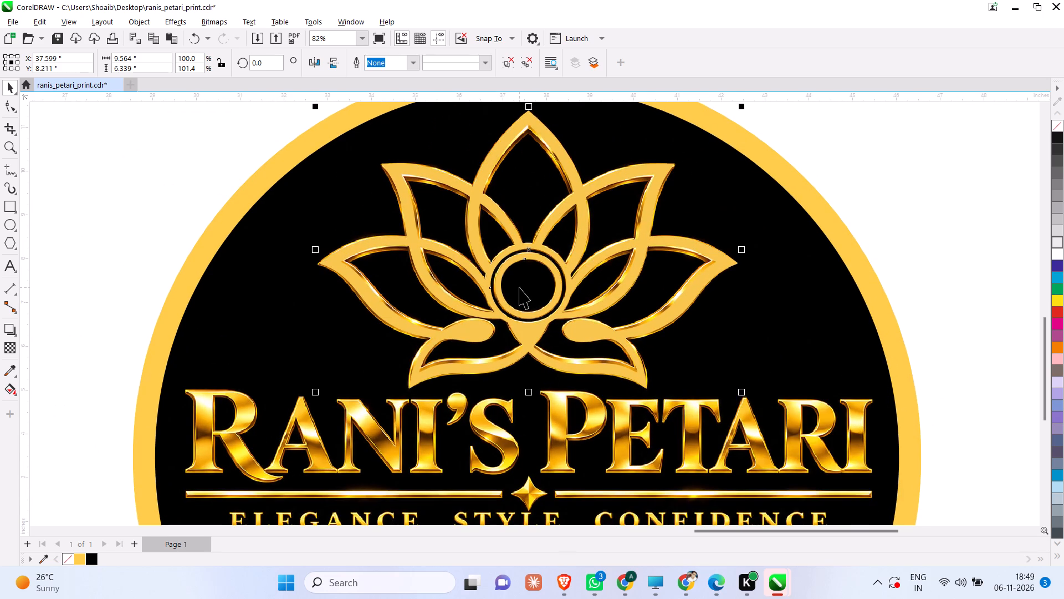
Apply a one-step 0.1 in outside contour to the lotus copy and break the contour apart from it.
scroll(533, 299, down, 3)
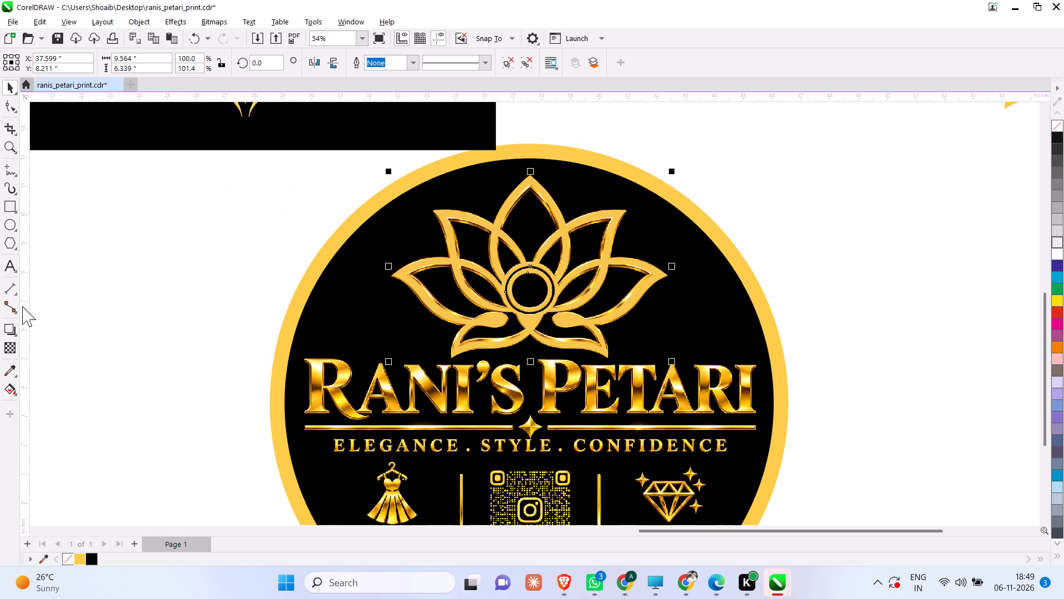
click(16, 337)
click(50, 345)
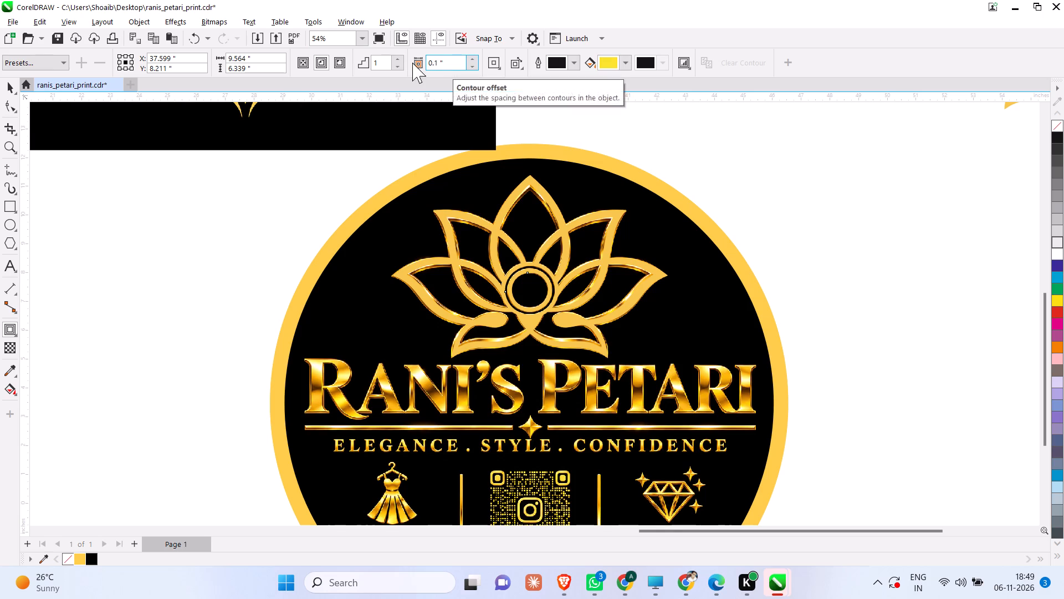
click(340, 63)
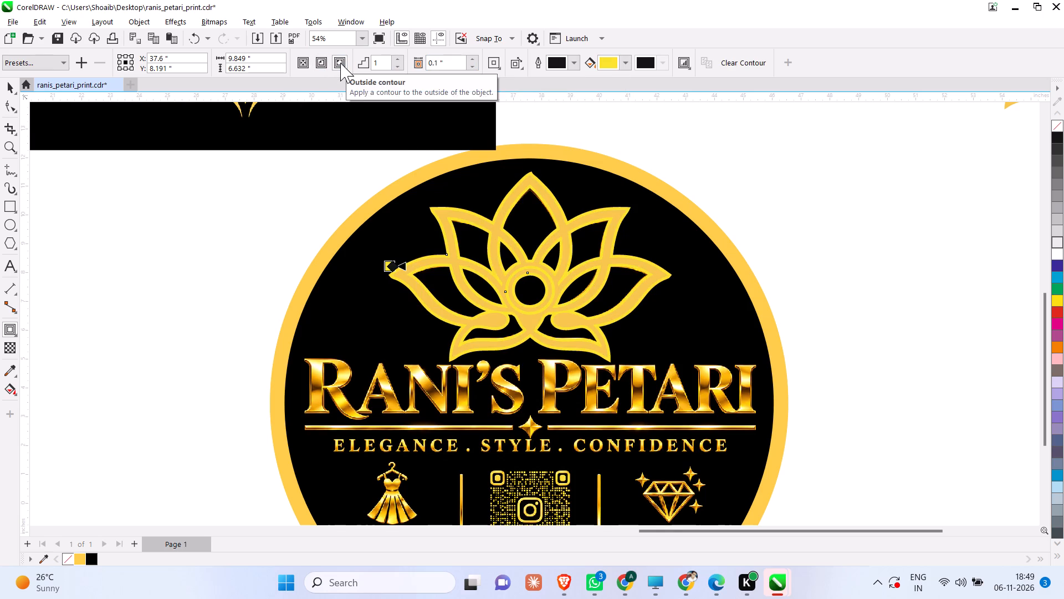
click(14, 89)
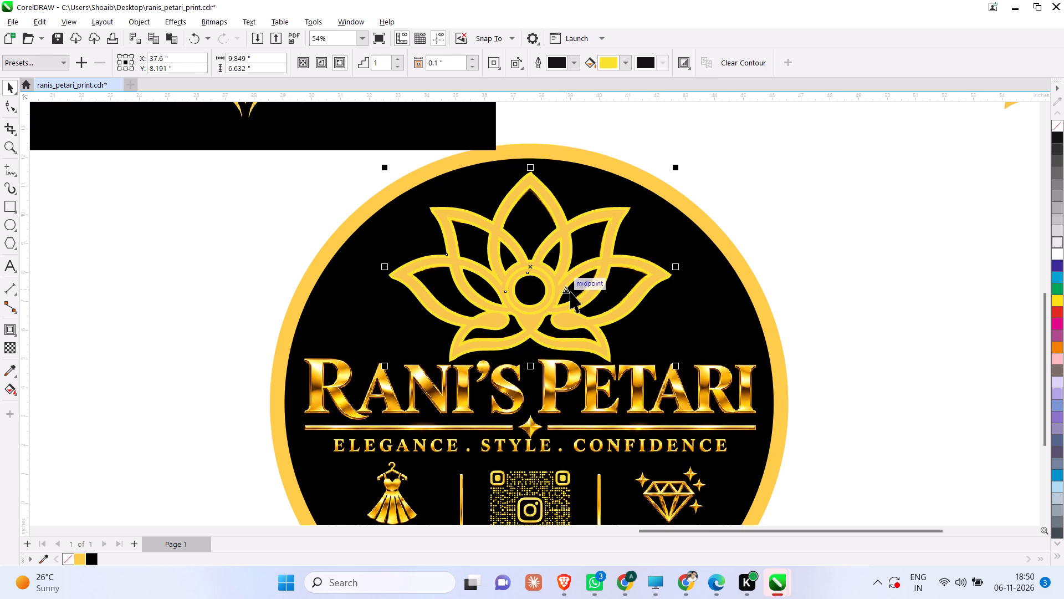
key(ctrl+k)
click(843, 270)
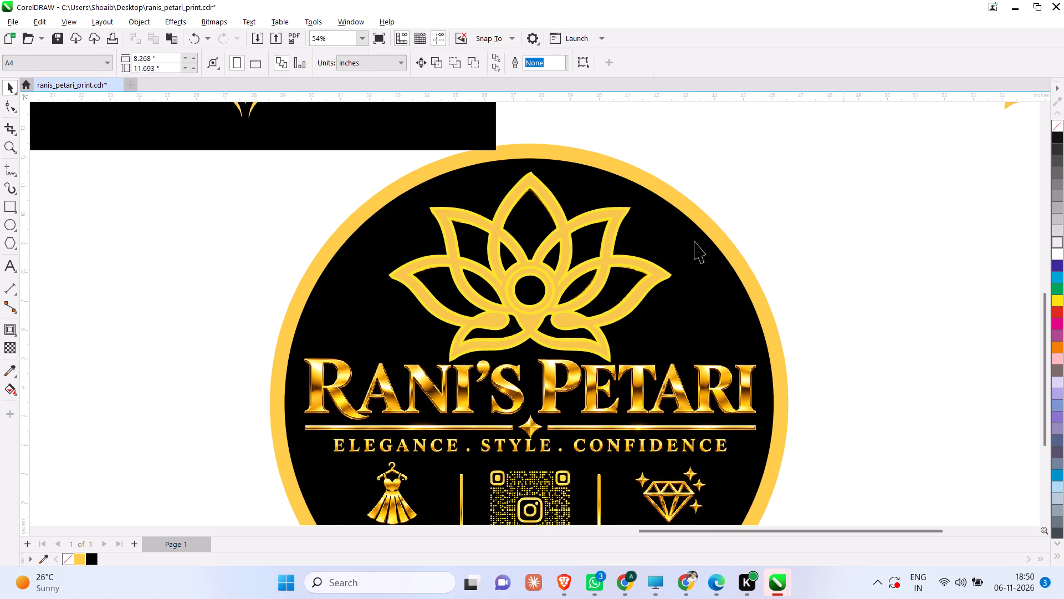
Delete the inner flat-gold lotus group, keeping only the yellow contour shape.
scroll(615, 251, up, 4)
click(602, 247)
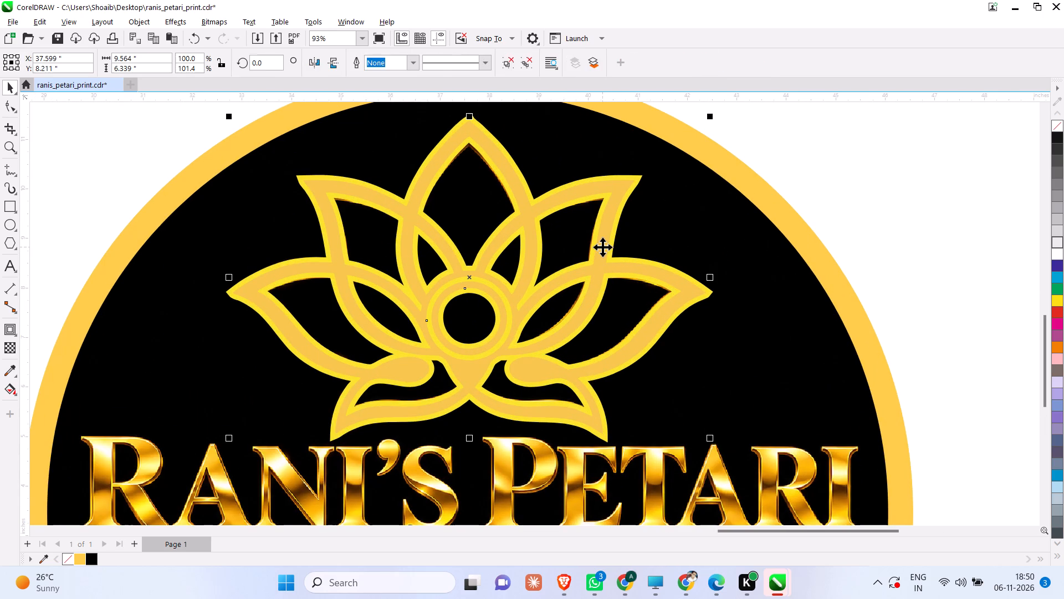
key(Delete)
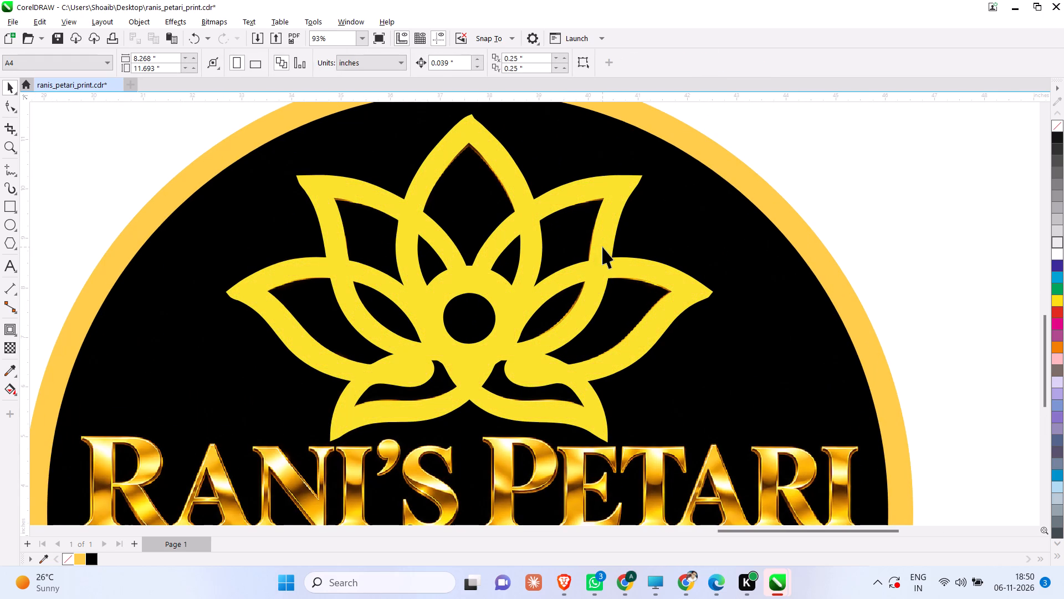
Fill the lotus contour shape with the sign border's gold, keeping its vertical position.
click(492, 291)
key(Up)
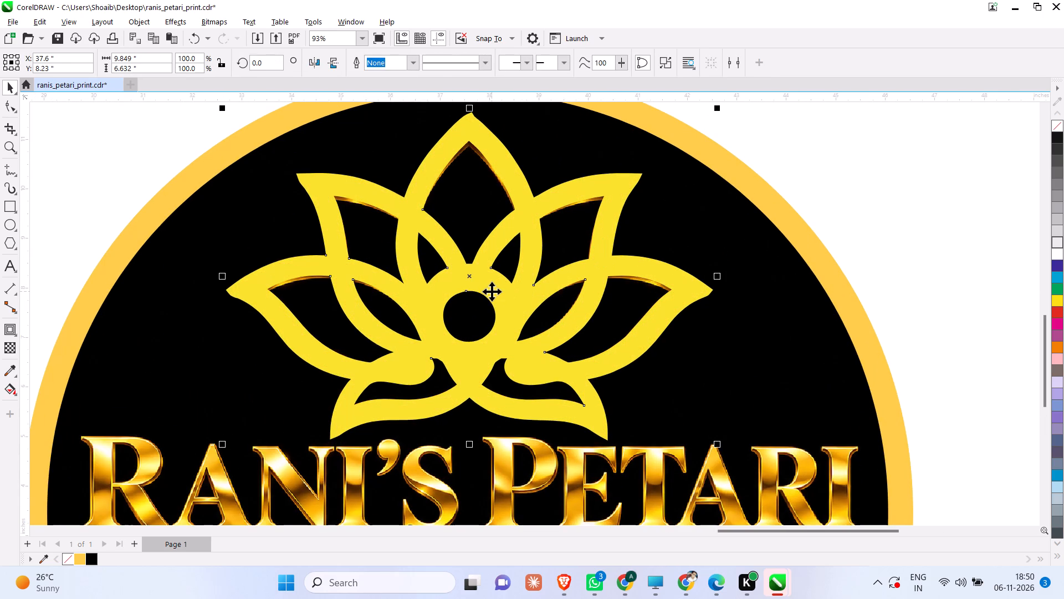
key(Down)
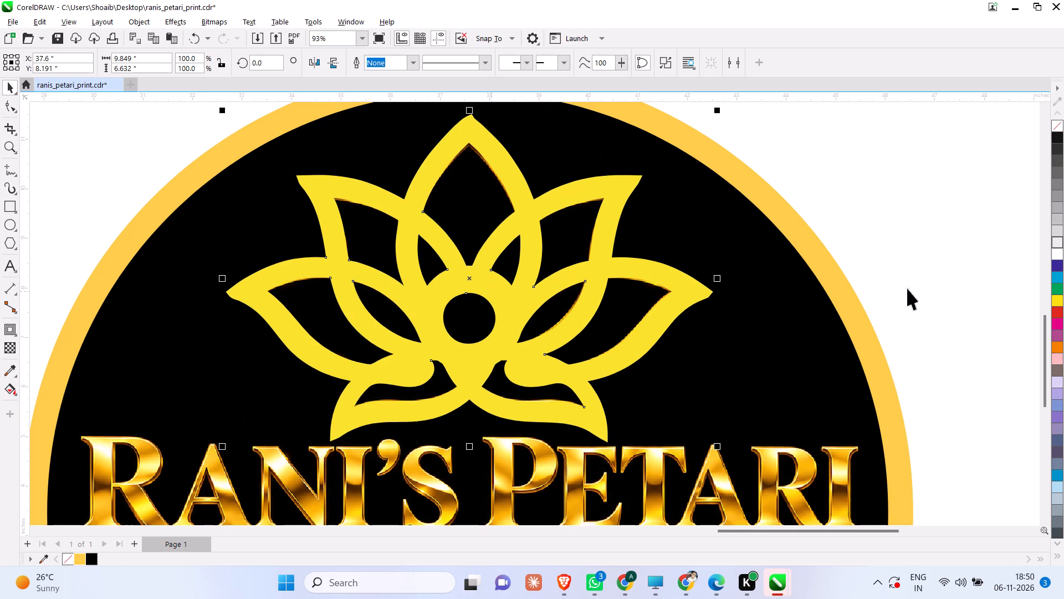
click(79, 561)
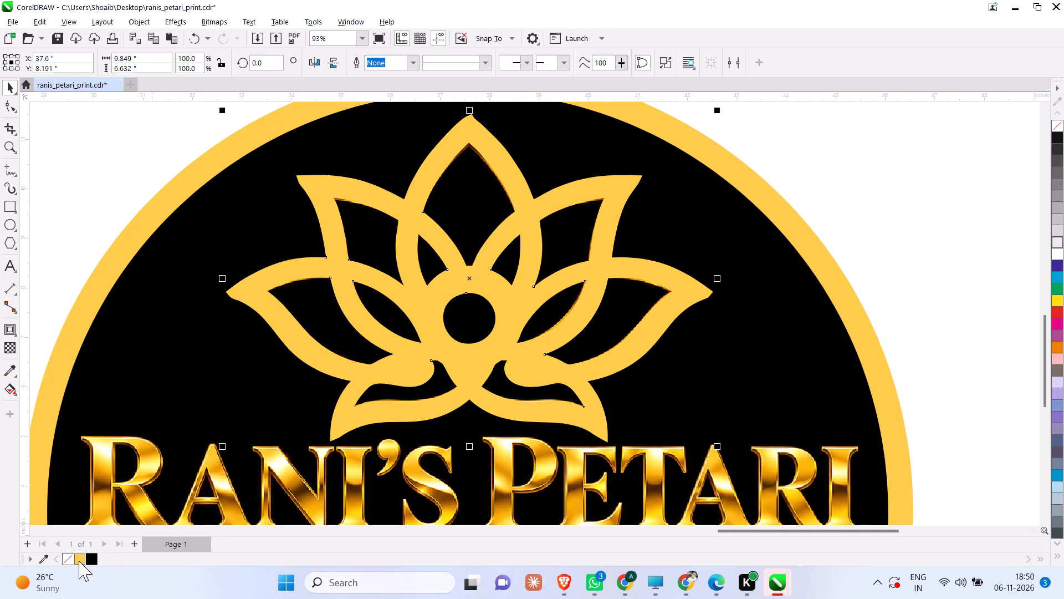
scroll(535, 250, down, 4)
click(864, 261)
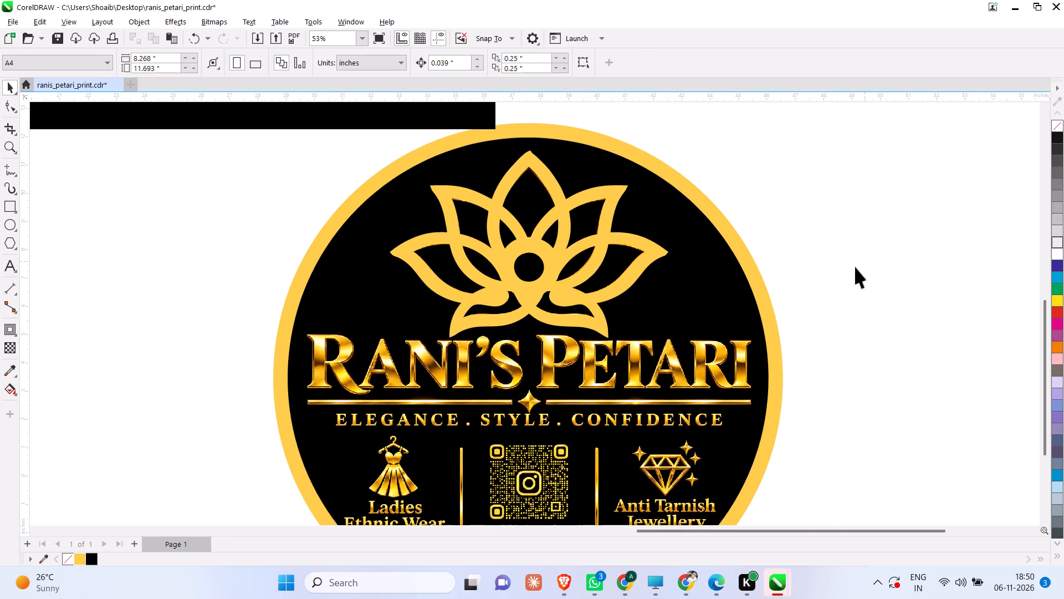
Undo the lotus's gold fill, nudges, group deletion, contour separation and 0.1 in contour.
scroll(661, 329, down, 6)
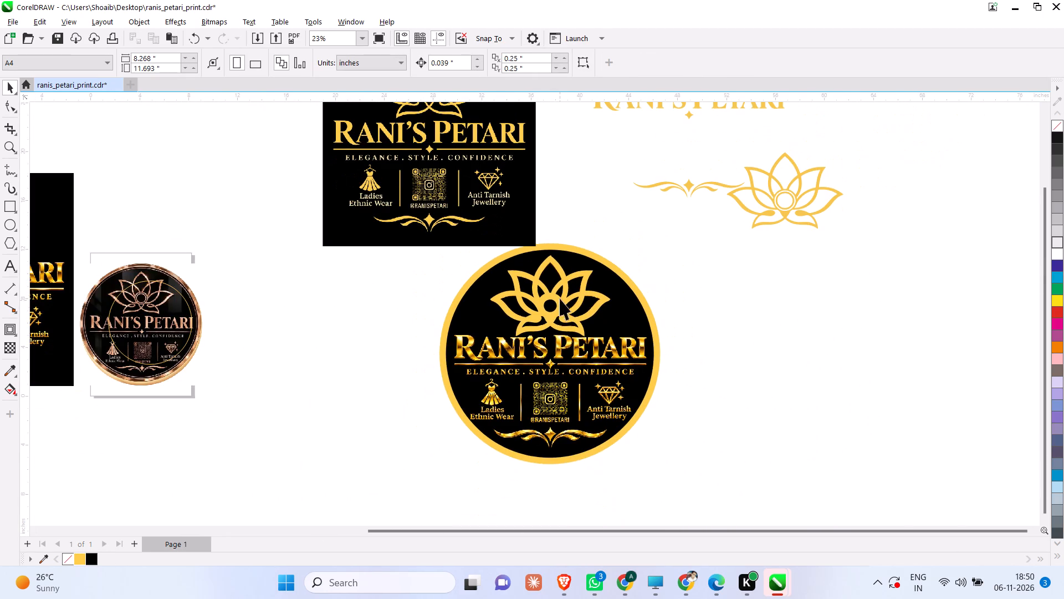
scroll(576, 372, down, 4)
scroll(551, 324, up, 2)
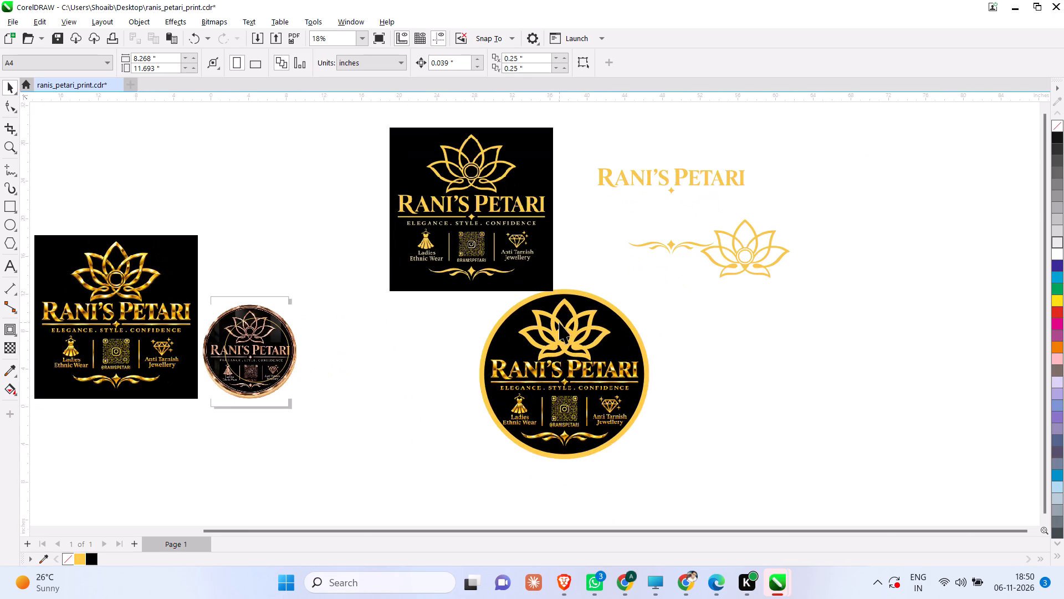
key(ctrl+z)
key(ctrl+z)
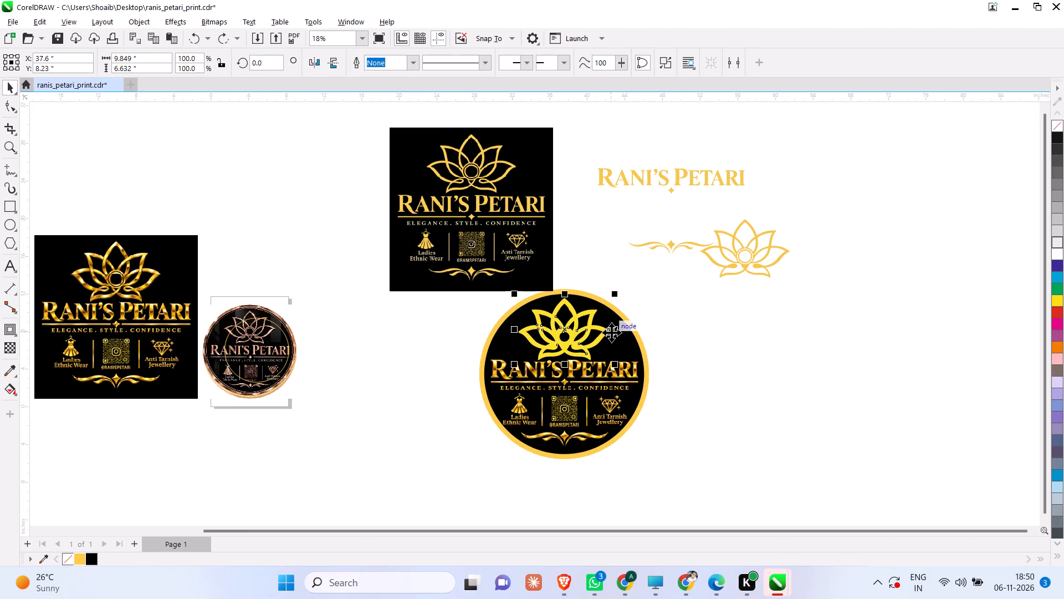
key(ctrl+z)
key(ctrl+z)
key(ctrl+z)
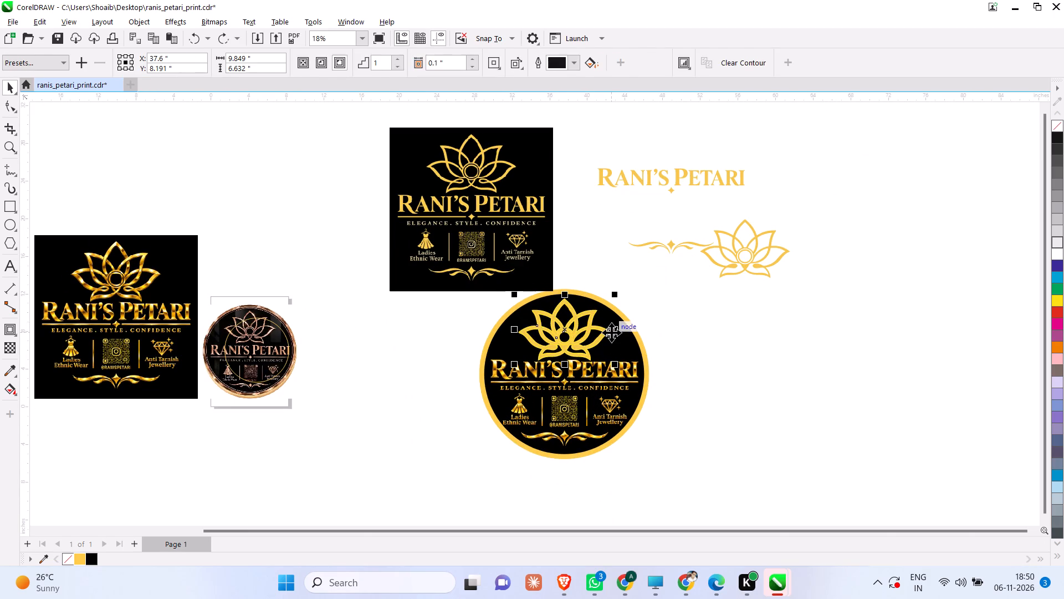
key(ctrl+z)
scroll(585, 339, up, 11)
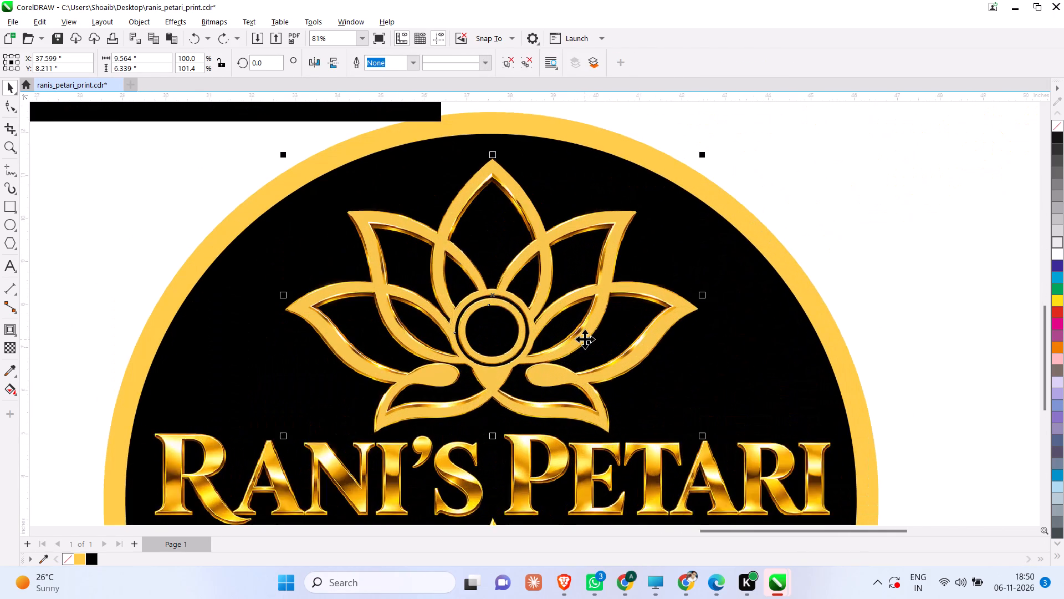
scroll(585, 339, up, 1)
Set the document units to millimeters and the nudge distance to 0.1 mm.
click(915, 161)
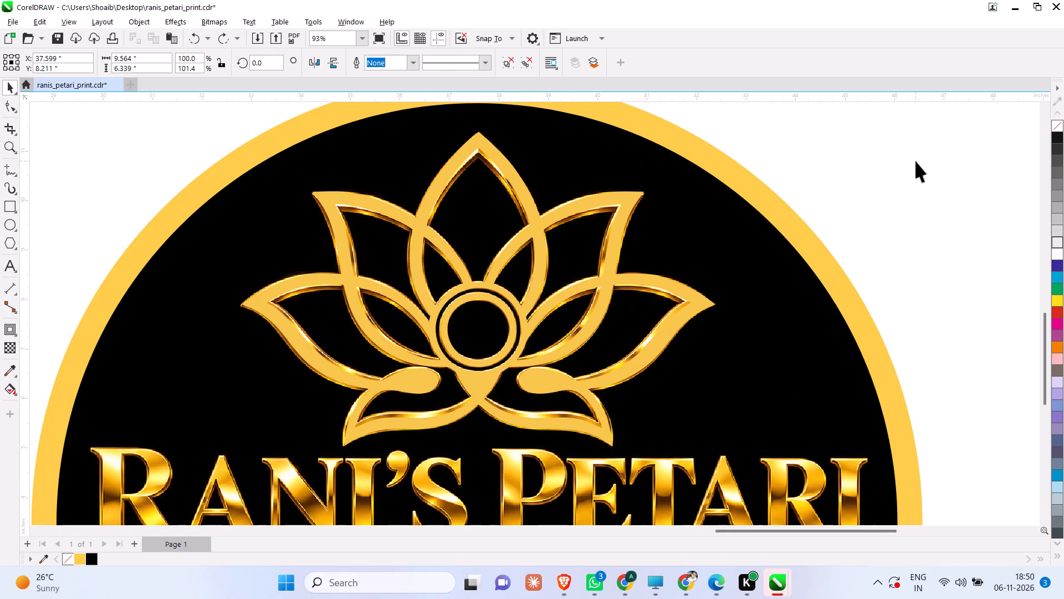
click(374, 65)
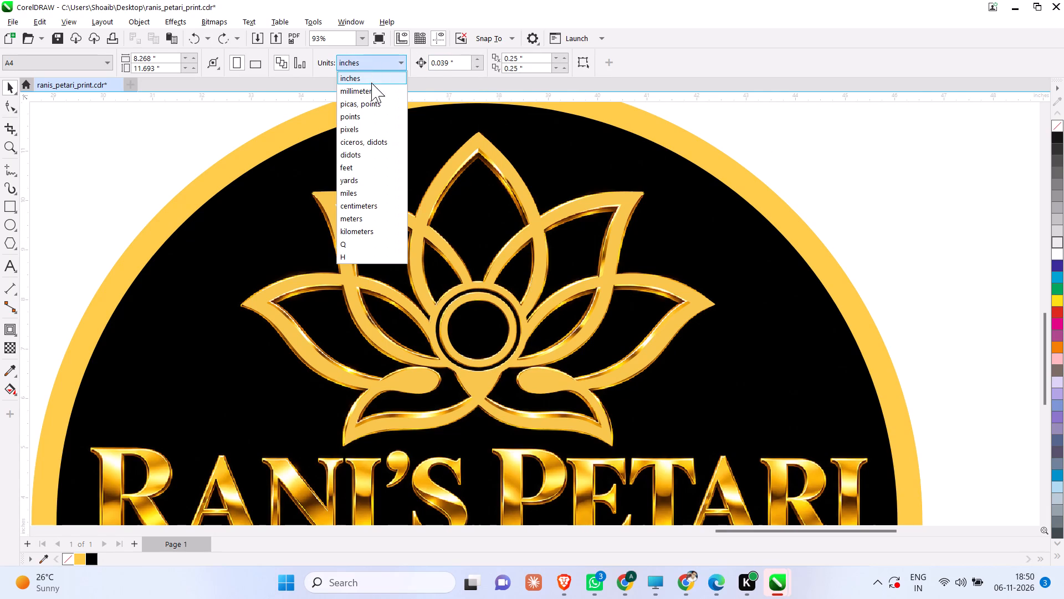
click(370, 93)
drag(461, 63, 393, 63)
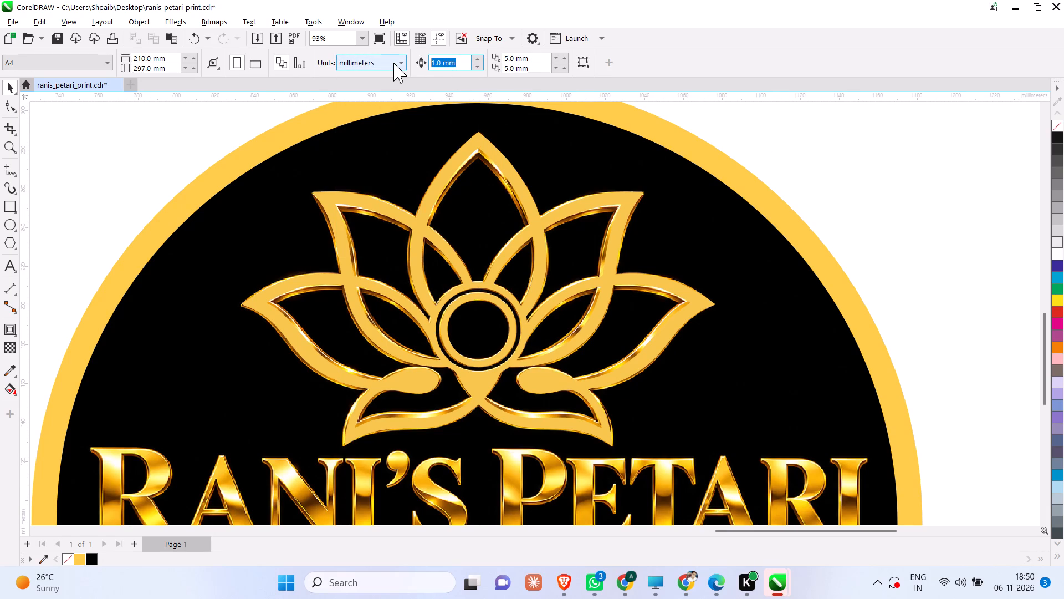
text(0.1)
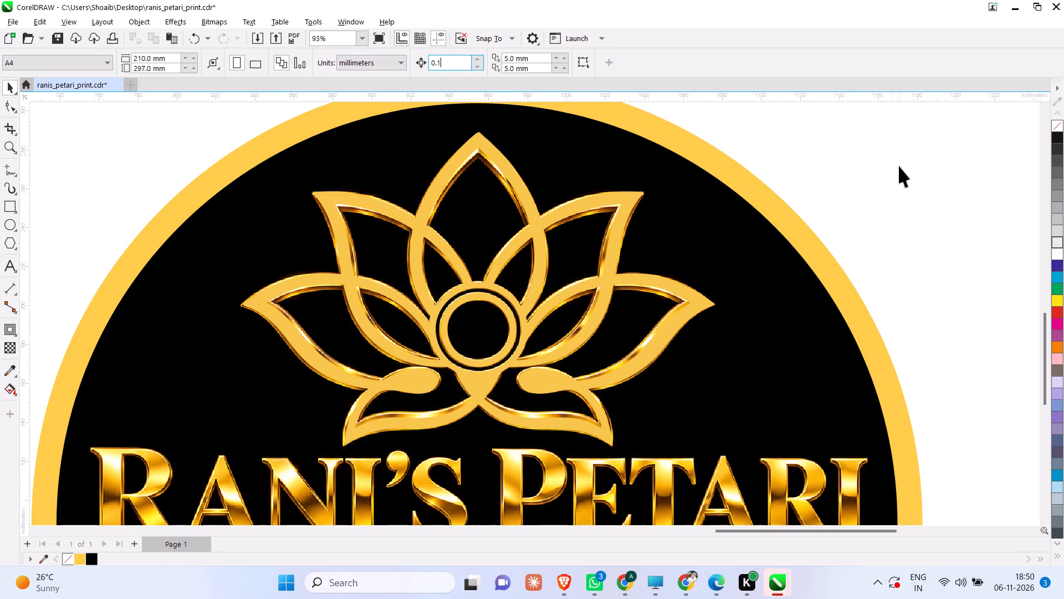
click(899, 172)
Apply a one-step 2.0 mm outside contour to the lotus copy and break the contour apart from it.
click(601, 197)
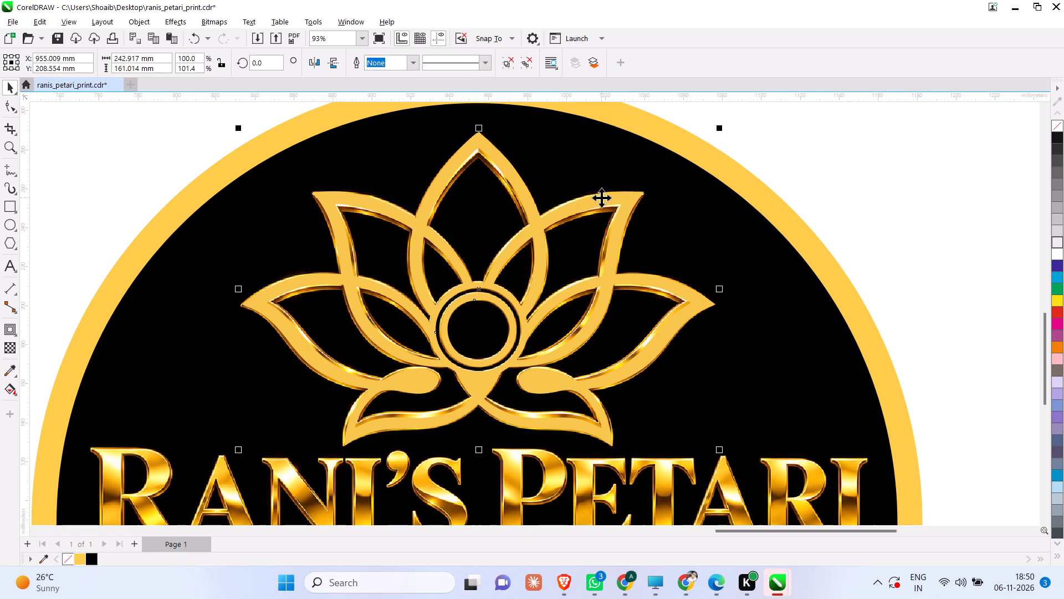
click(16, 329)
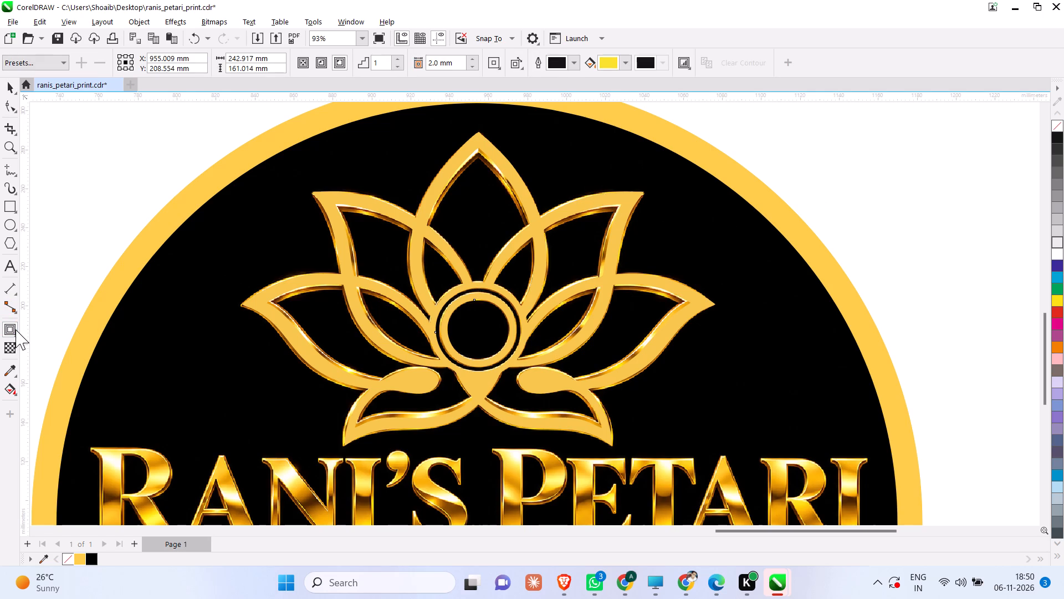
click(340, 65)
scroll(340, 65, down, 2)
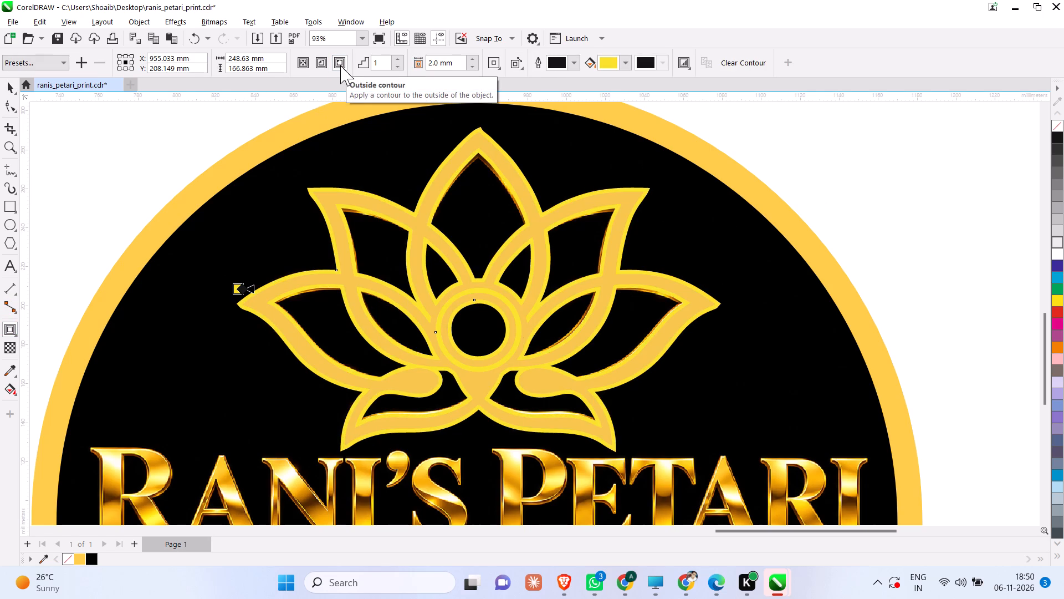
click(7, 84)
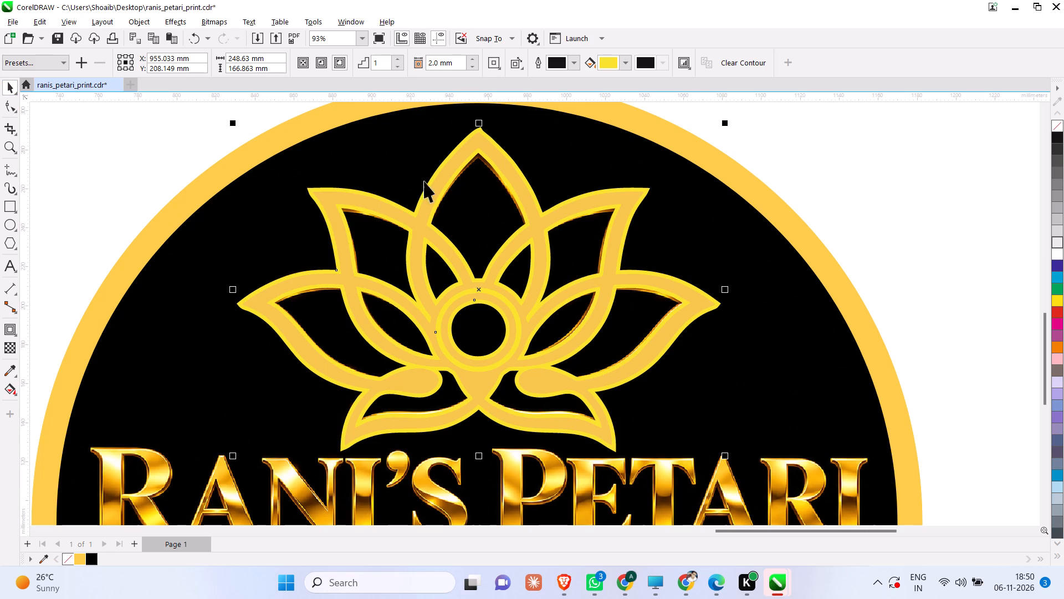
key(ctrl+k)
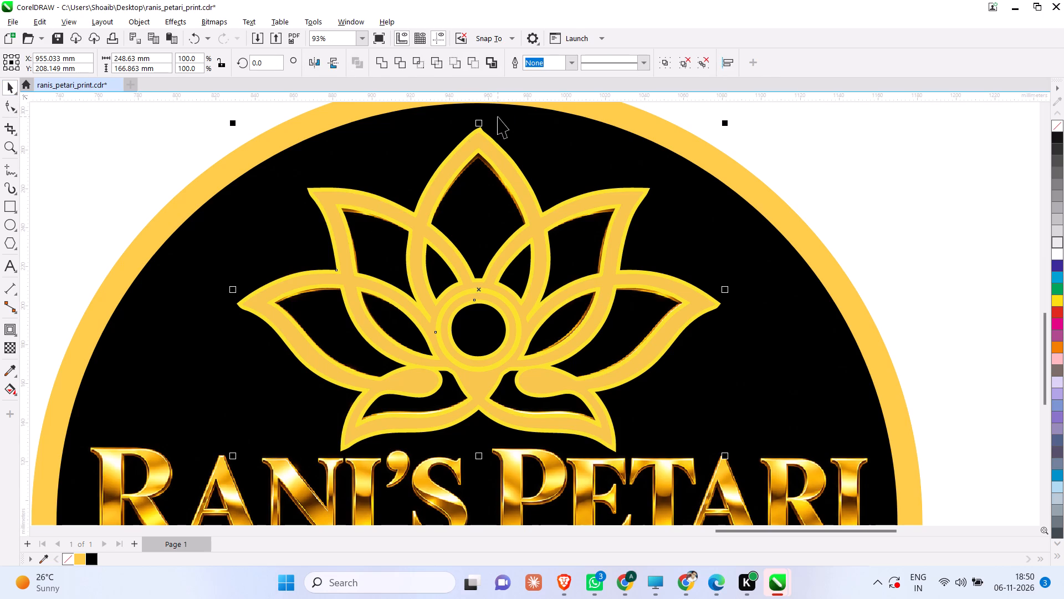
click(978, 217)
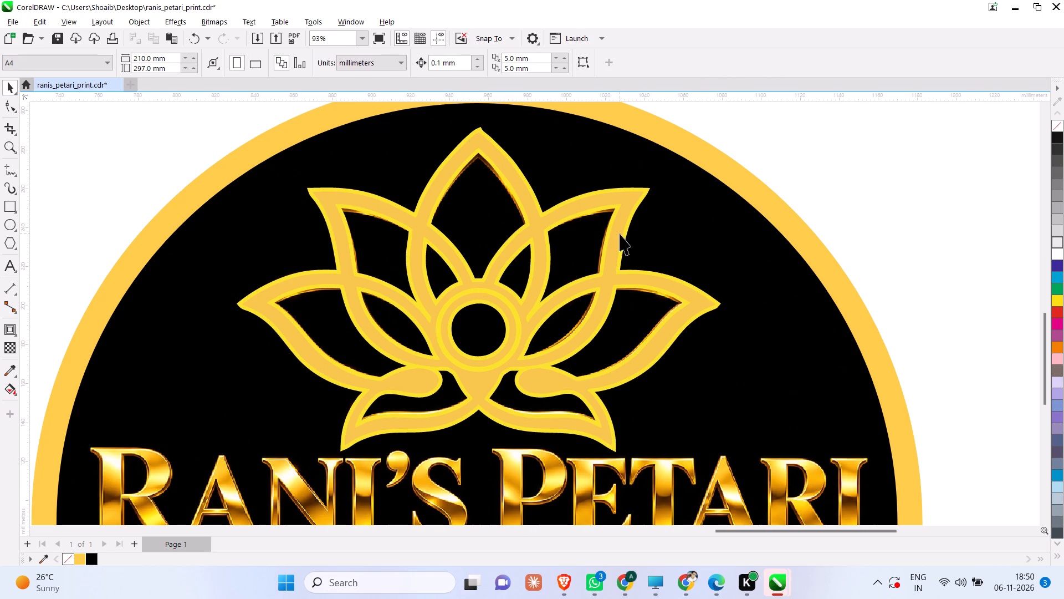
Delete the inner flat-gold lotus group from inside the separated yellow contour shape.
drag(620, 233, 690, 281)
key(Delete)
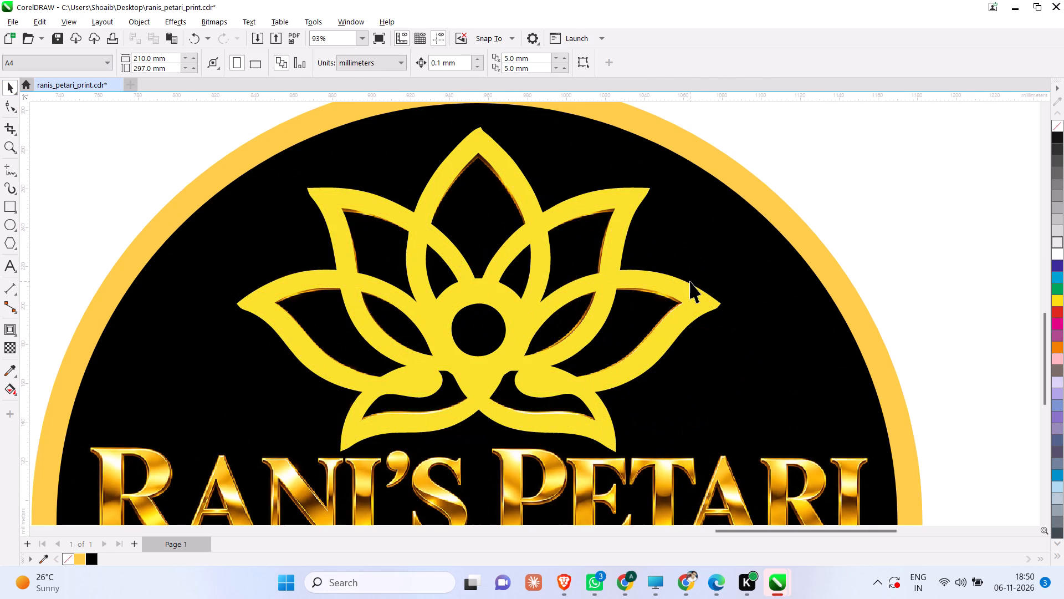
scroll(690, 281, down, 3)
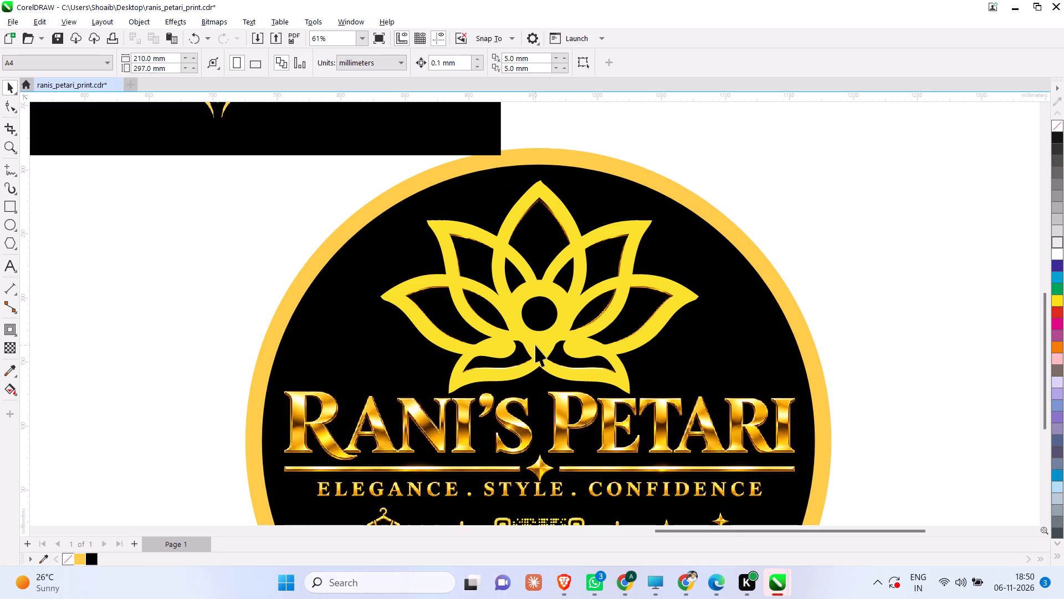
Place a copy of the flat-gold Rani's Petari lettering and its small star over the round sign's metallic lettering.
scroll(524, 340, down, 3)
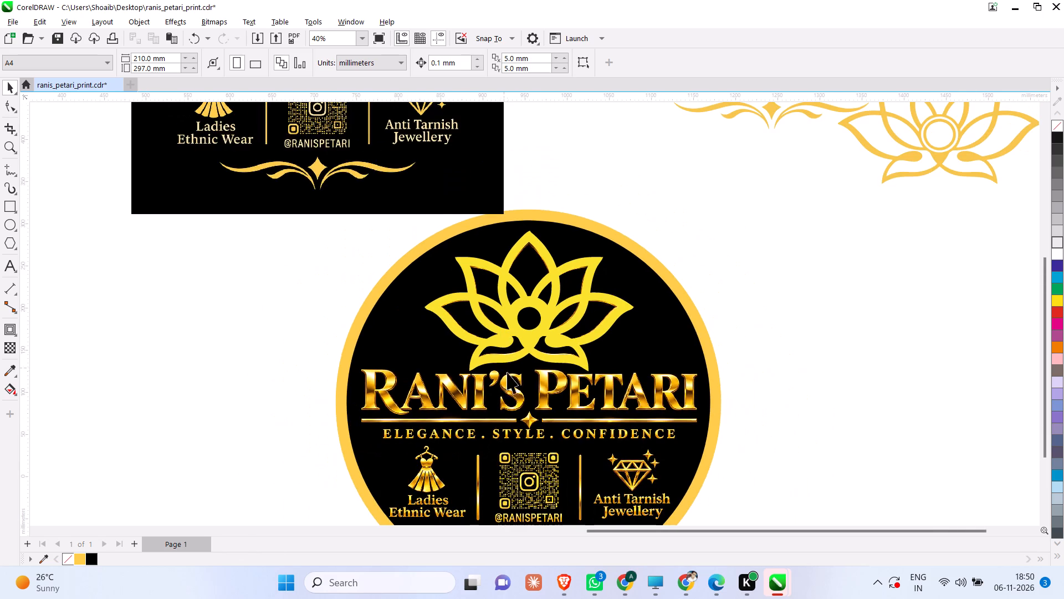
scroll(513, 390, up, 5)
scroll(350, 402, down, 7)
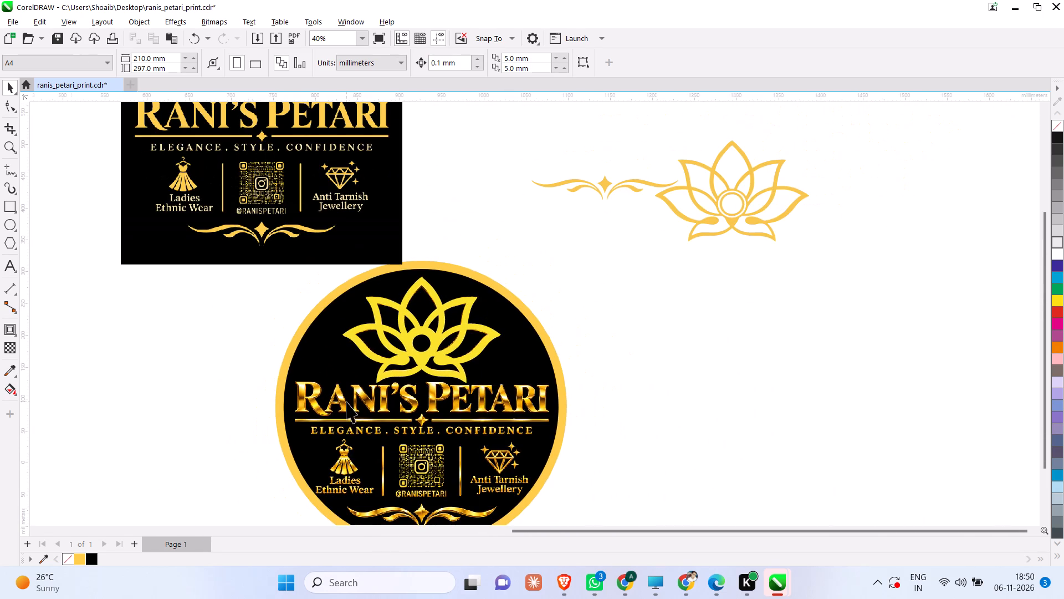
scroll(433, 399, down, 5)
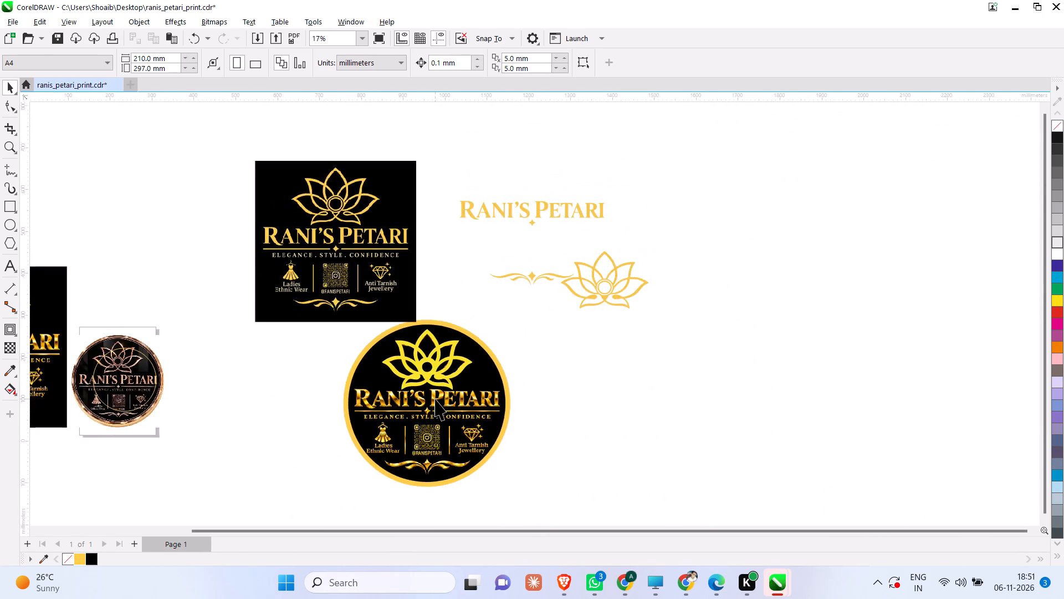
scroll(345, 282, up, 8)
scroll(513, 308, down, 6)
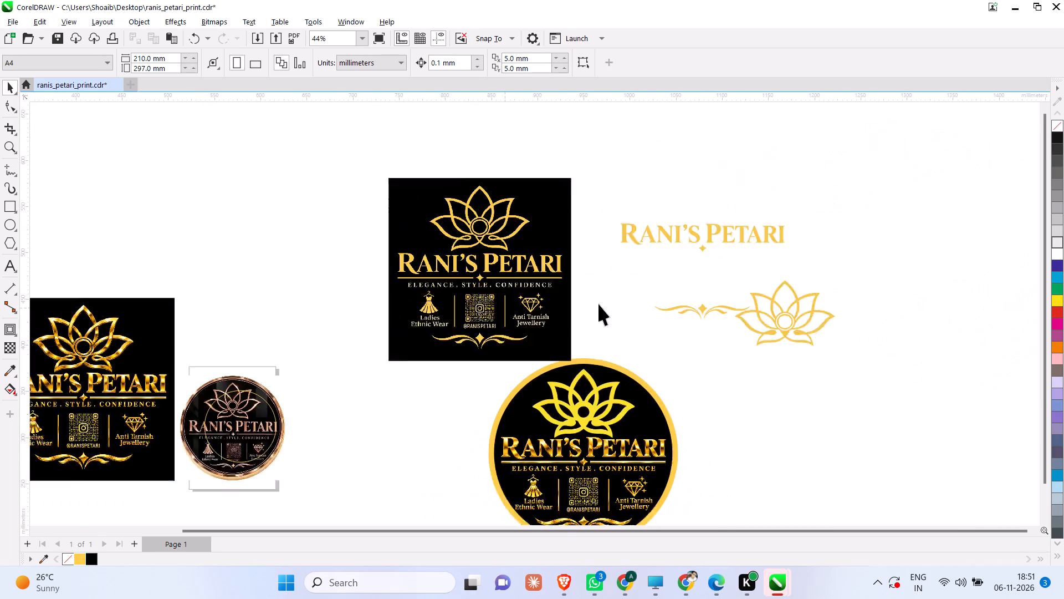
scroll(598, 304, down, 1)
scroll(472, 284, up, 7)
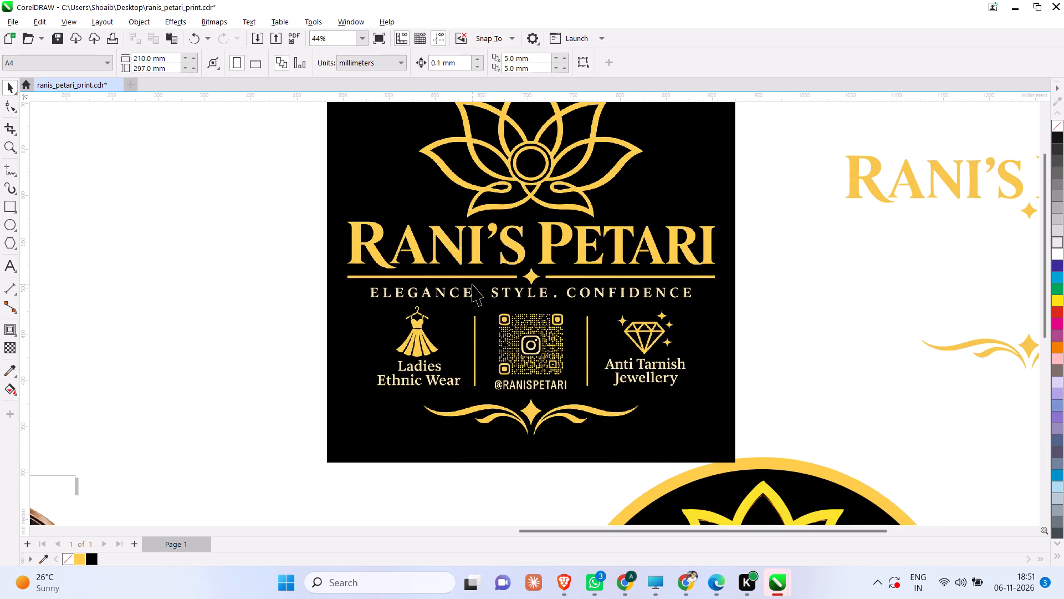
scroll(463, 285, down, 6)
scroll(509, 443, up, 5)
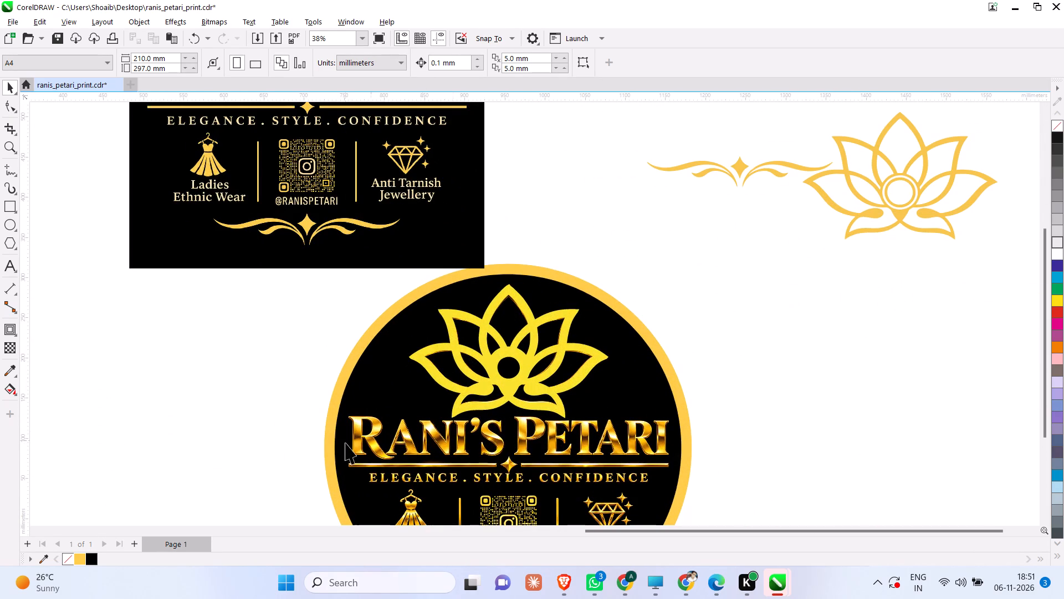
scroll(488, 407, down, 5)
drag(528, 187, 672, 249)
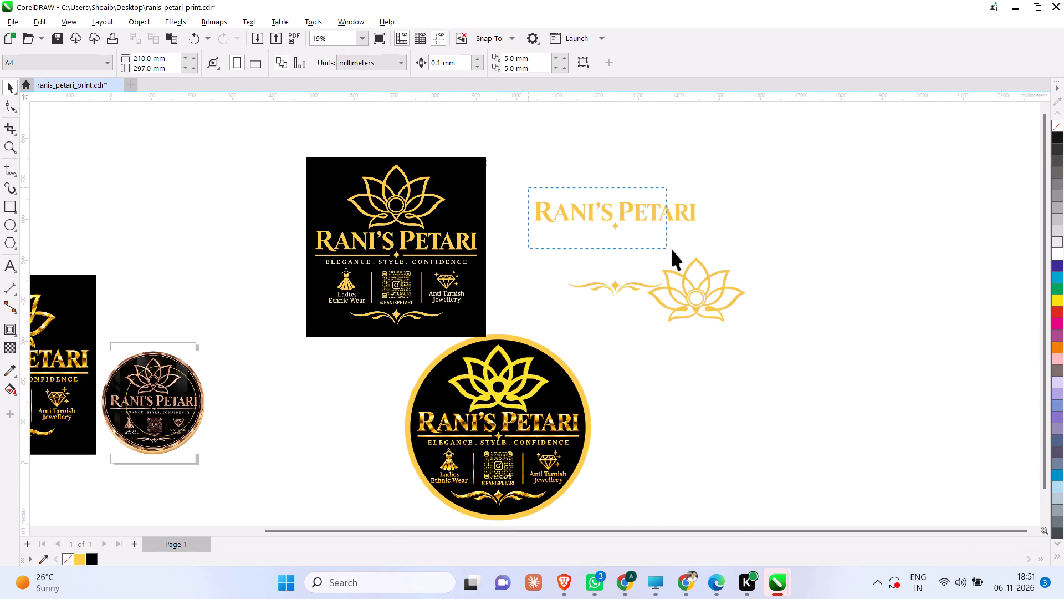
drag(672, 249, 713, 246)
drag(608, 217, 616, 295)
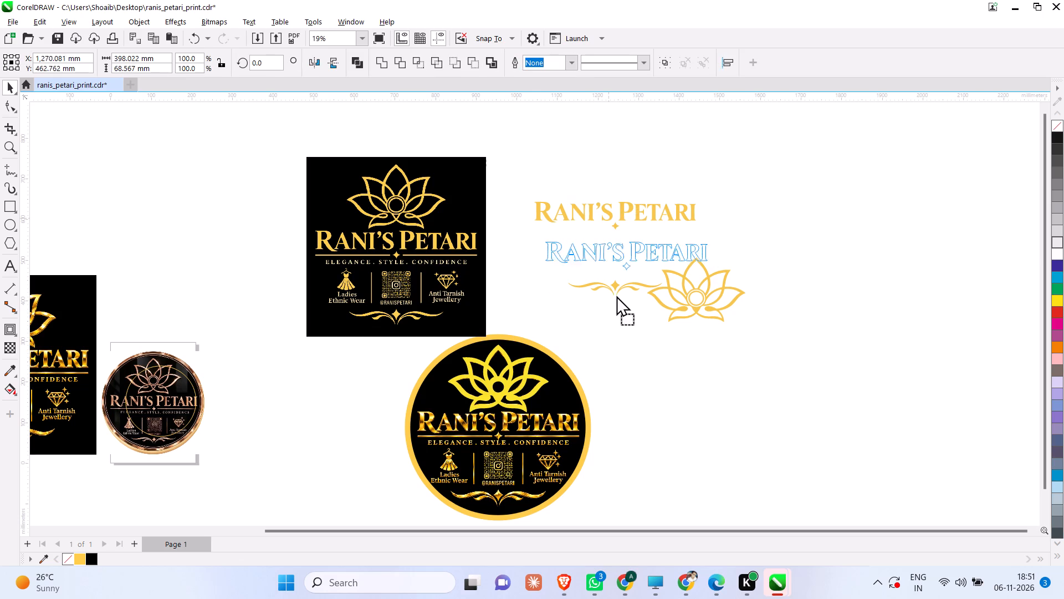
drag(616, 295, 491, 423)
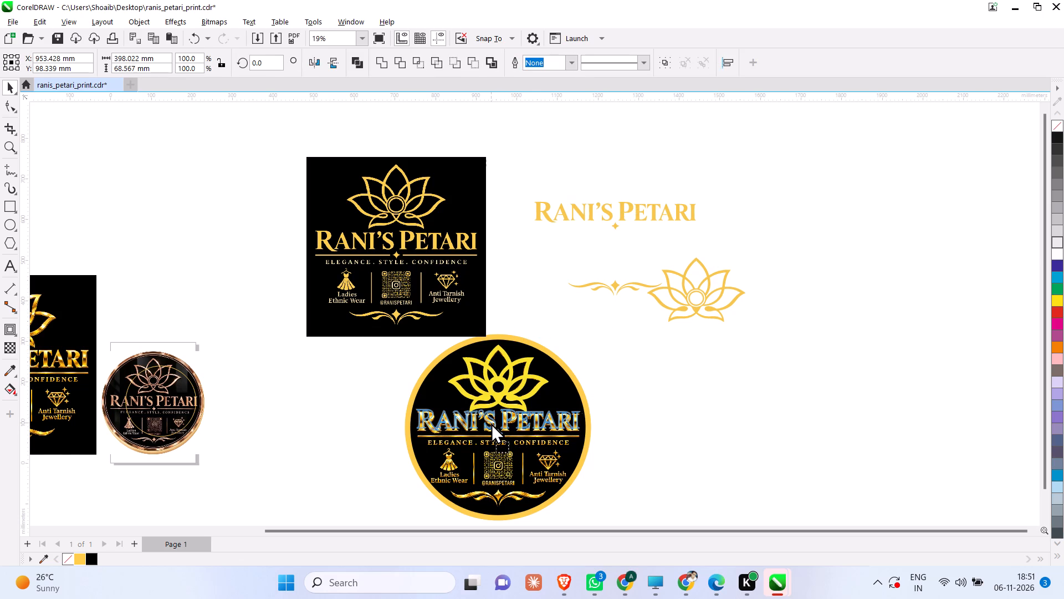
drag(491, 423, 494, 427)
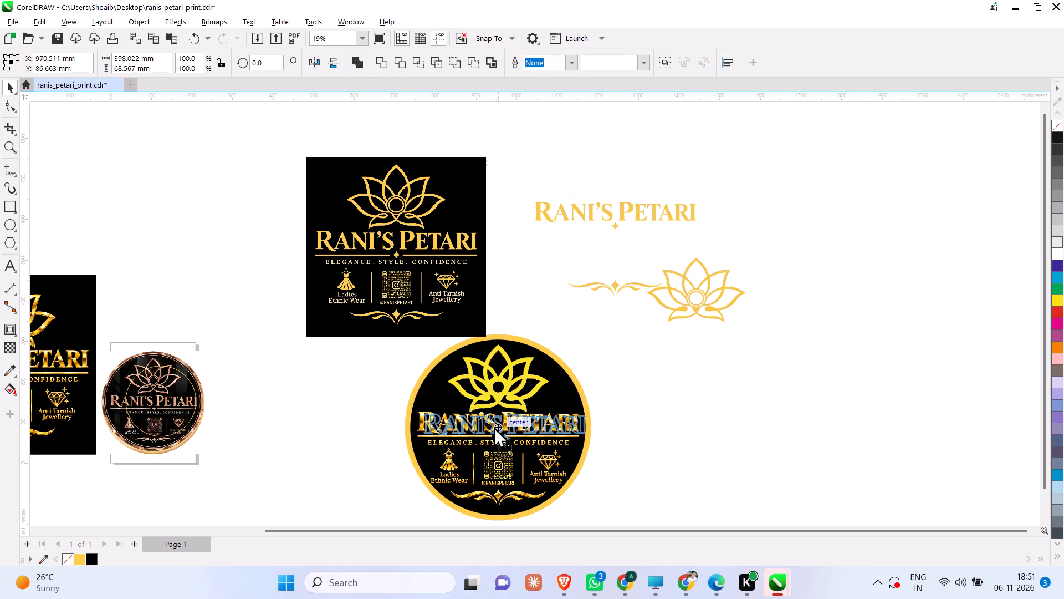
drag(494, 427, 490, 426)
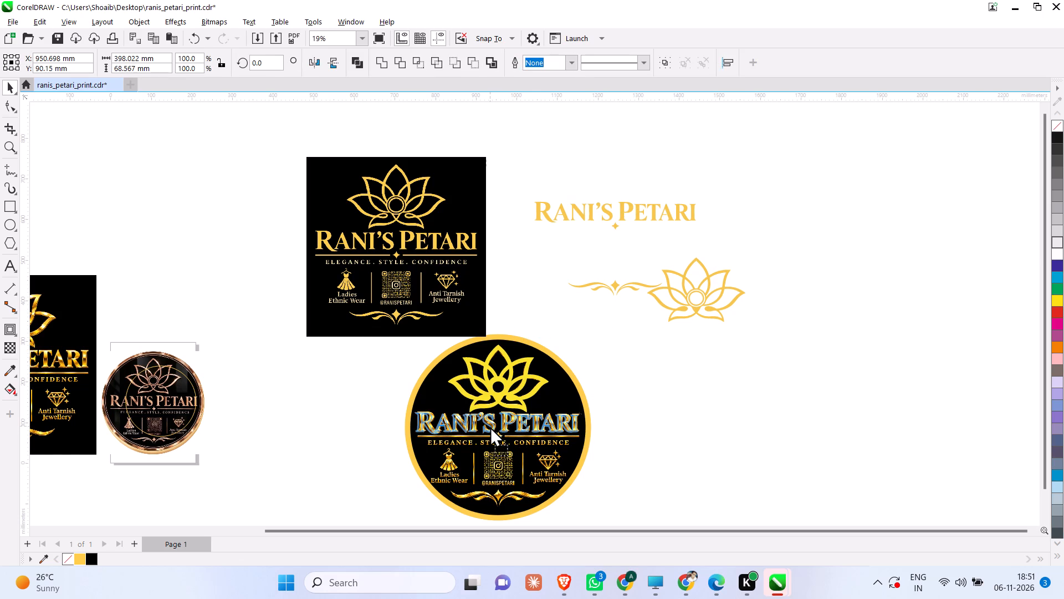
drag(490, 426, 492, 427)
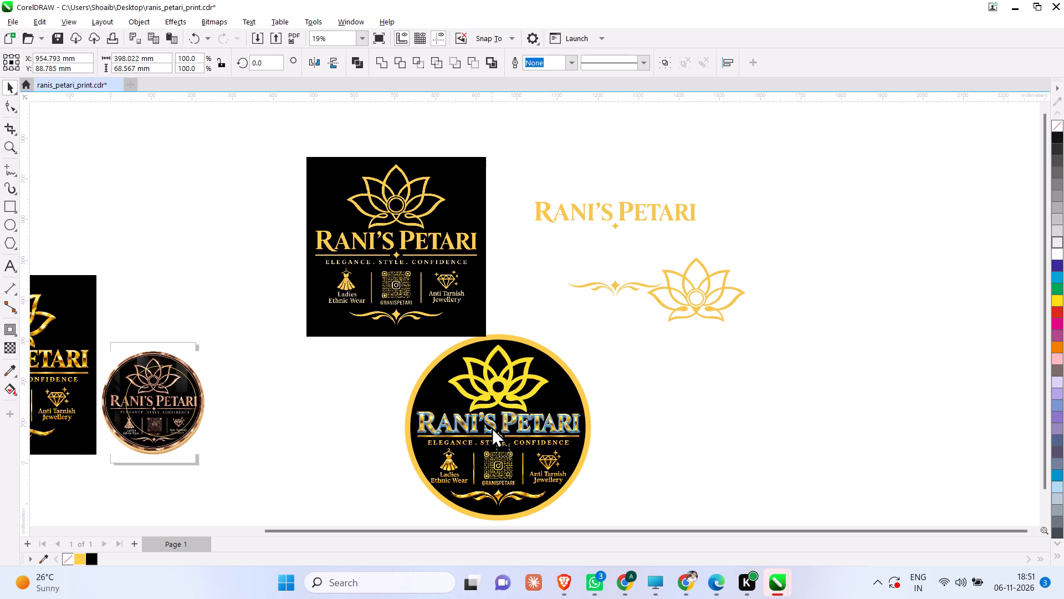
drag(492, 427, 490, 425)
right_click(490, 425)
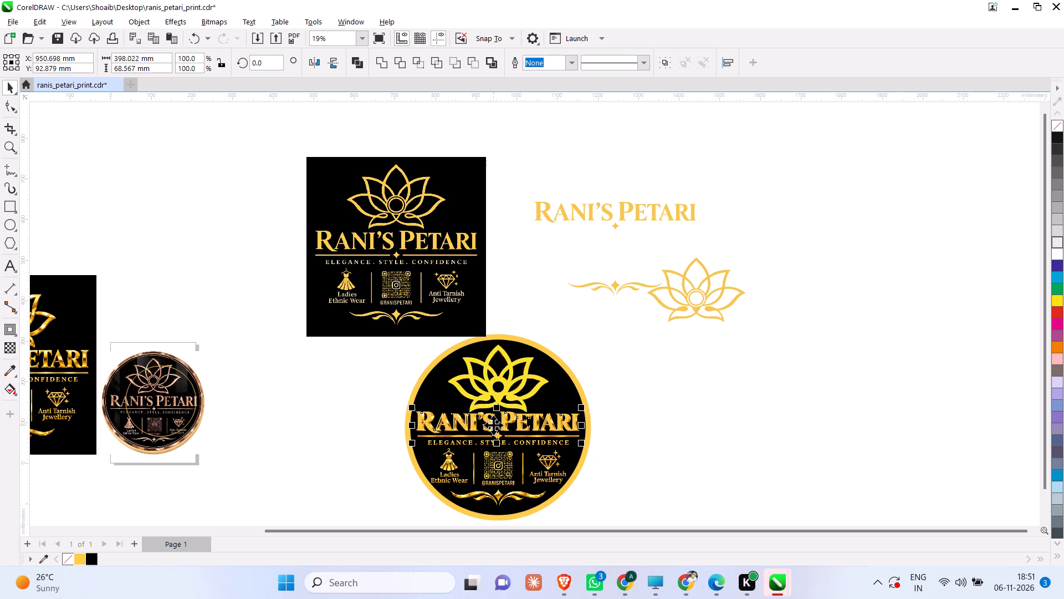
Nudge the flat-gold lettering copy about 5.1 mm right and 1.4 mm down to align it with the metallic lettering.
scroll(495, 425, up, 9)
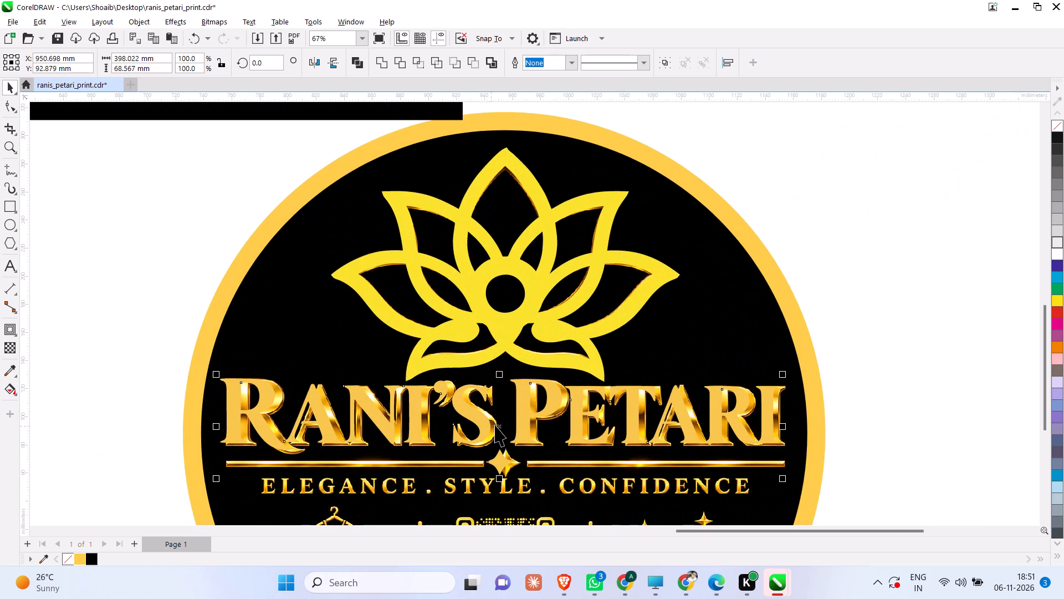
key(Down)
key(Right)
key(Right)
key(Right)
key(Right)
key(Right)
key(Right)
key(Right)
key(Right)
key(Right)
key(Right)
key(Right)
key(Right)
key(Right)
key(Right)
key(Right)
key(Right)
key(Right)
key(Right)
key(Right)
key(Right)
key(Right)
key(Right)
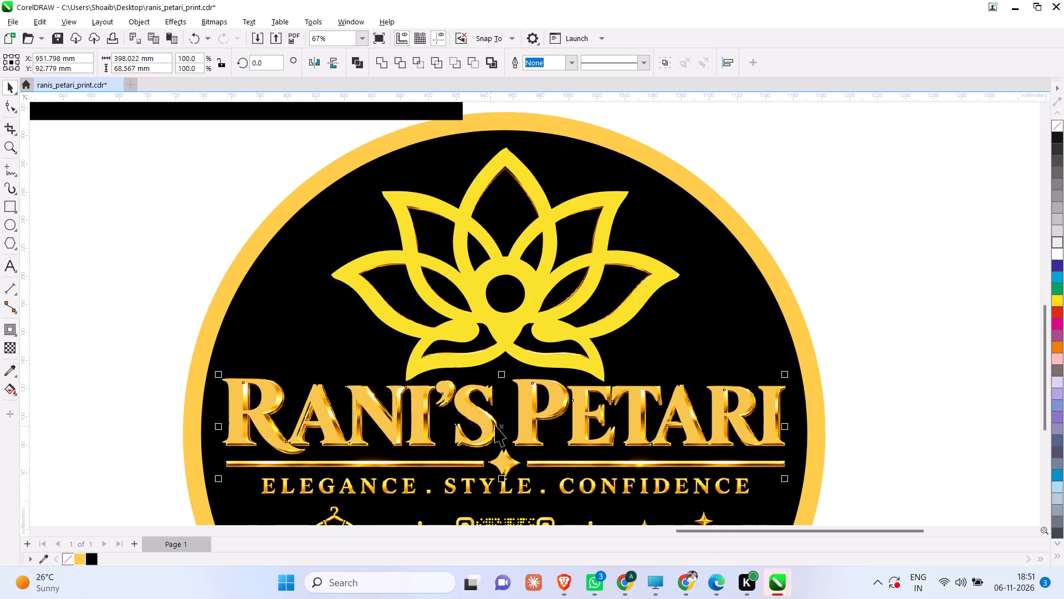
key(Down)
key(Down)
key(Down)
key(Down)
key(Down)
key(Down)
key(Down)
key(Down)
key(Down)
key(Down)
key(Down)
key(Down)
key(Down)
key(Down)
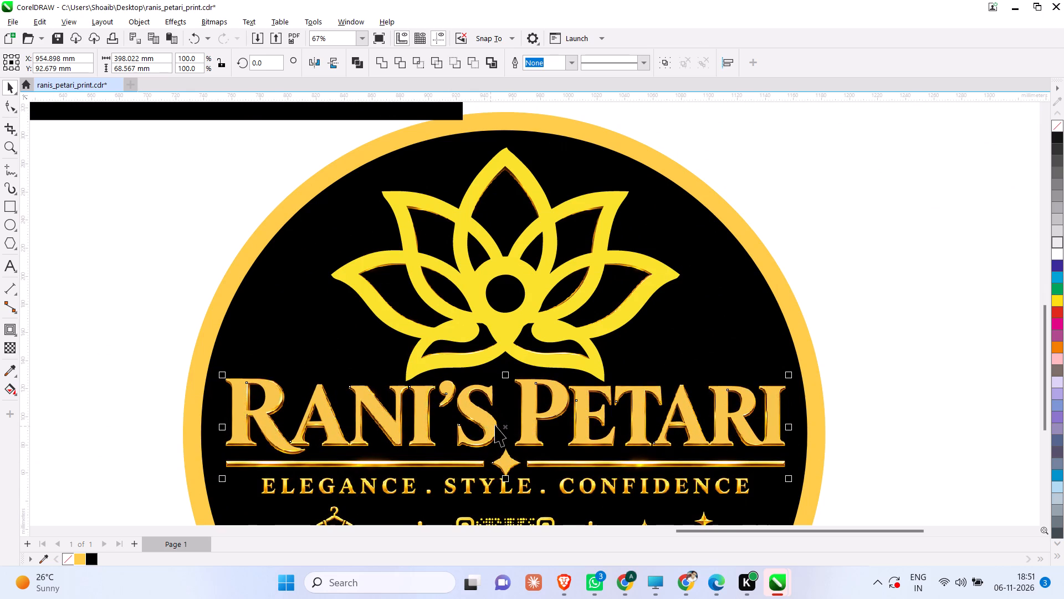
key(Up)
key(Right)
key(Right)
key(Right)
key(Right)
key(Right)
key(Right)
key(Right)
key(Right)
key(Right)
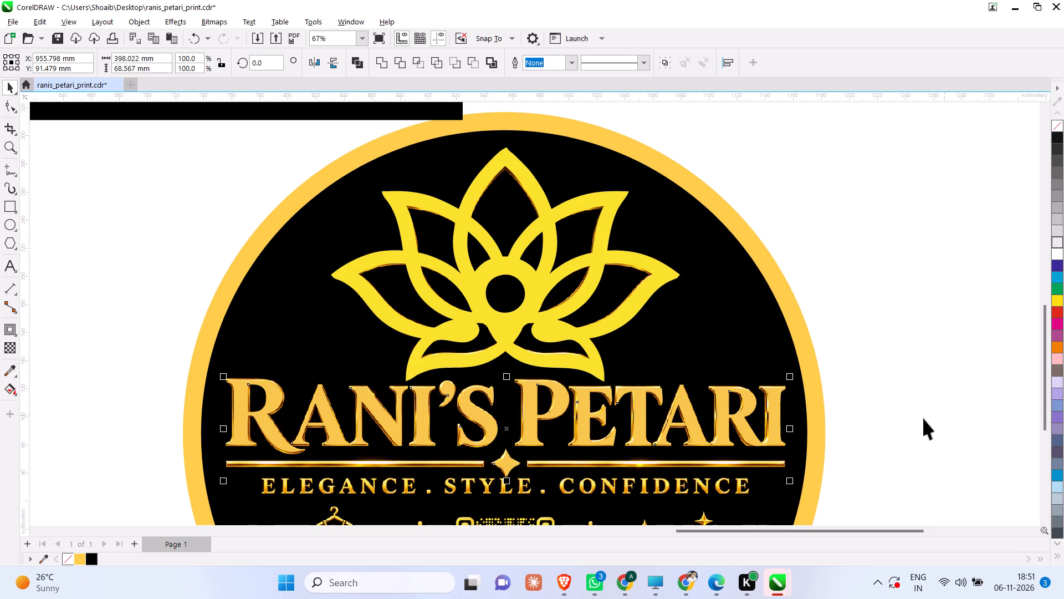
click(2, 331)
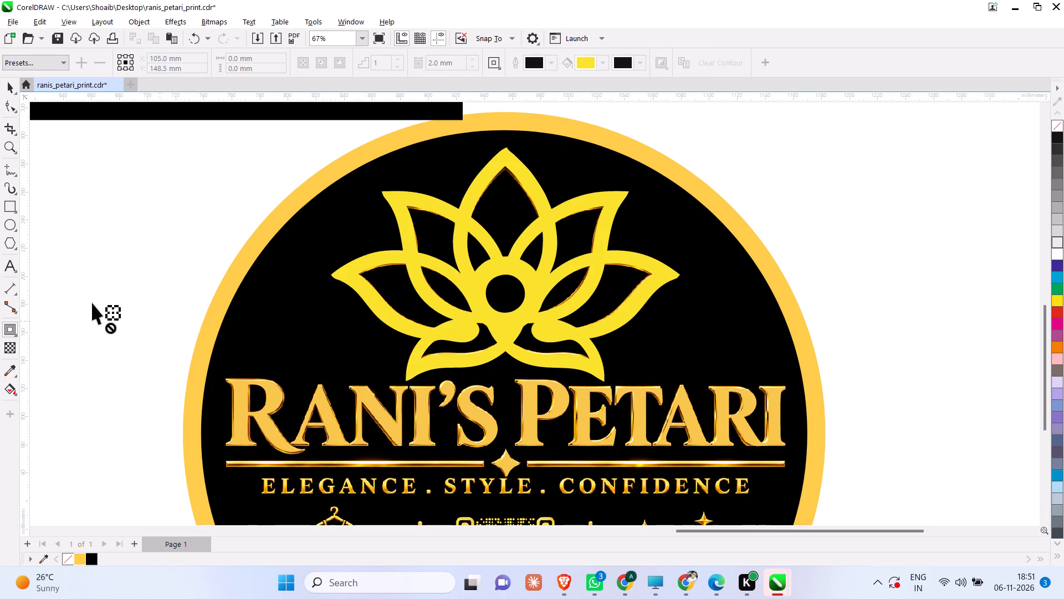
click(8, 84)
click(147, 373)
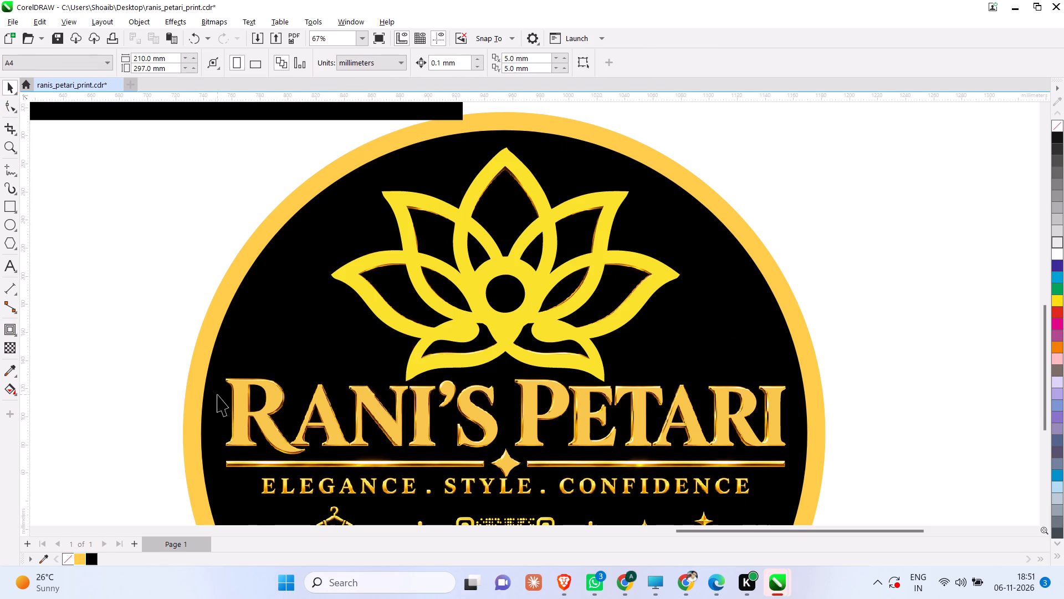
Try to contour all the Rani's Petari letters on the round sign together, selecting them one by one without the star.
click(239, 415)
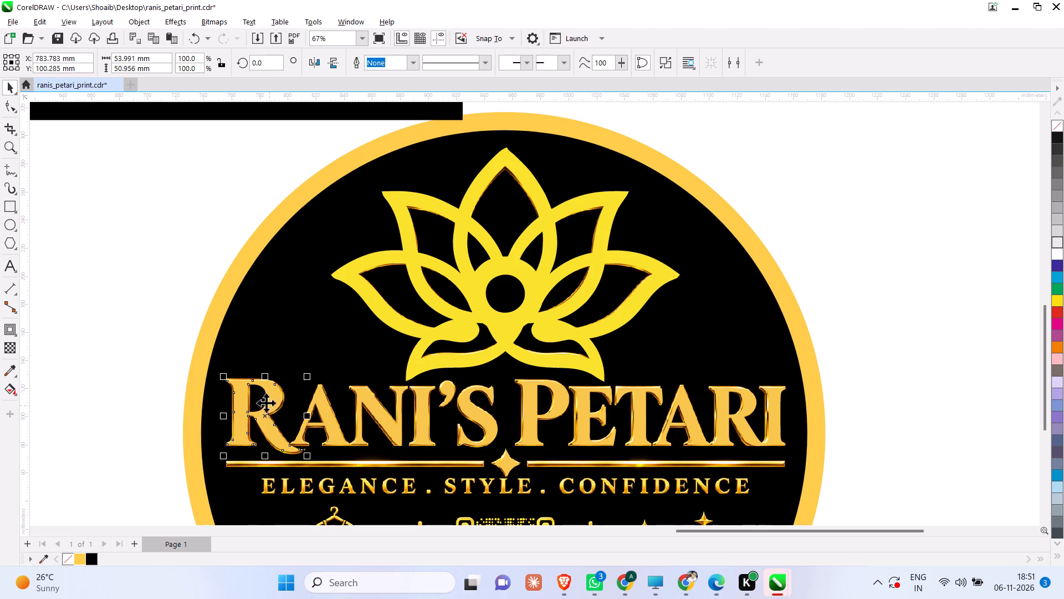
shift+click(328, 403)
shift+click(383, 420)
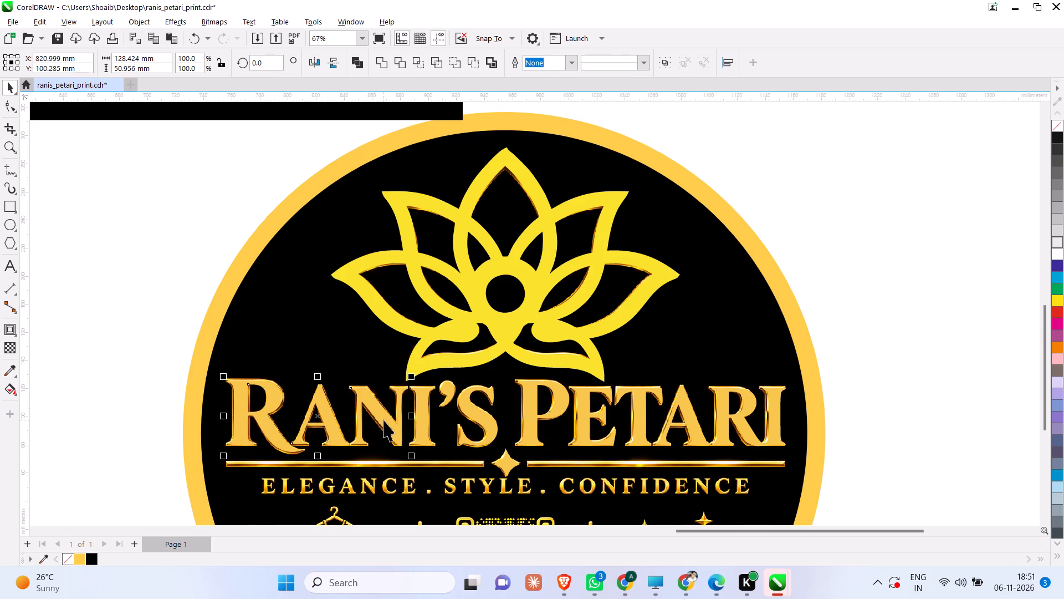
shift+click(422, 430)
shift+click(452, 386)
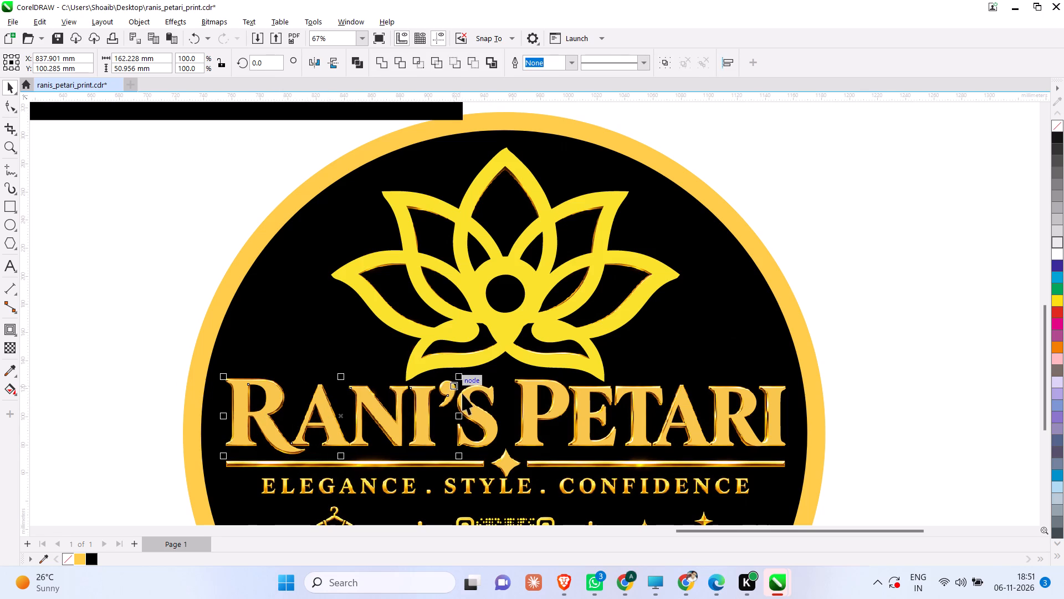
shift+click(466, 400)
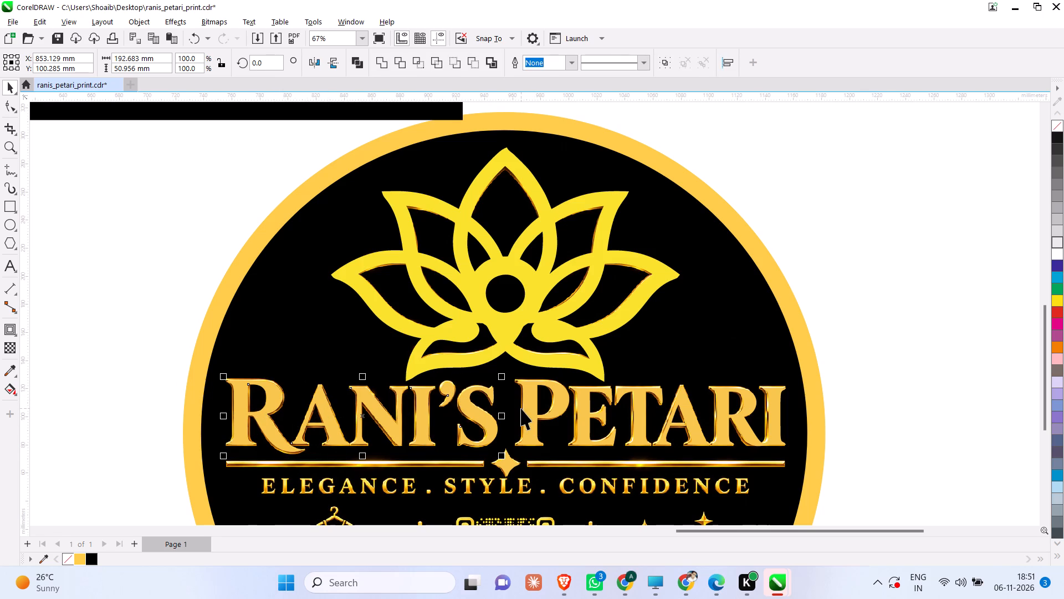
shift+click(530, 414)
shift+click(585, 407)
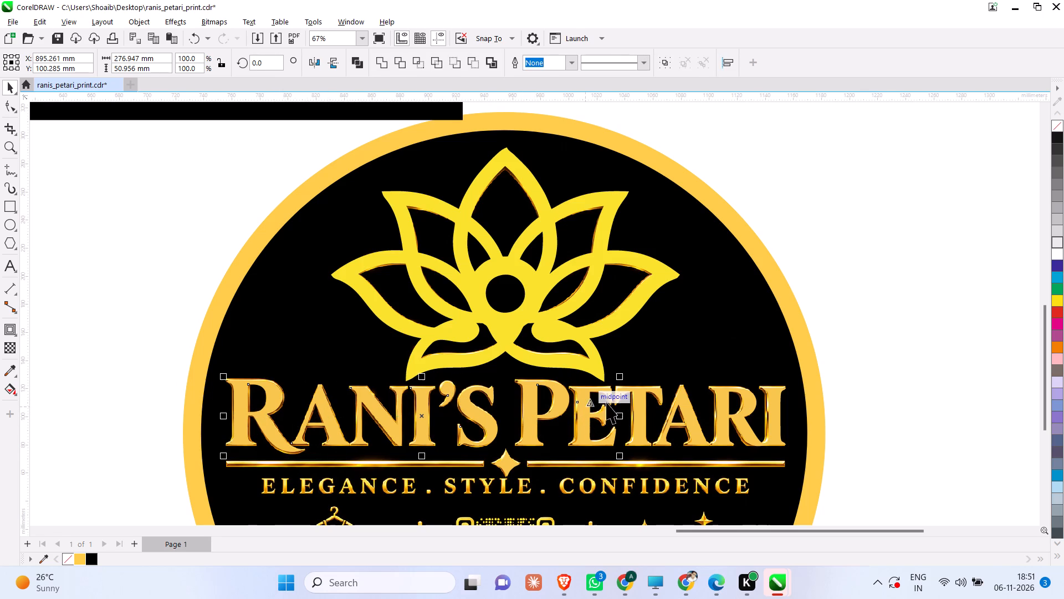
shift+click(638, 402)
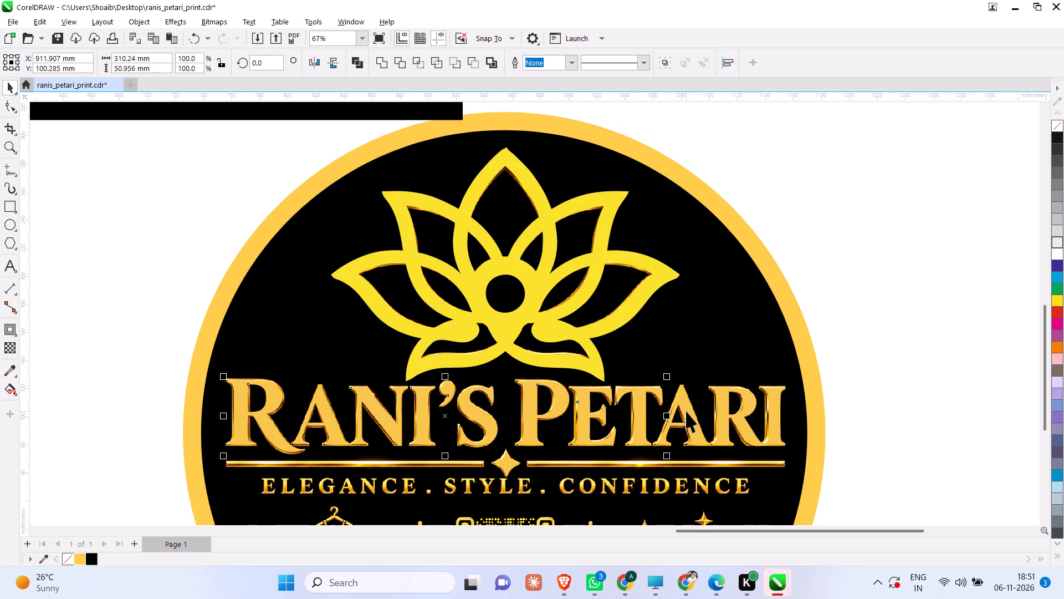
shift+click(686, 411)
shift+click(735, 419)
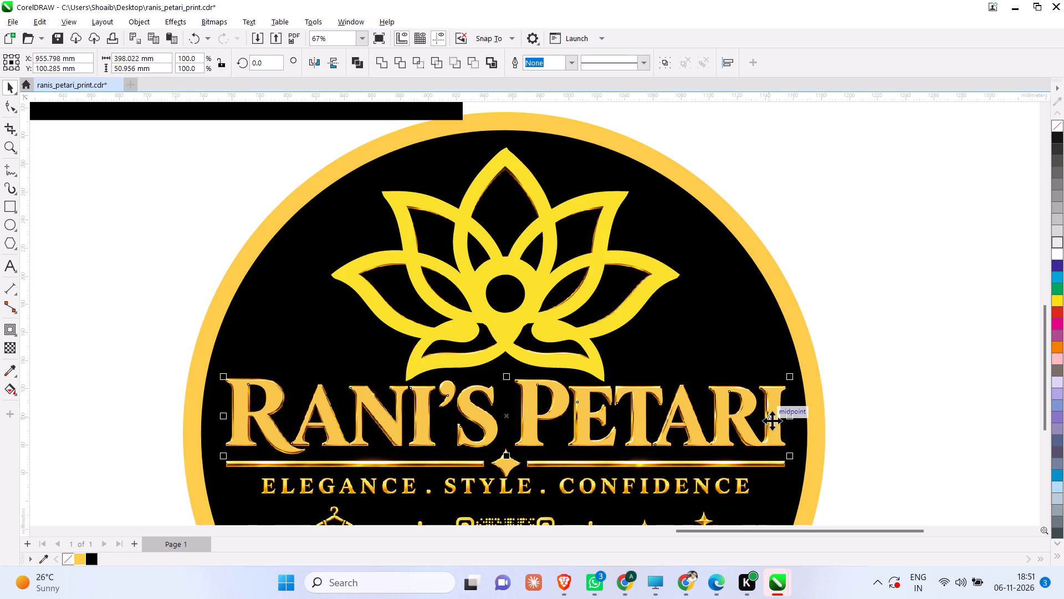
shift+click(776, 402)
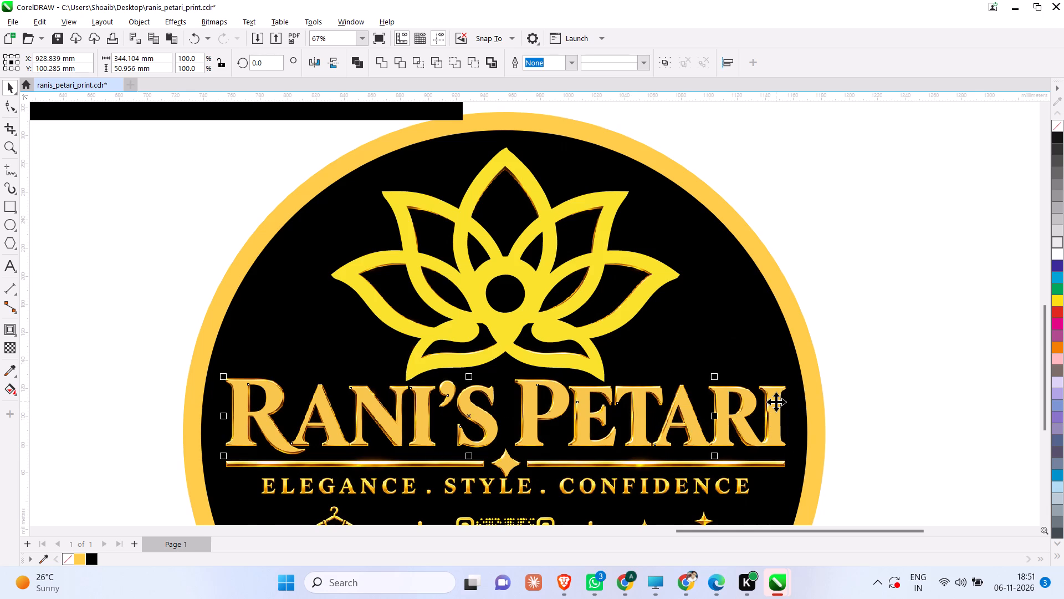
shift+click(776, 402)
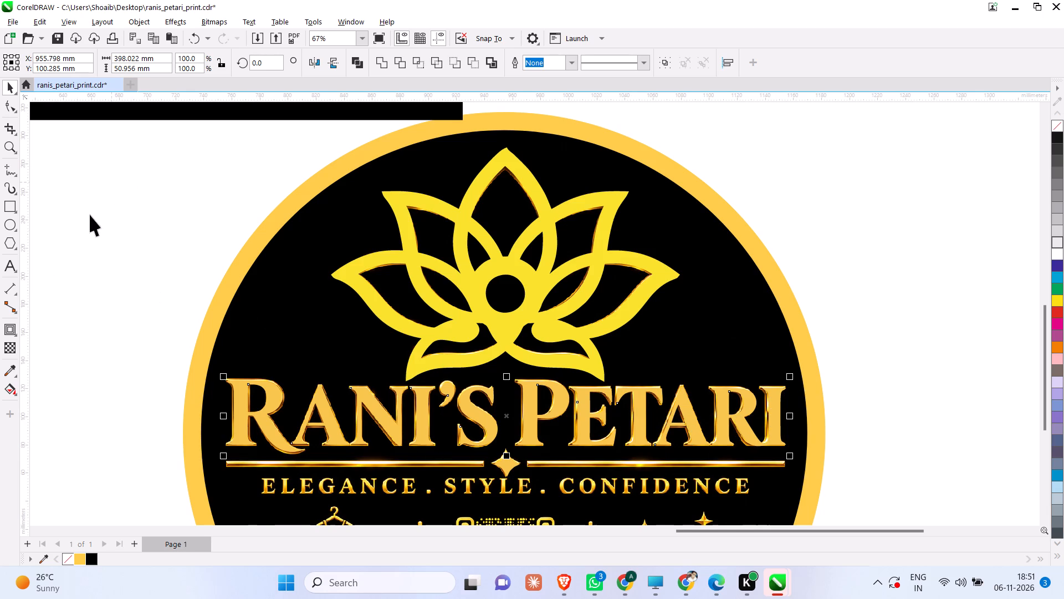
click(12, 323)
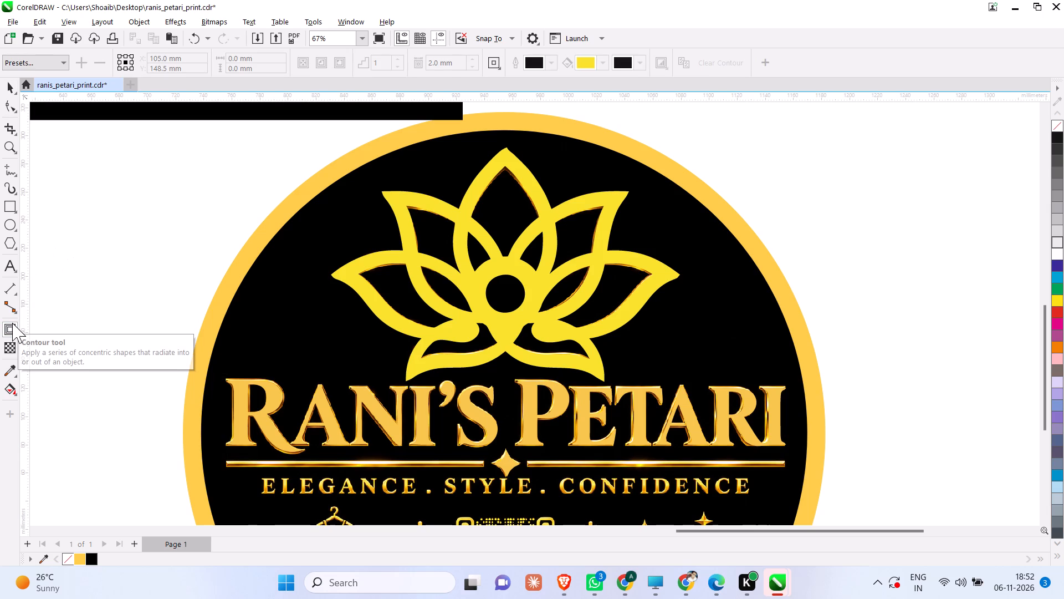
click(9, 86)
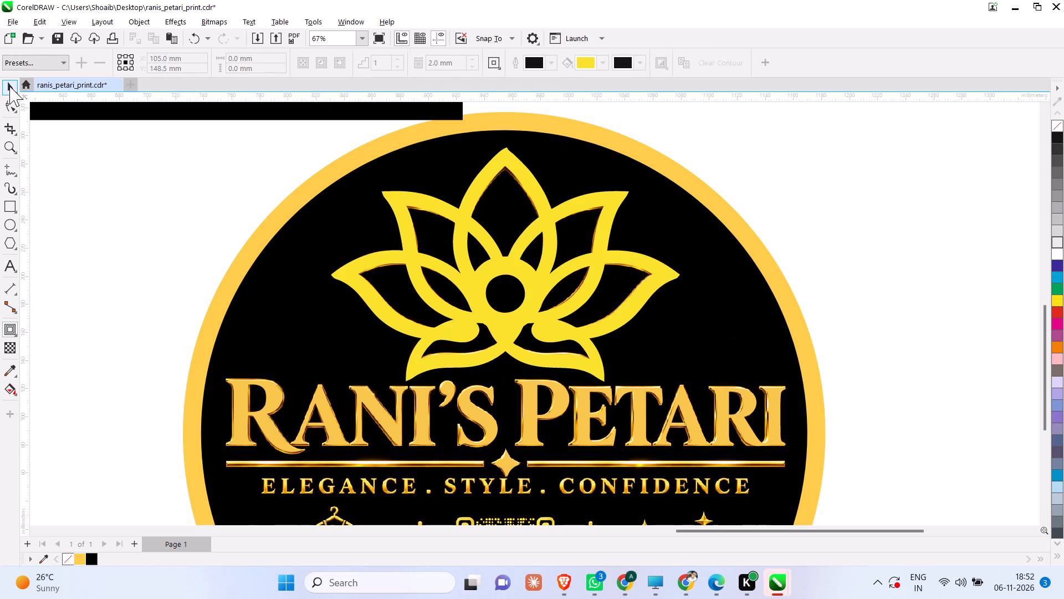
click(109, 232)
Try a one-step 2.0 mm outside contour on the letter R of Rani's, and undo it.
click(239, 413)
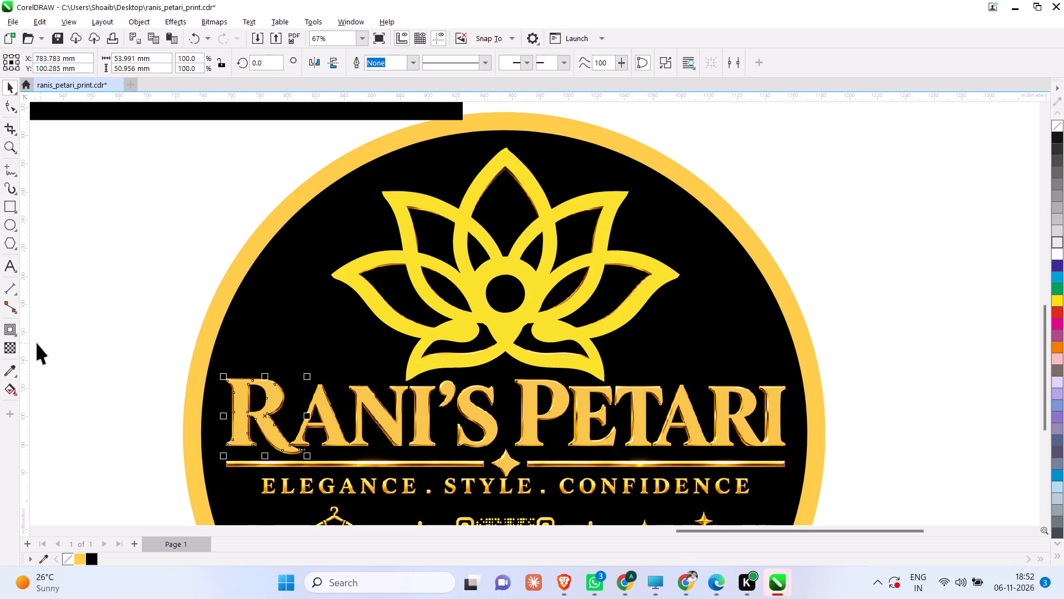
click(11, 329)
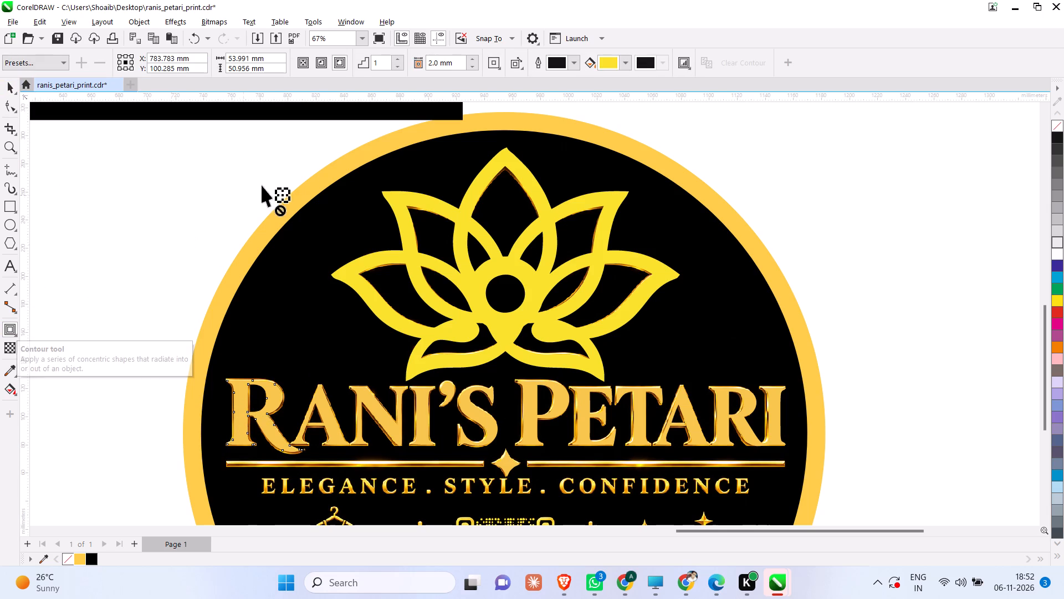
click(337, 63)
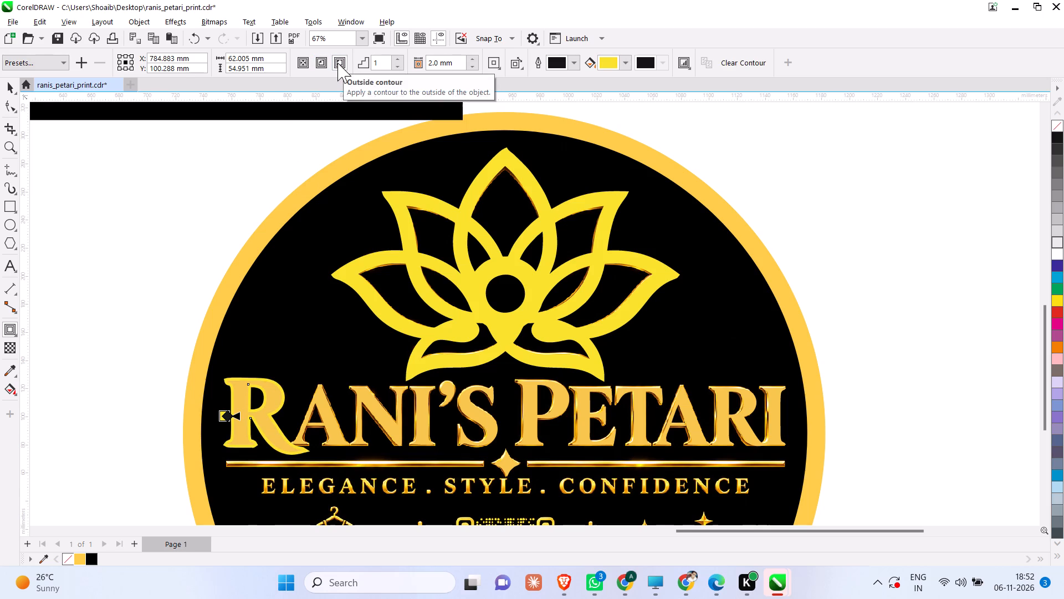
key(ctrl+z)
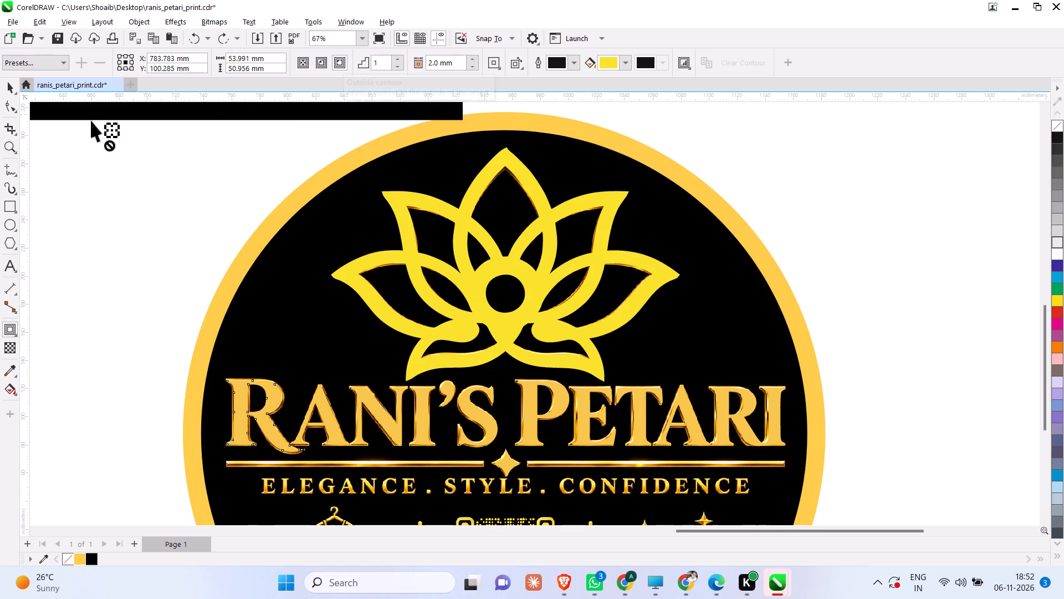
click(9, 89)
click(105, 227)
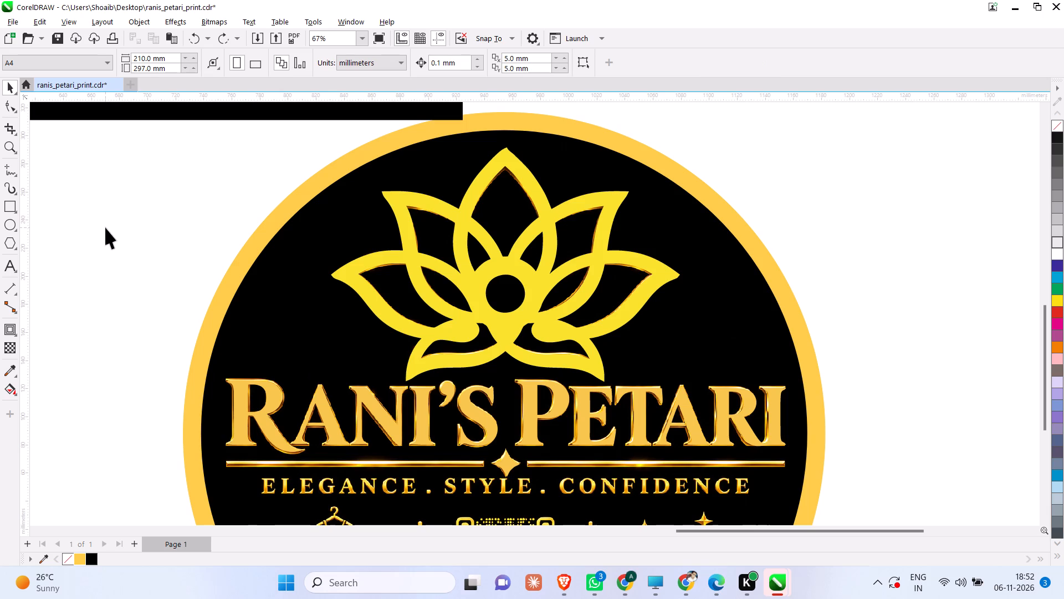
Move the 457.2 mm gold circle from behind the round sign onto the square flat-gold artwork, centred at about X 713, Y 530 mm.
scroll(451, 275, down, 6)
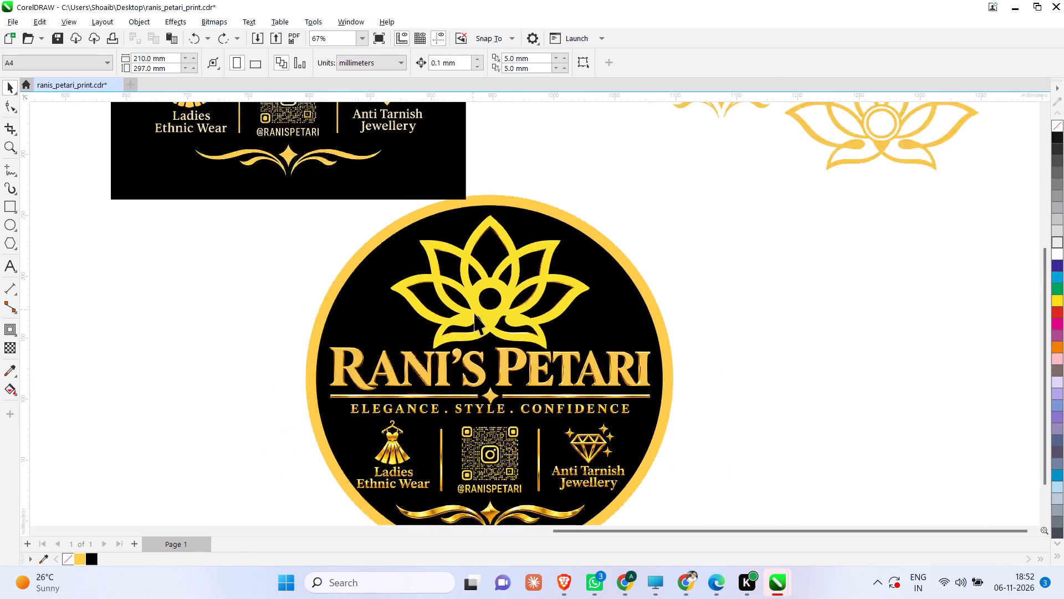
scroll(474, 313, down, 6)
scroll(456, 180, up, 5)
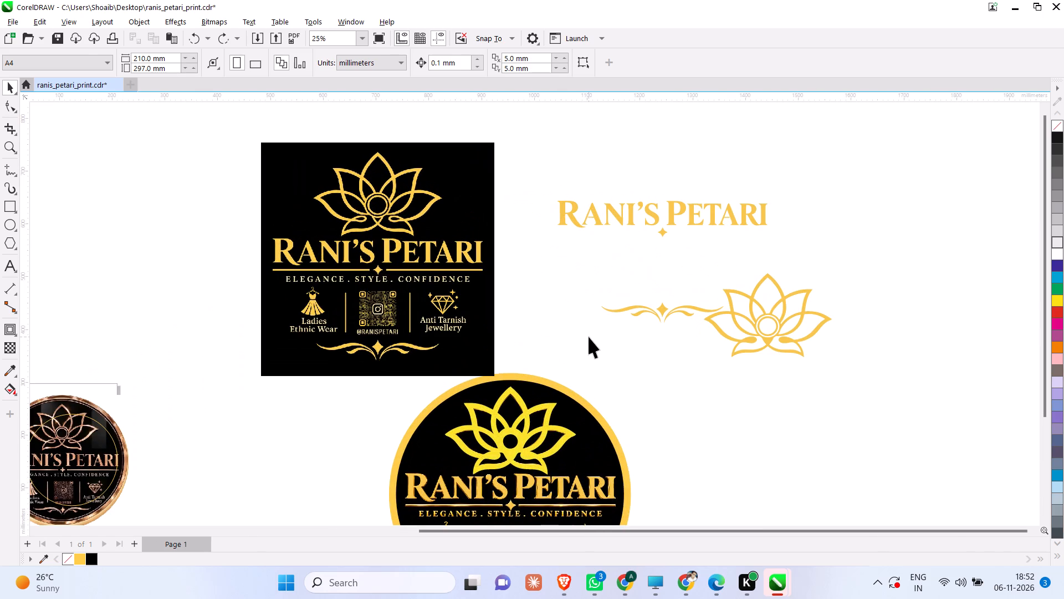
scroll(589, 337, down, 6)
drag(598, 378, 670, 413)
drag(628, 427, 504, 291)
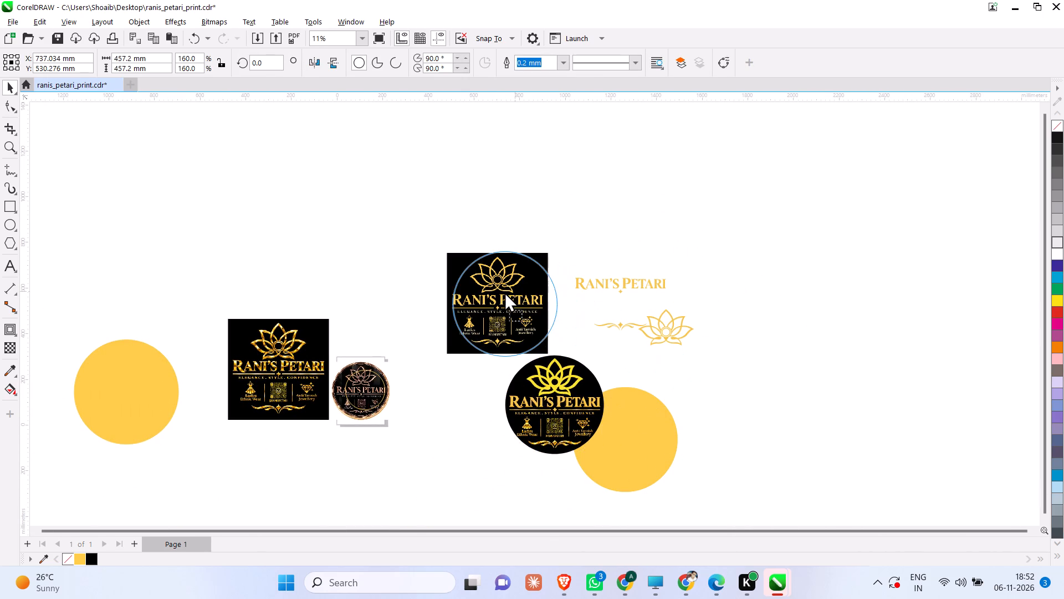
drag(504, 291, 503, 291)
Bring the gold circle to the front of the square artwork and remove its fill, keeping only the thin gold outline.
scroll(580, 316, up, 7)
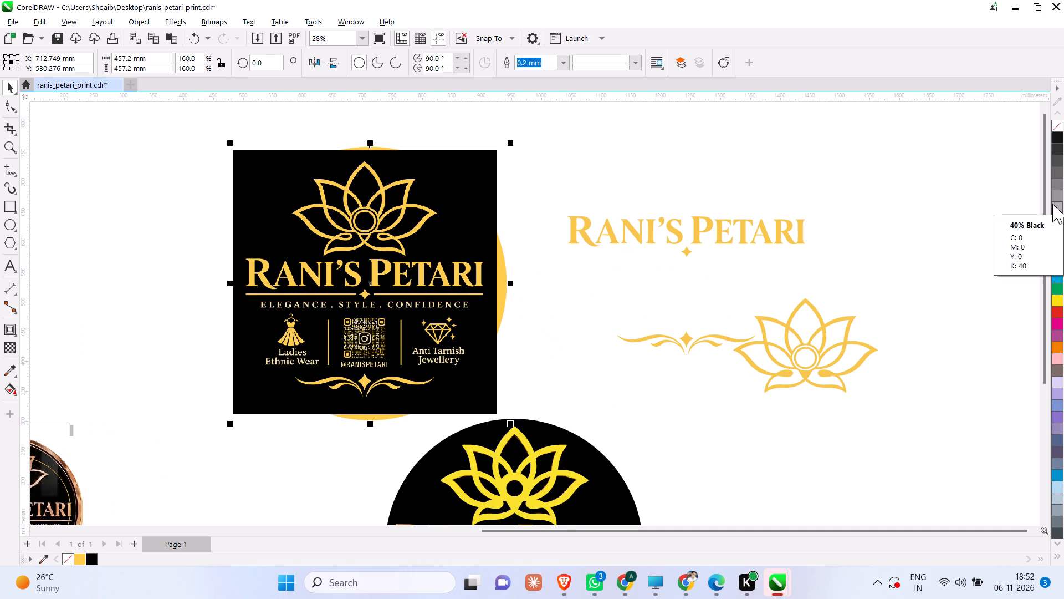
key(shift+Page_Down)
key(shift+Page_Up)
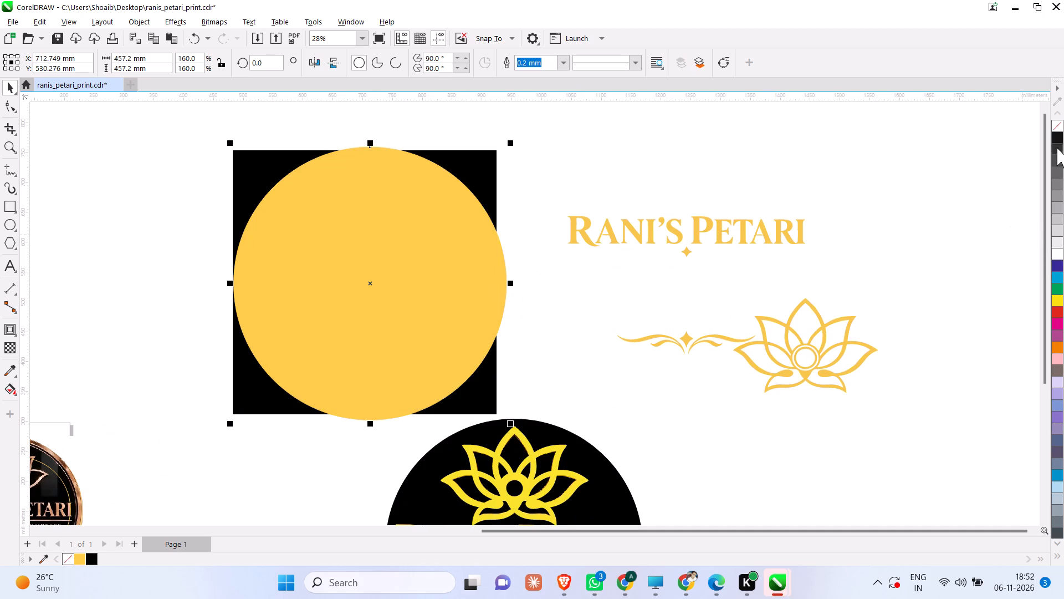
click(1060, 129)
click(961, 155)
Examine how the square flat-gold artwork's lotus, lettering and lower details fit within the circle outline.
scroll(346, 230, down, 1)
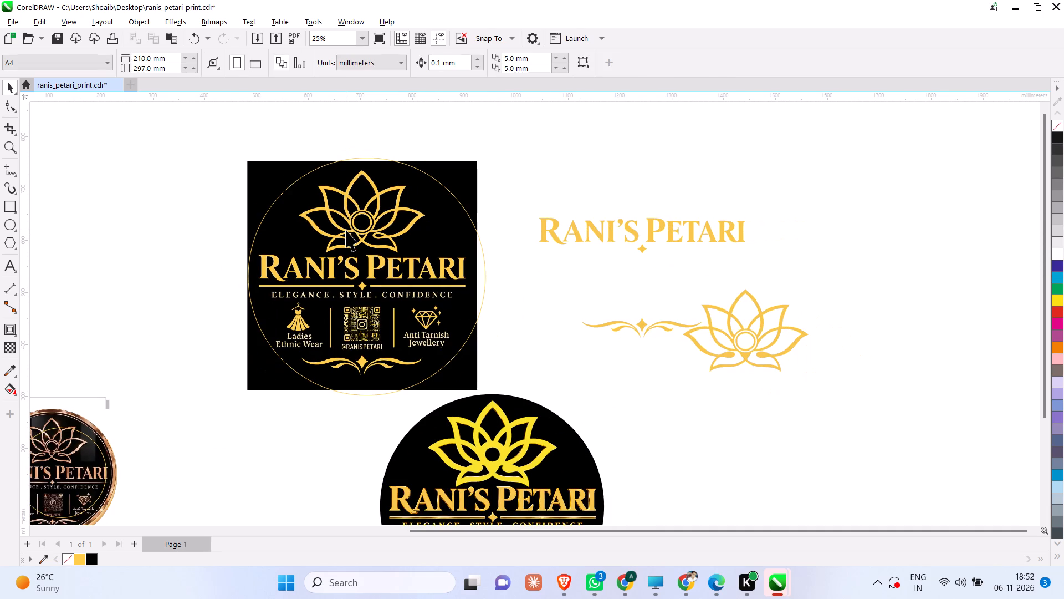
scroll(405, 283, up, 1)
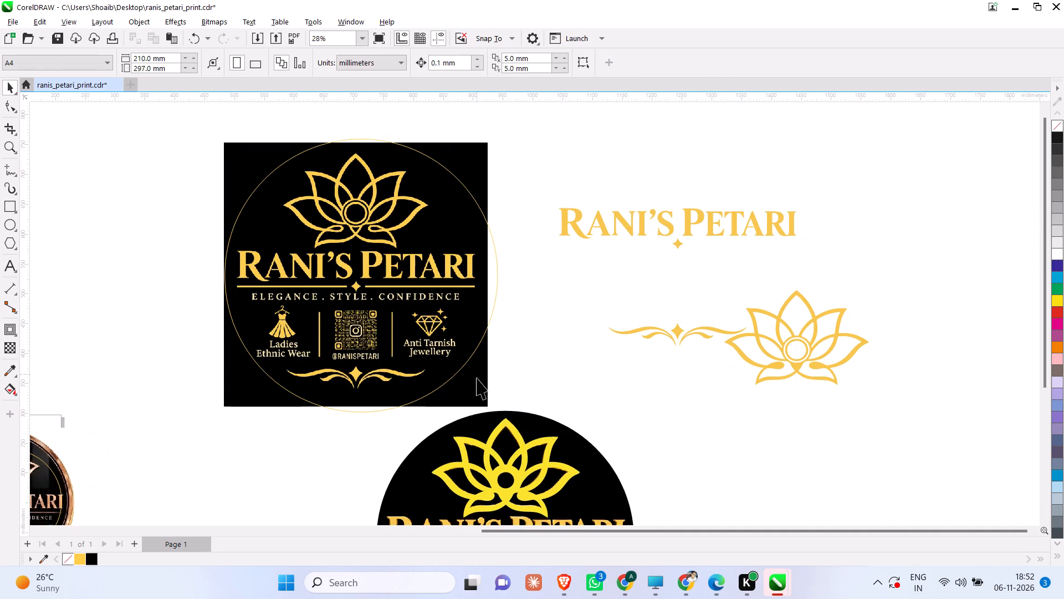
click(480, 387)
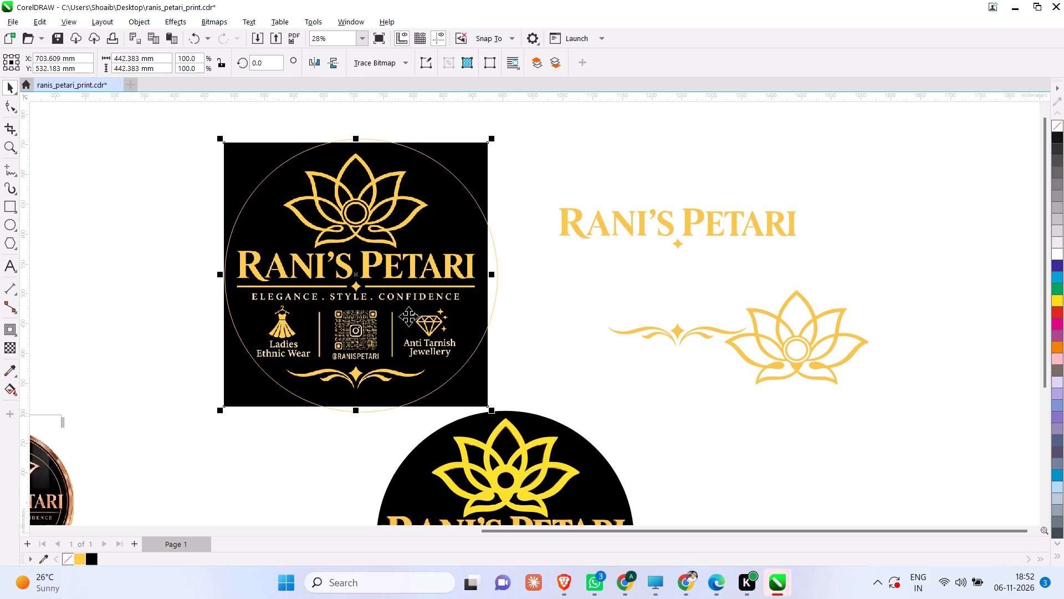
scroll(408, 314, up, 5)
scroll(408, 314, down, 2)
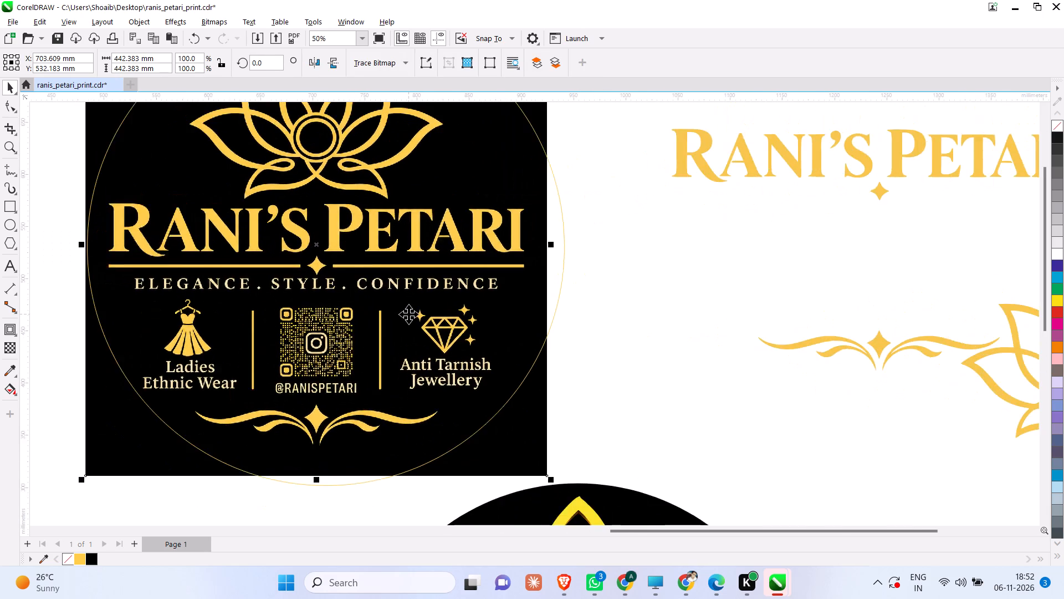
scroll(420, 203, up, 9)
scroll(420, 203, down, 9)
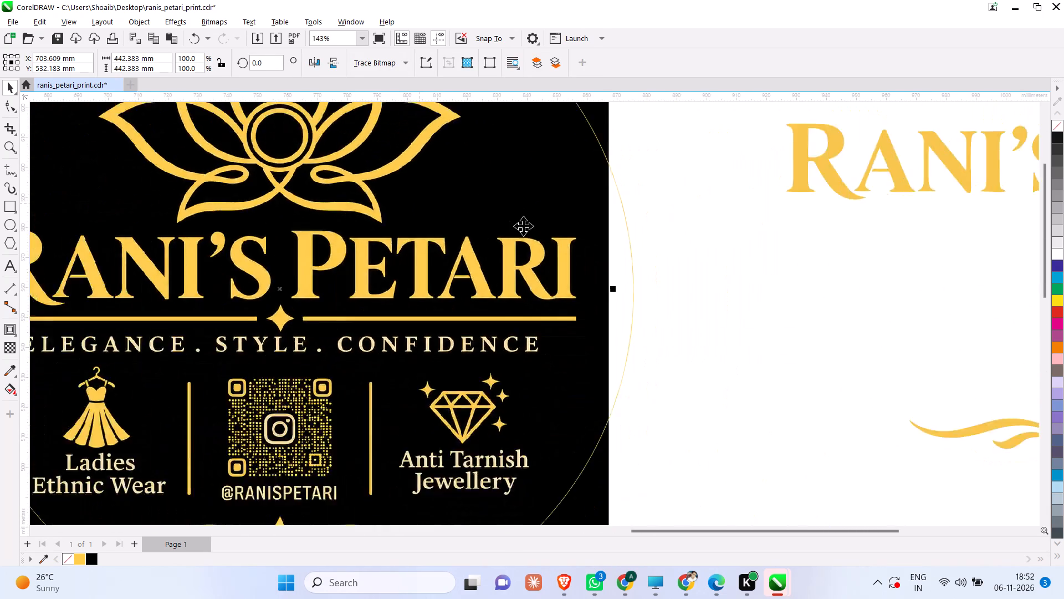
scroll(514, 239, down, 8)
scroll(551, 273, down, 1)
scroll(283, 347, down, 3)
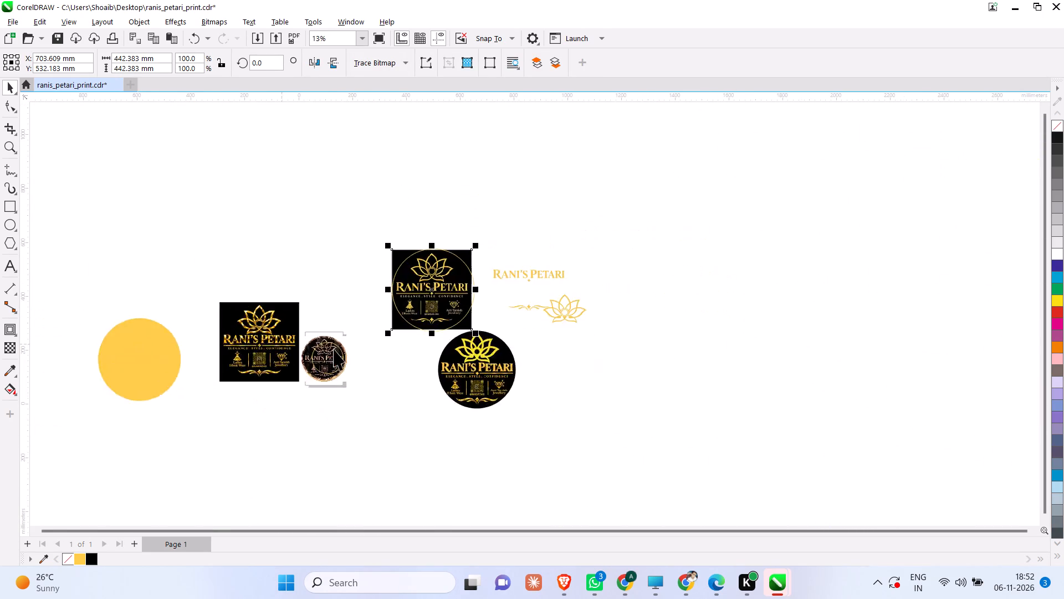
scroll(334, 349, down, 4)
scroll(374, 333, up, 16)
scroll(549, 192, up, 8)
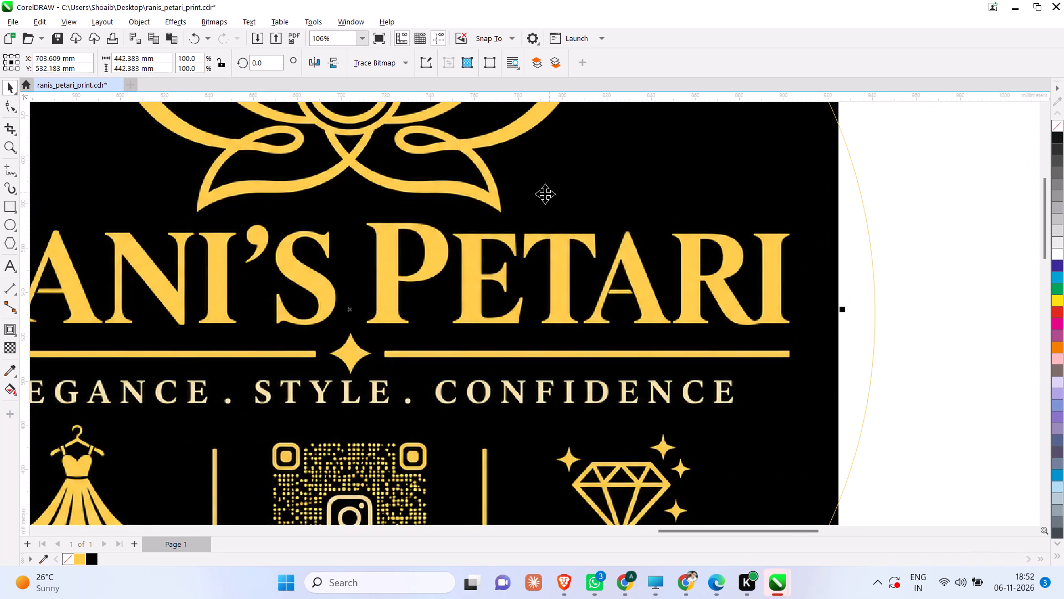
scroll(469, 395, down, 7)
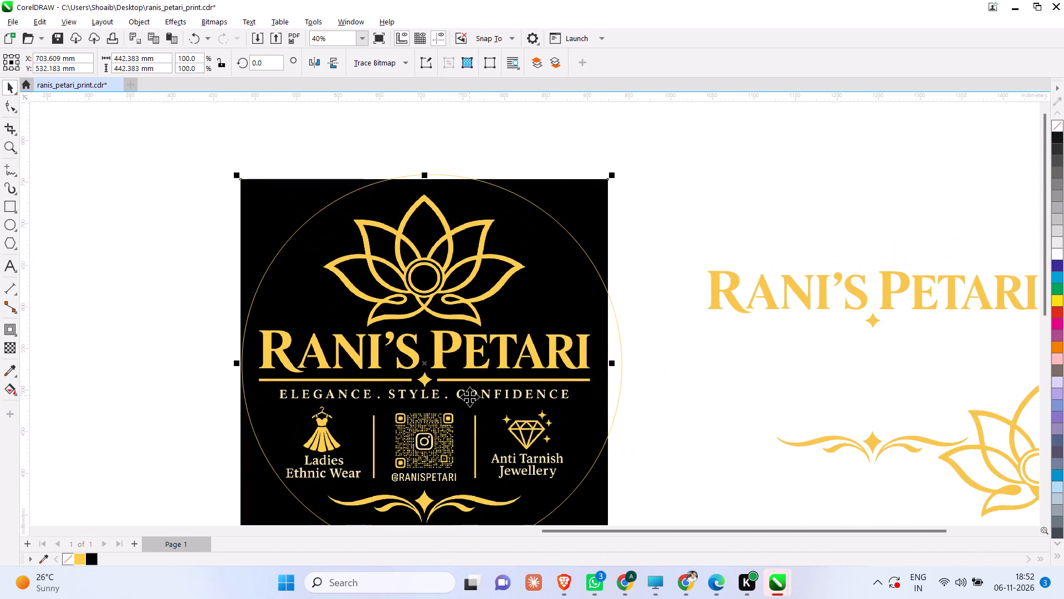
scroll(569, 433, down, 3)
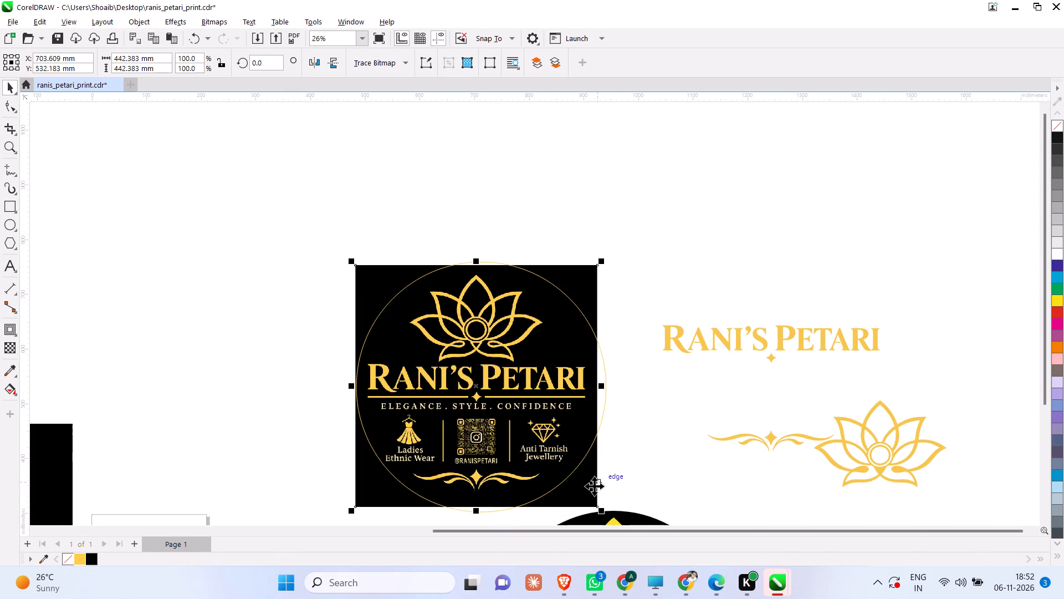
Shift the square flat-gold artwork sideways to about X 712 mm and enlarge it proportionally to about 462 mm to cover the circle.
click(587, 488)
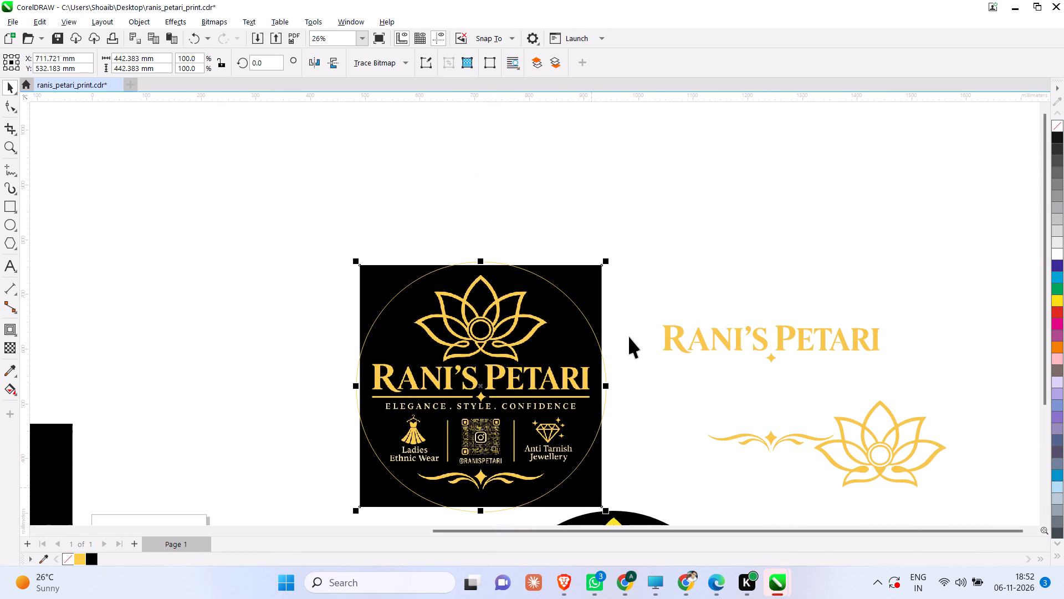
drag(607, 261, 611, 261)
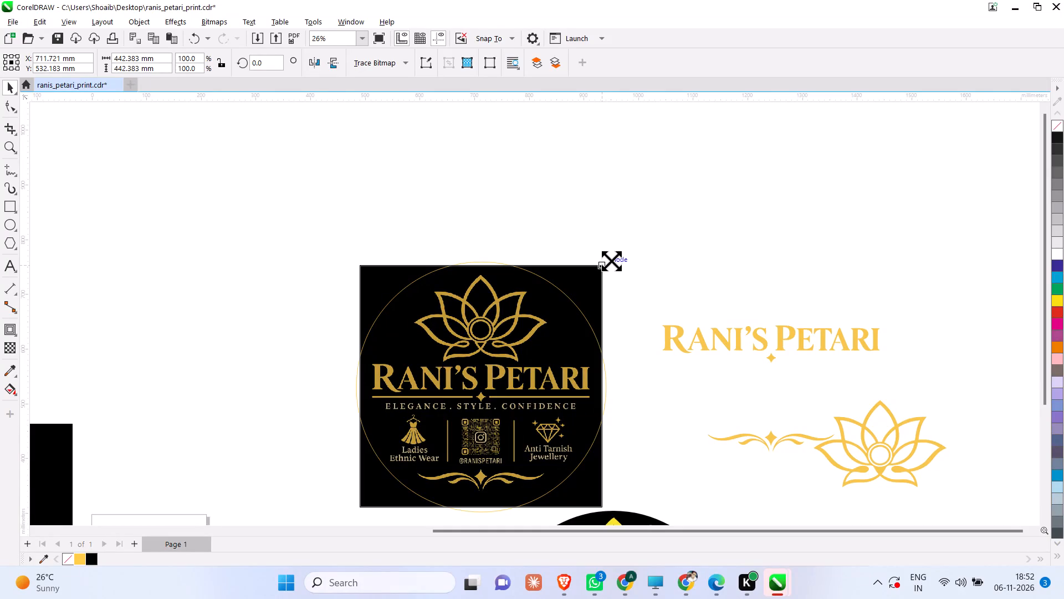
drag(611, 261, 620, 255)
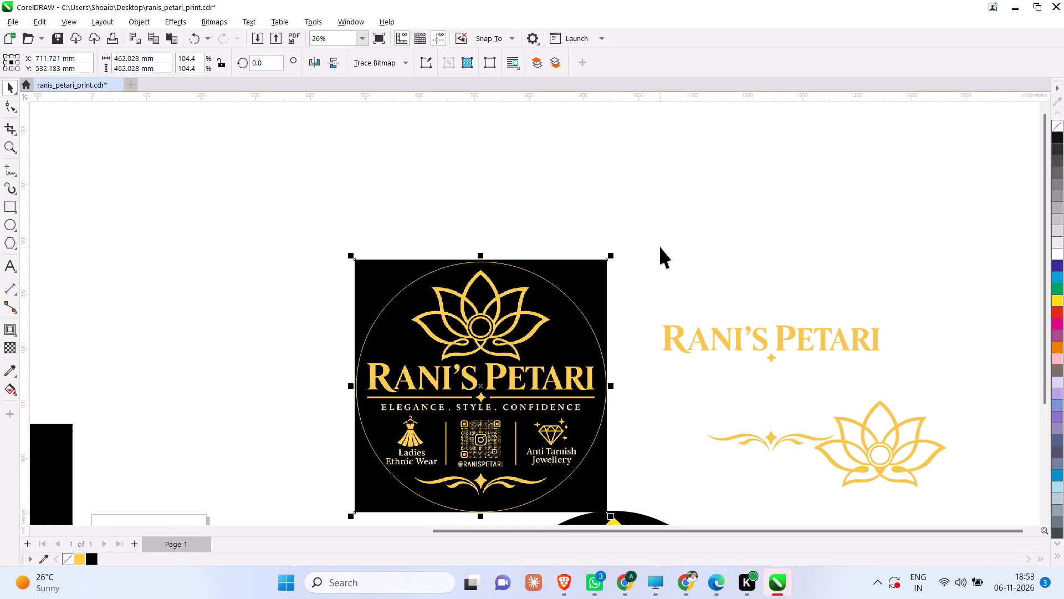
click(660, 247)
Delete the black 431.8 mm round sign that sits below the square flat-gold artwork.
scroll(352, 483, up, 2)
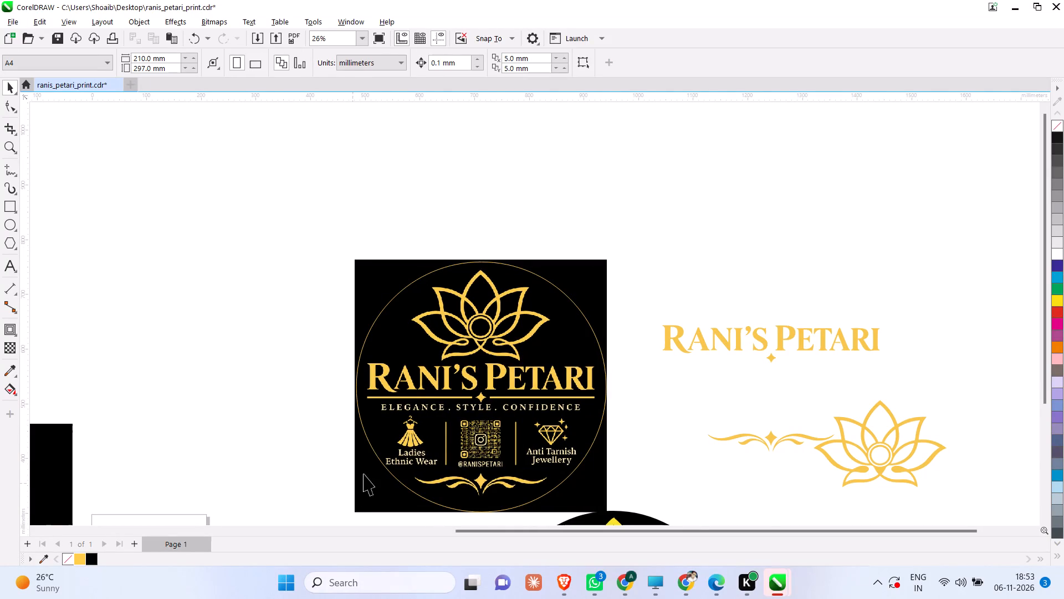
scroll(364, 474, up, 6)
scroll(402, 449, down, 4)
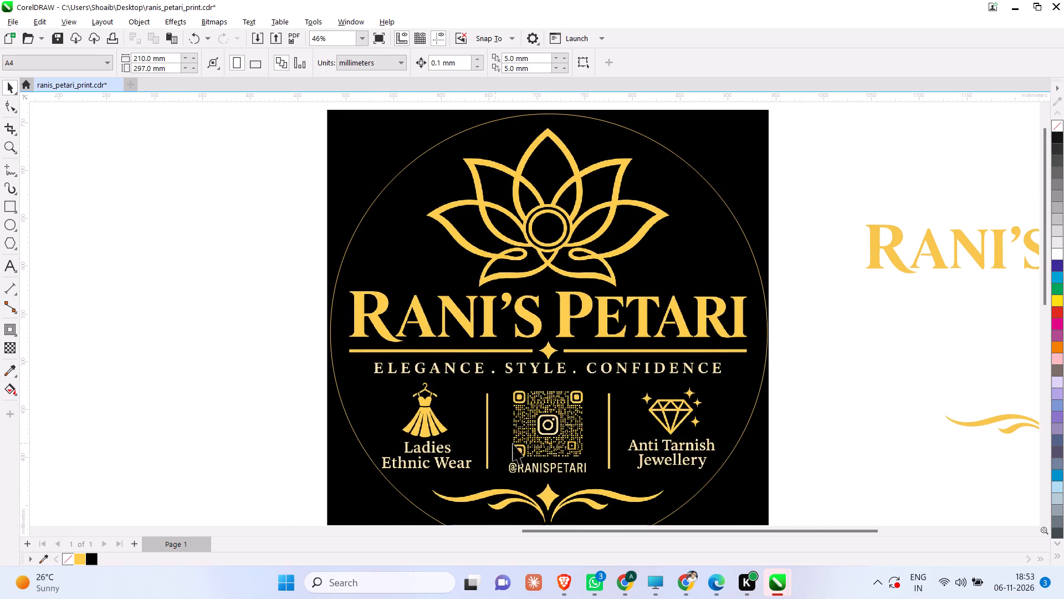
scroll(740, 410, down, 7)
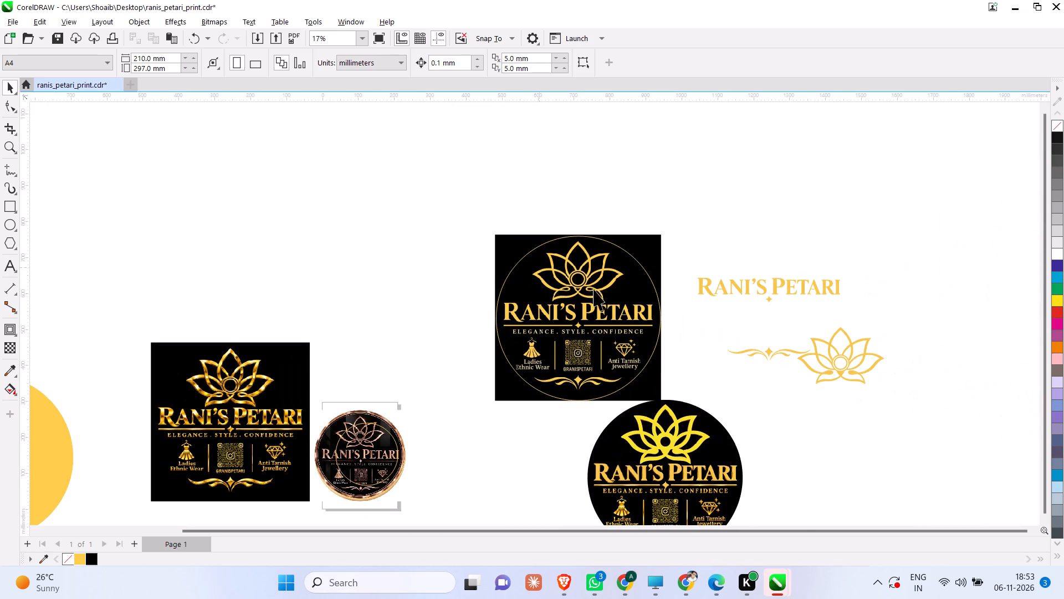
scroll(730, 410, down, 3)
drag(779, 500, 703, 448)
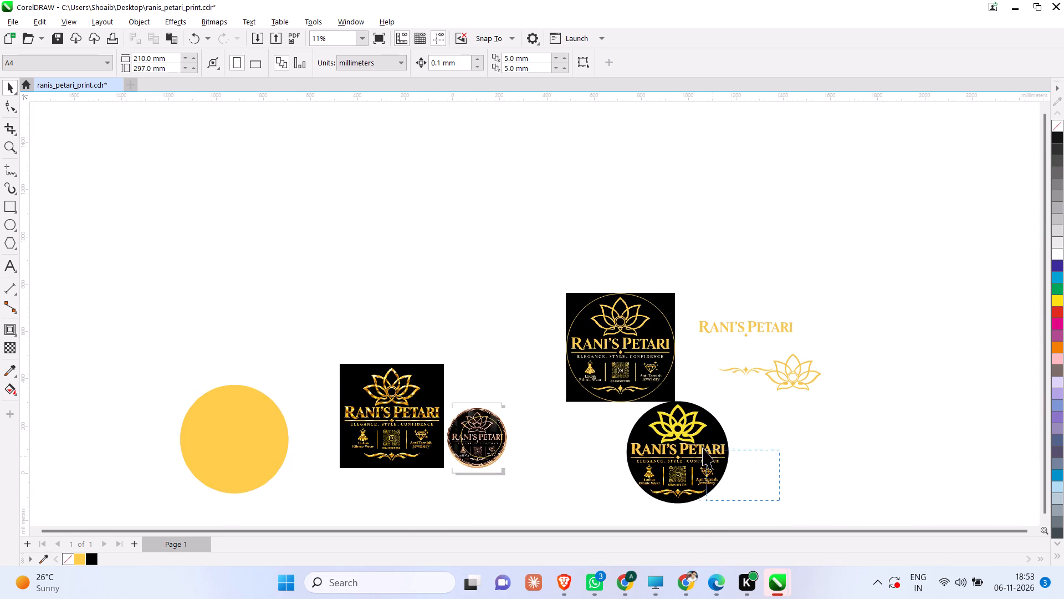
drag(703, 448, 597, 404)
click(626, 505)
drag(769, 505, 579, 383)
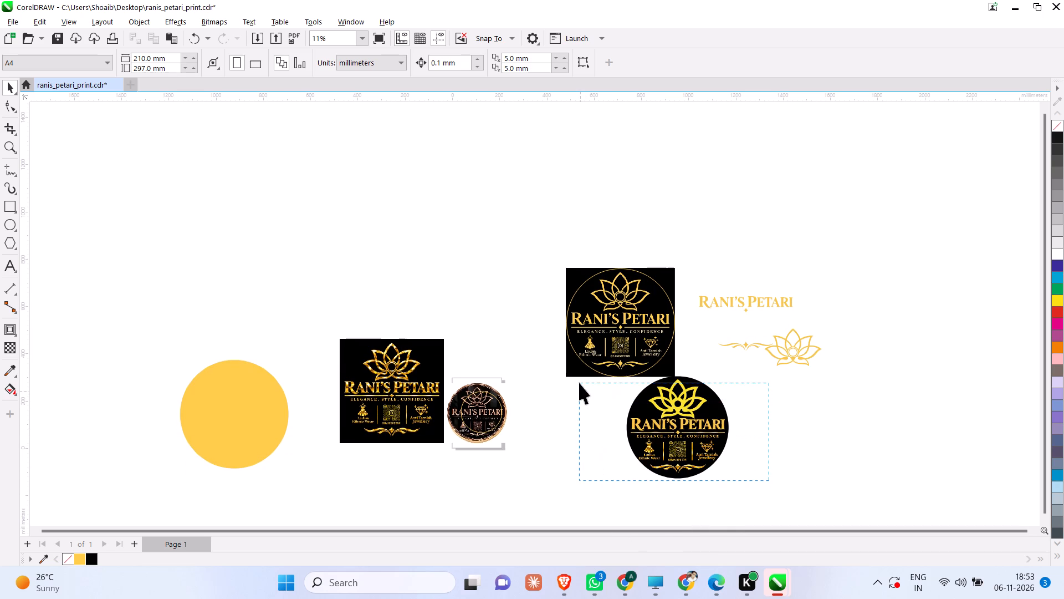
drag(579, 383, 579, 374)
key(Delete)
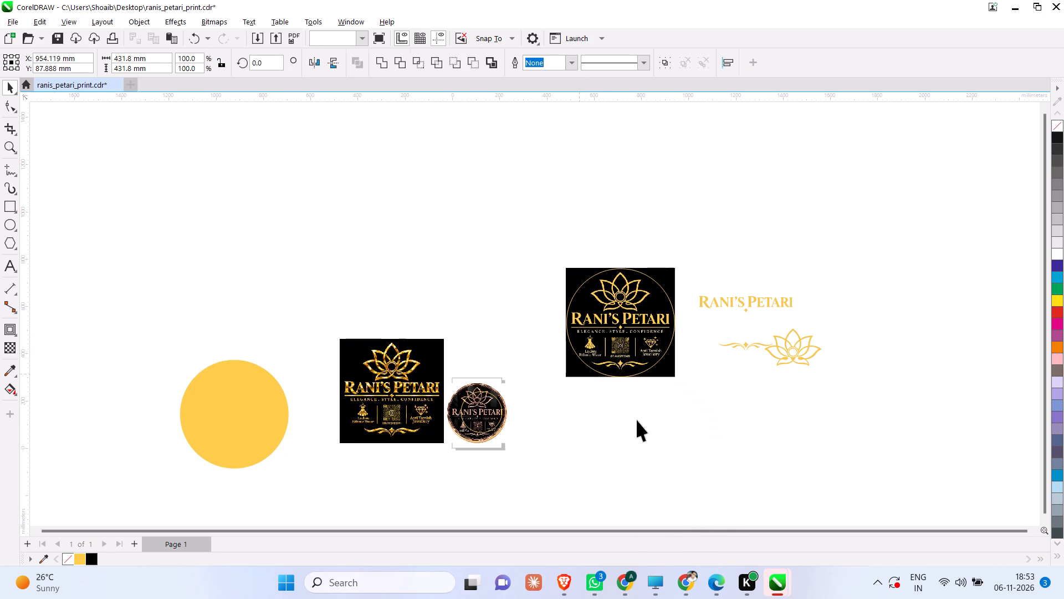
Nudge the square flat-gold artwork down to about Y 530.8 mm so its lower edge clears the circle outline.
scroll(624, 373, up, 15)
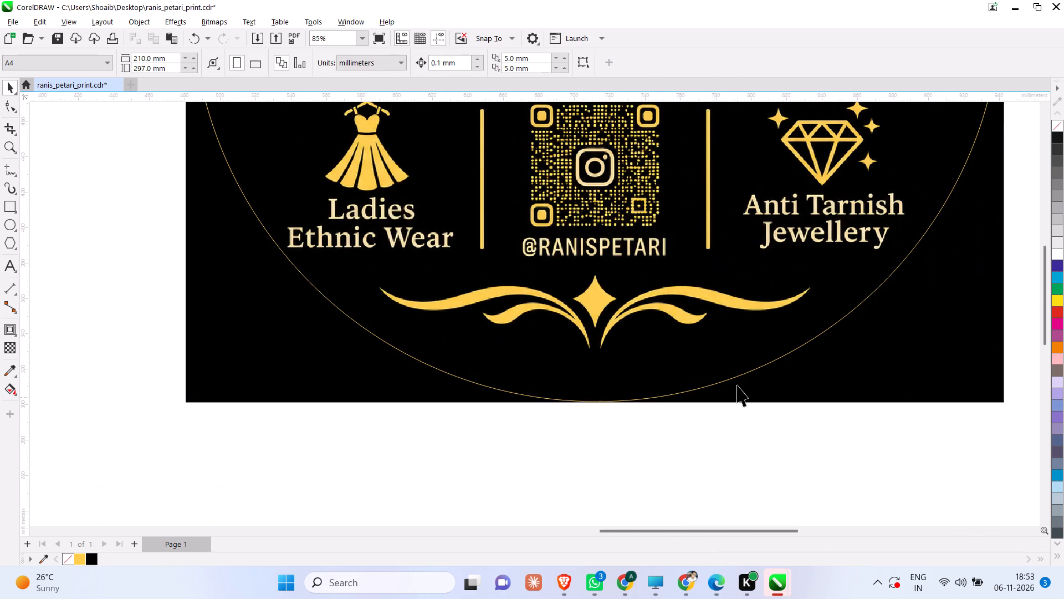
click(749, 389)
key(Down)
key(Down)
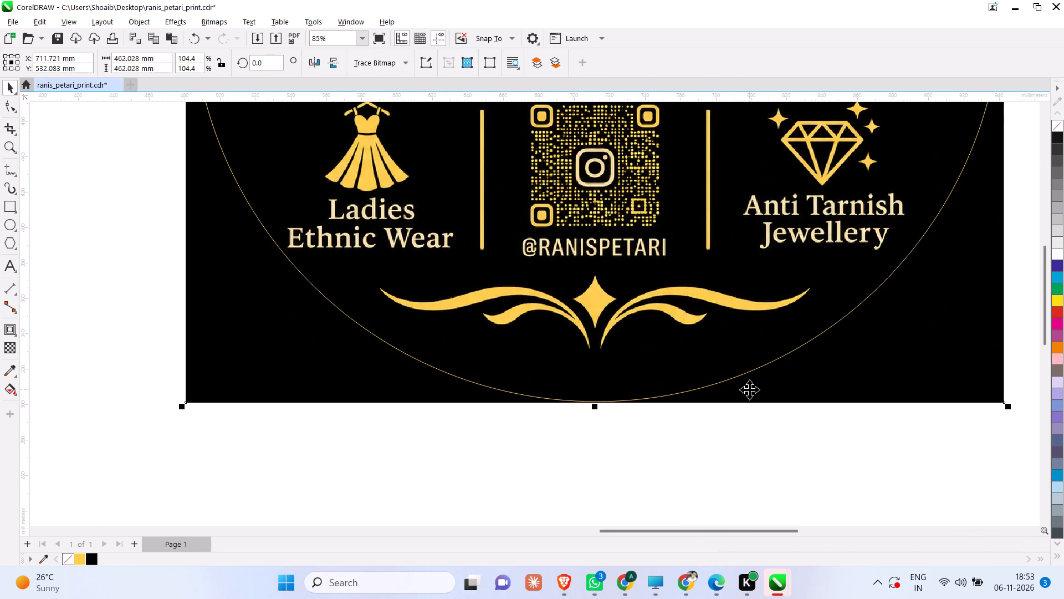
key(Down)
key(Down)
key(Down)
key(Down)
key(Down)
key(Down)
key(Down)
key(Down)
key(Down)
key(Down)
key(Down)
key(Down)
key(Down)
key(Down)
key(Down)
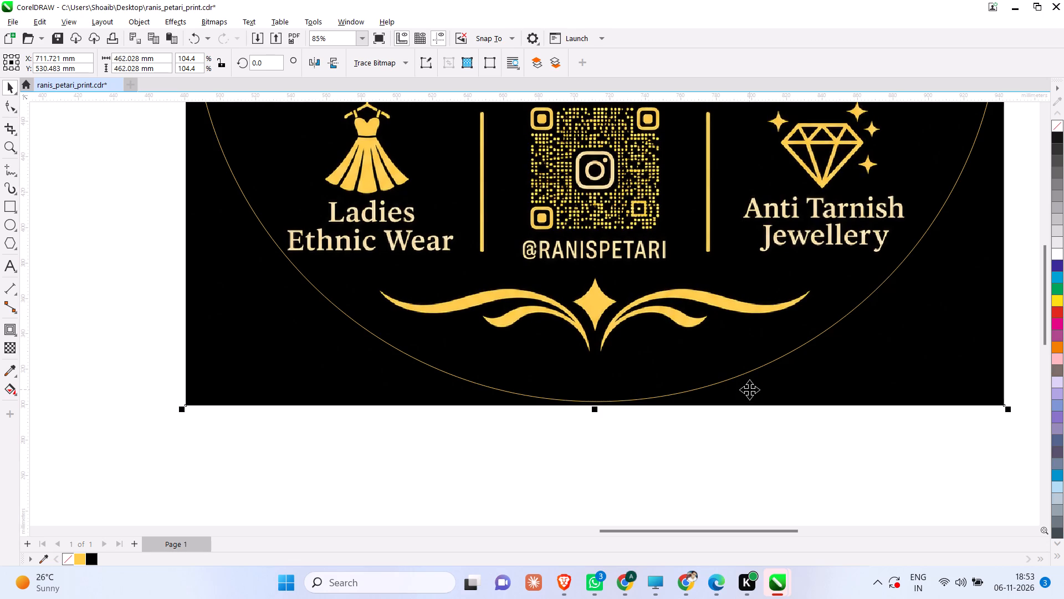
key(Up)
key(Up)
key(Up)
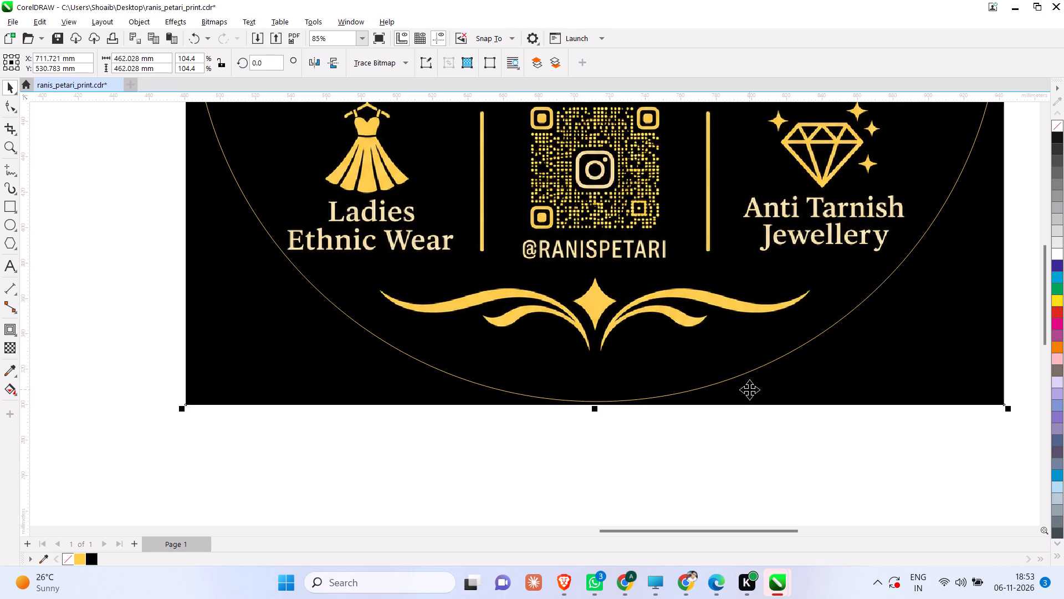
Nudge the square flat-gold artwork sideways to about X 712.5 mm so it sits evenly around the circle outline.
scroll(756, 389, down, 6)
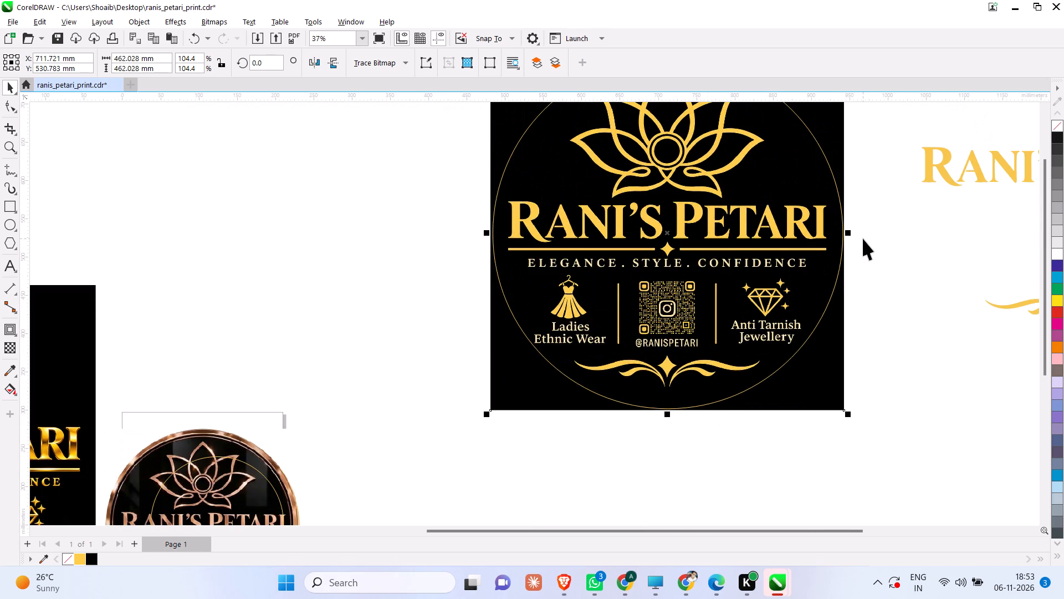
scroll(863, 238, up, 7)
scroll(844, 343, down, 5)
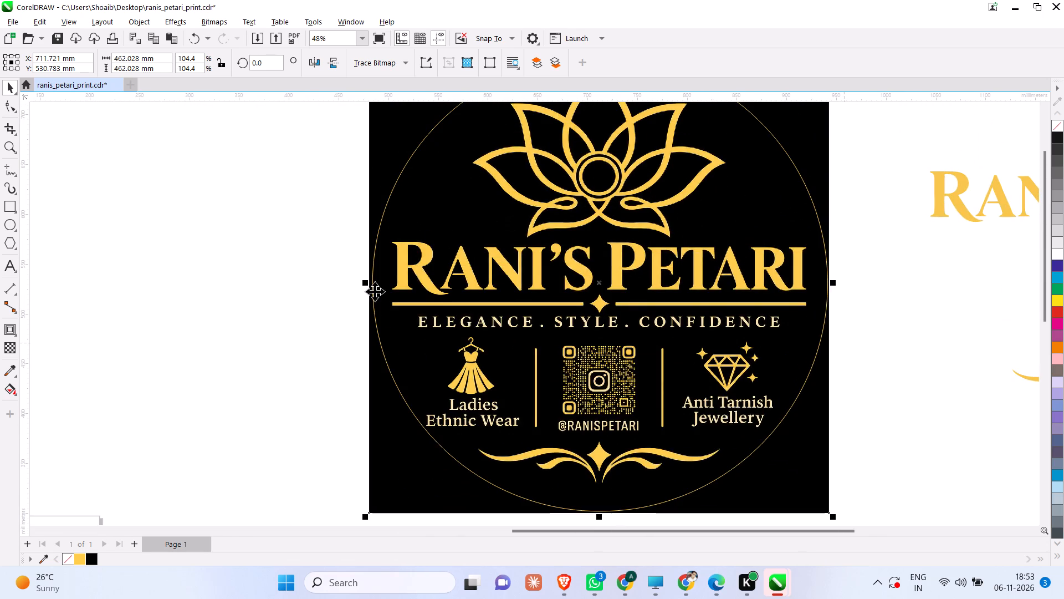
scroll(375, 291, up, 7)
key(Right)
key(Right)
key(Right)
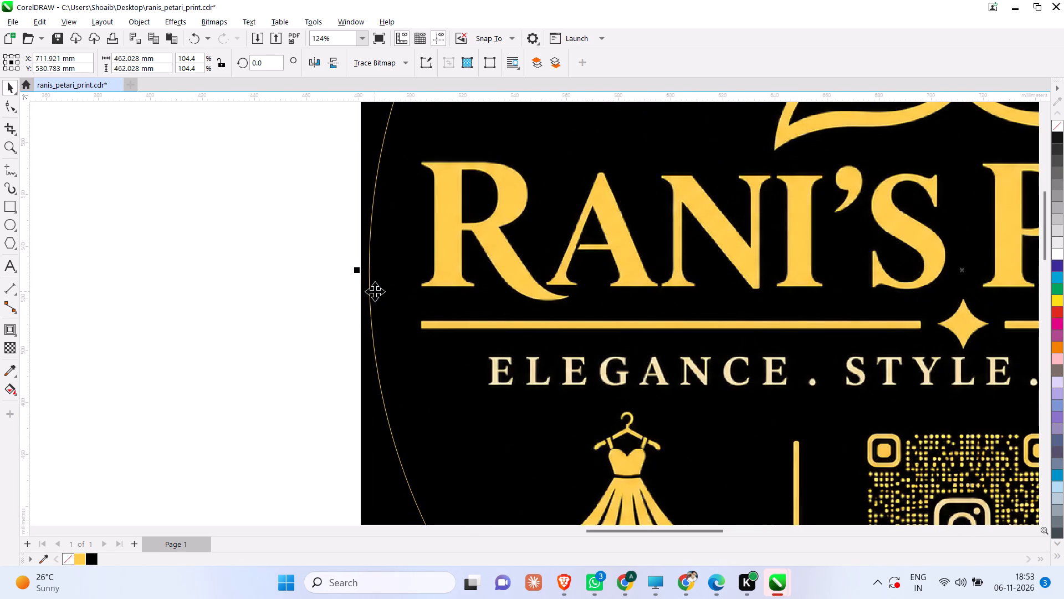
key(Right)
key(Right)
key(Right)
key(Right)
key(Right)
Intersect the square flat-gold artwork with the circle outline to produce a 457.2 mm round artwork.
scroll(361, 290, down, 7)
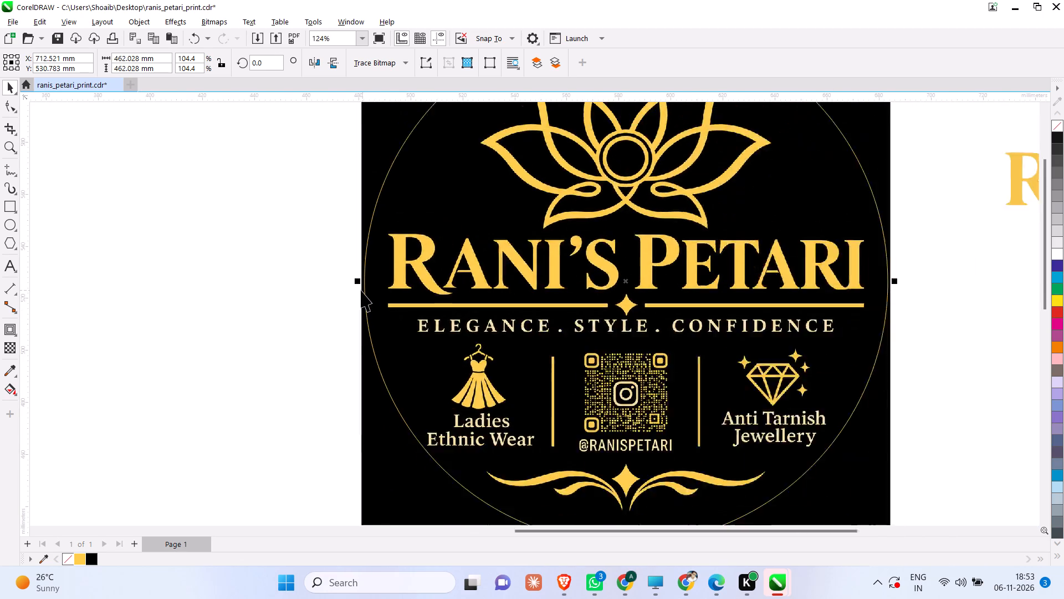
scroll(361, 290, down, 5)
scroll(454, 157, up, 14)
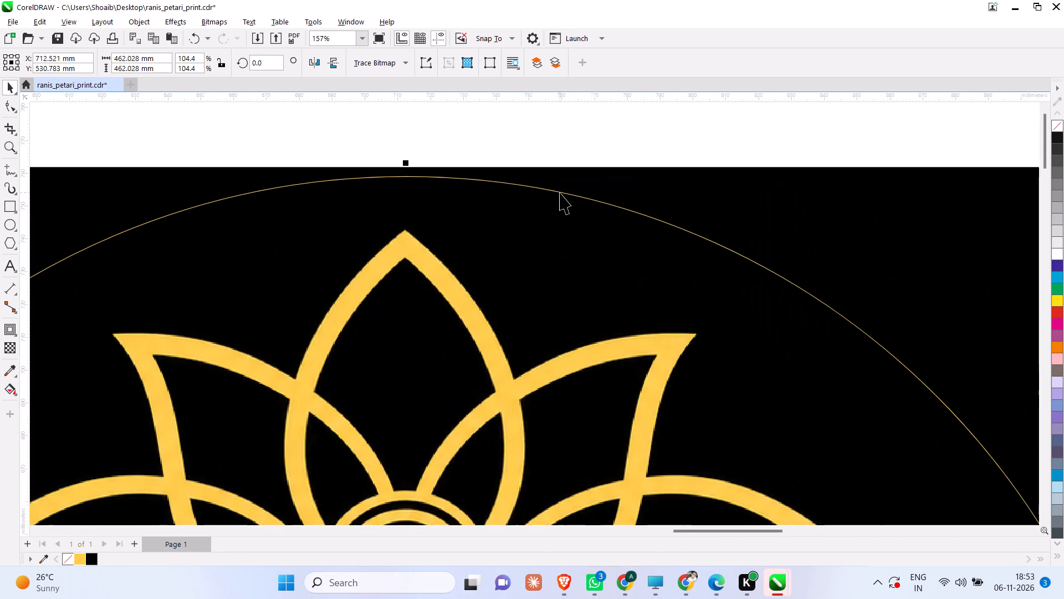
scroll(560, 192, down, 14)
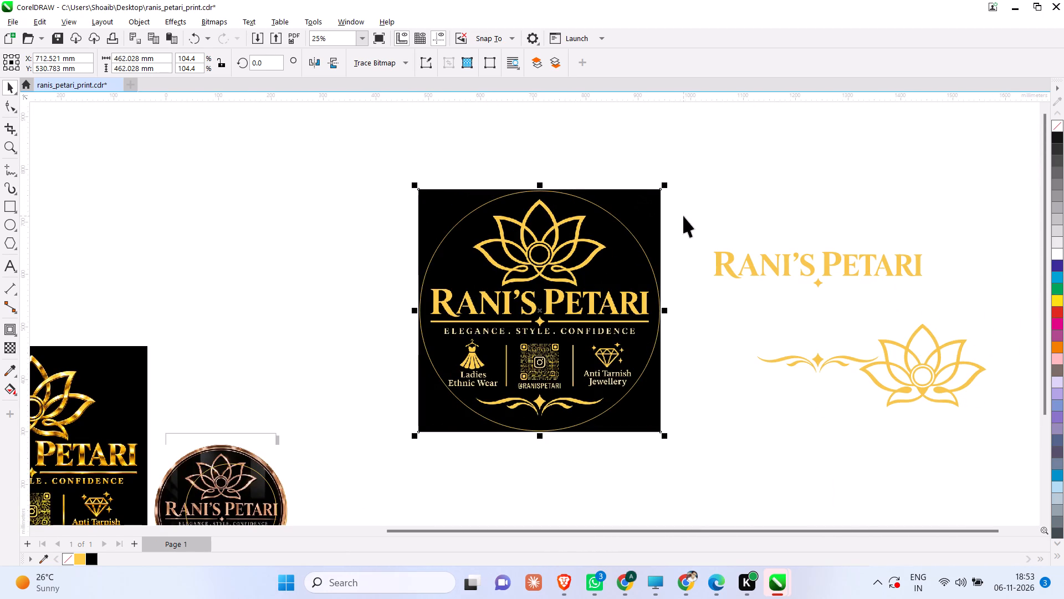
drag(693, 206, 690, 201)
Intersect the square artwork with the circle and move the resulting round artwork clear, up and left of the original.
drag(356, 164, 685, 475)
click(418, 65)
click(386, 150)
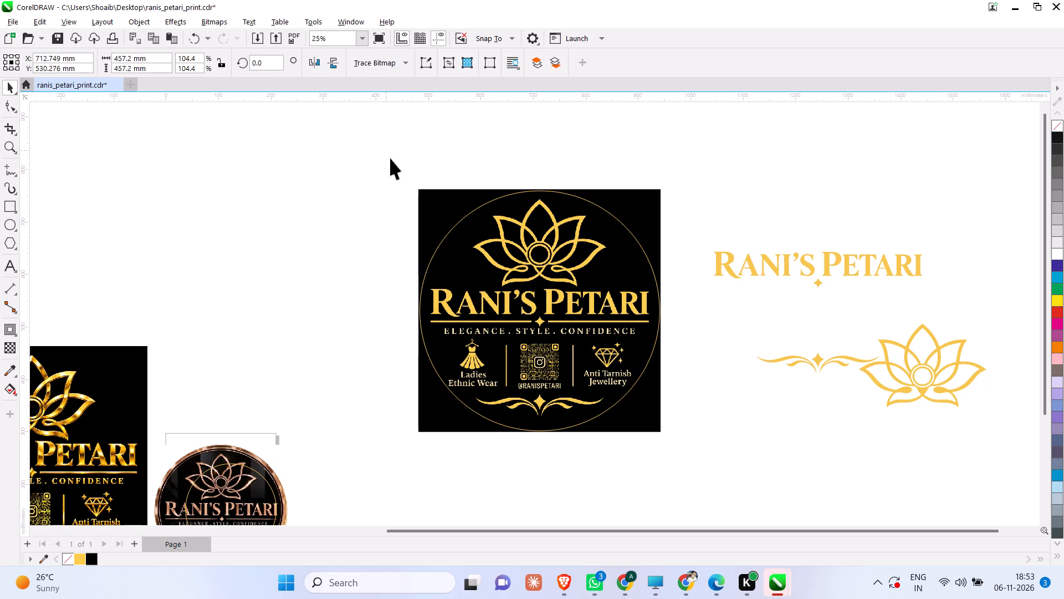
drag(526, 291, 396, 311)
drag(371, 309, 244, 267)
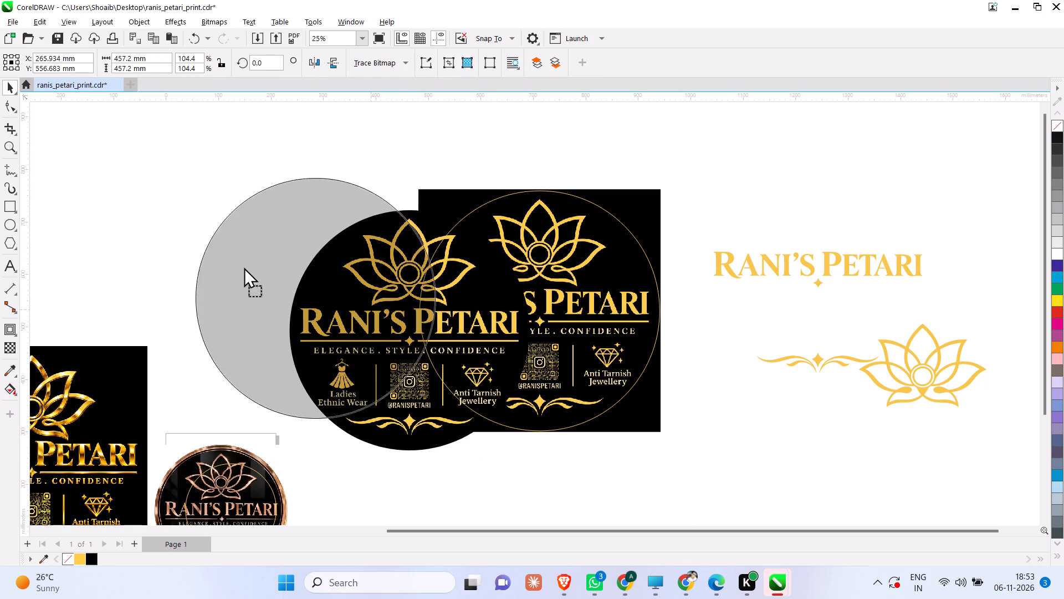
drag(244, 267, 228, 221)
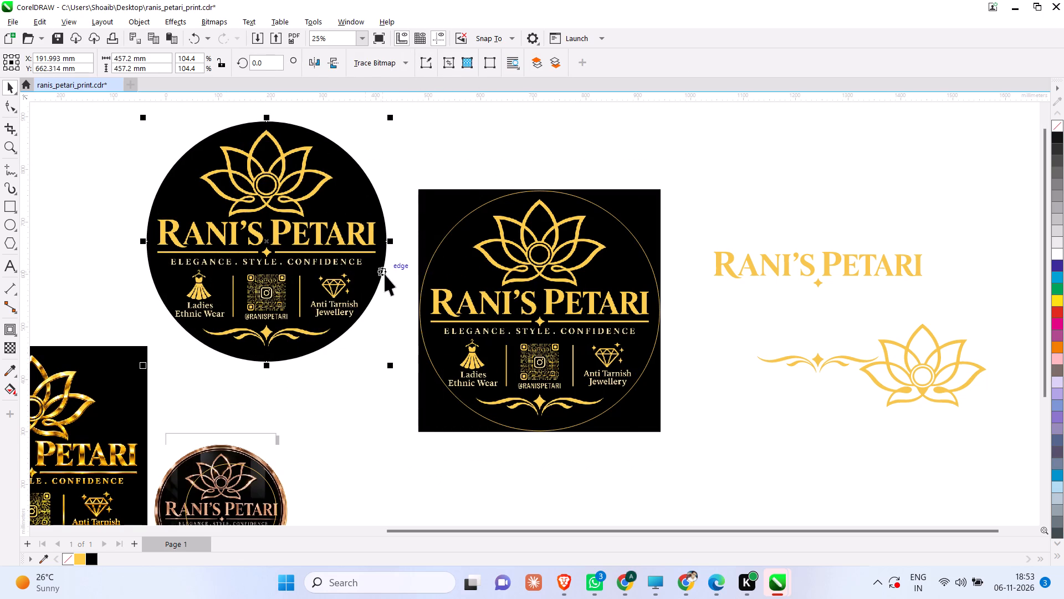
click(465, 169)
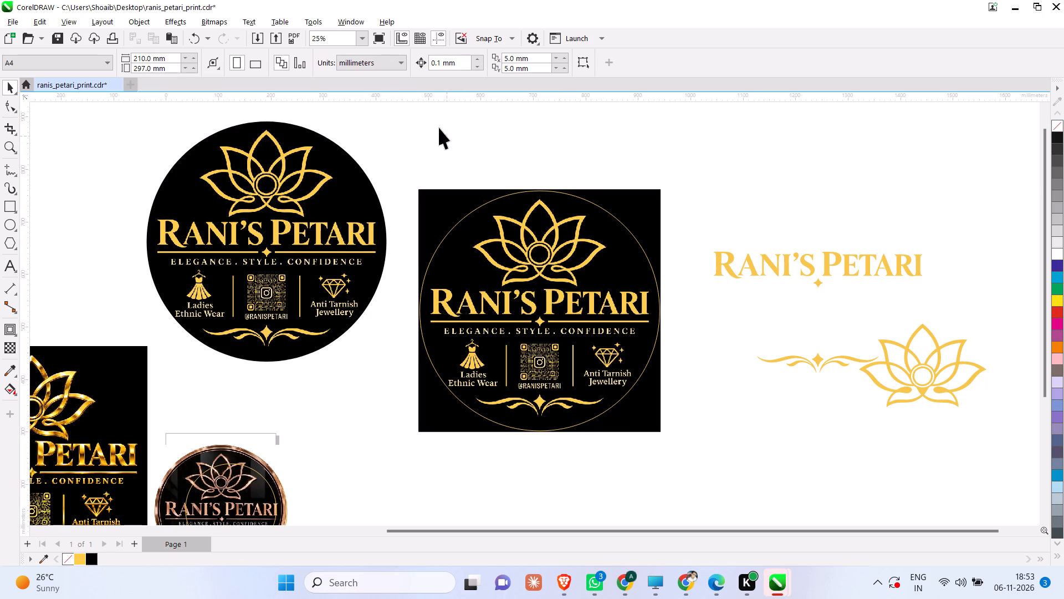
Switch the drawing units to inches and check the size of the round flat-gold artwork.
click(397, 65)
click(372, 77)
click(351, 160)
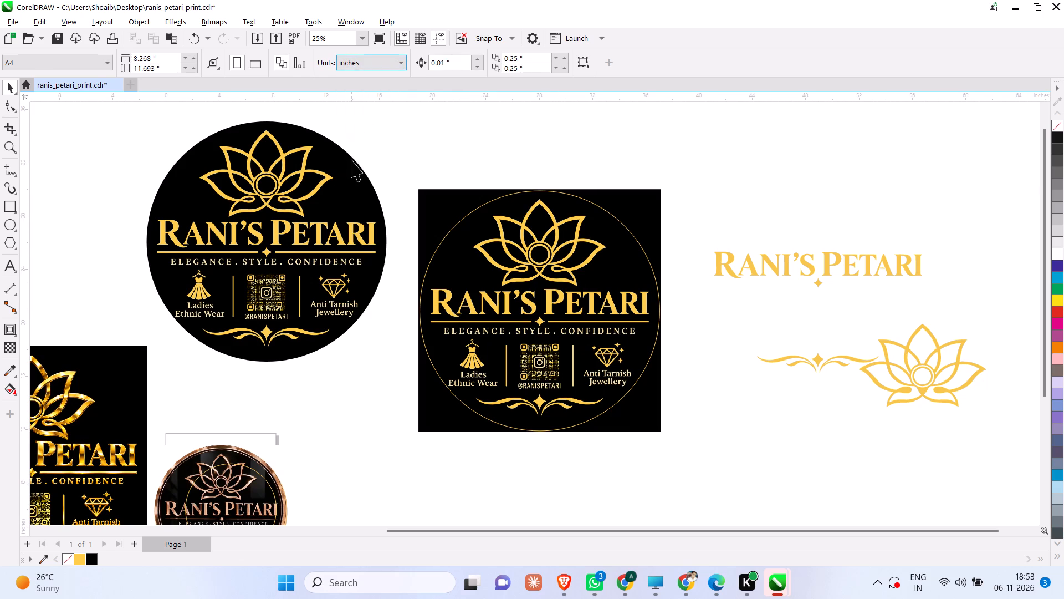
Pull the leftover square flat-gold artwork out of the circle outline and delete it.
click(479, 206)
drag(448, 197, 539, 344)
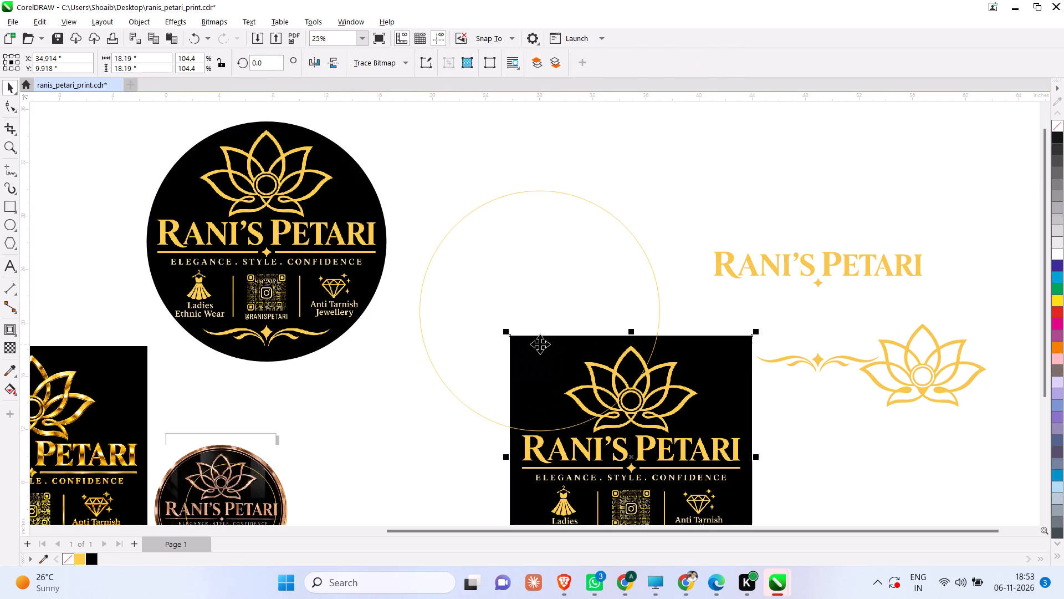
key(Delete)
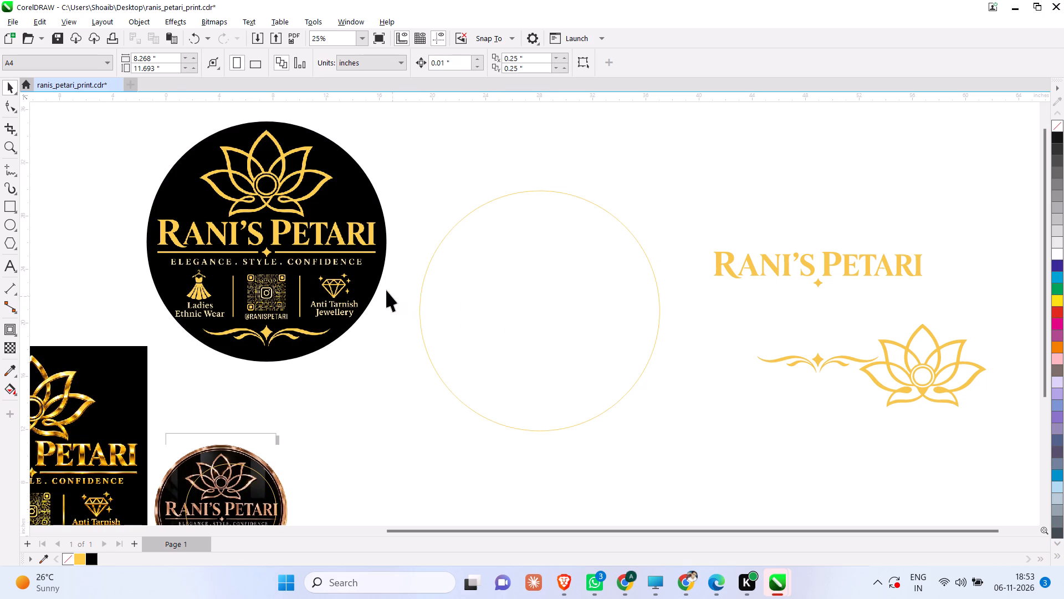
Move the round flat-gold artwork over the empty circle outline, to about X 27.1, Y 23.5 inches.
drag(370, 279, 642, 356)
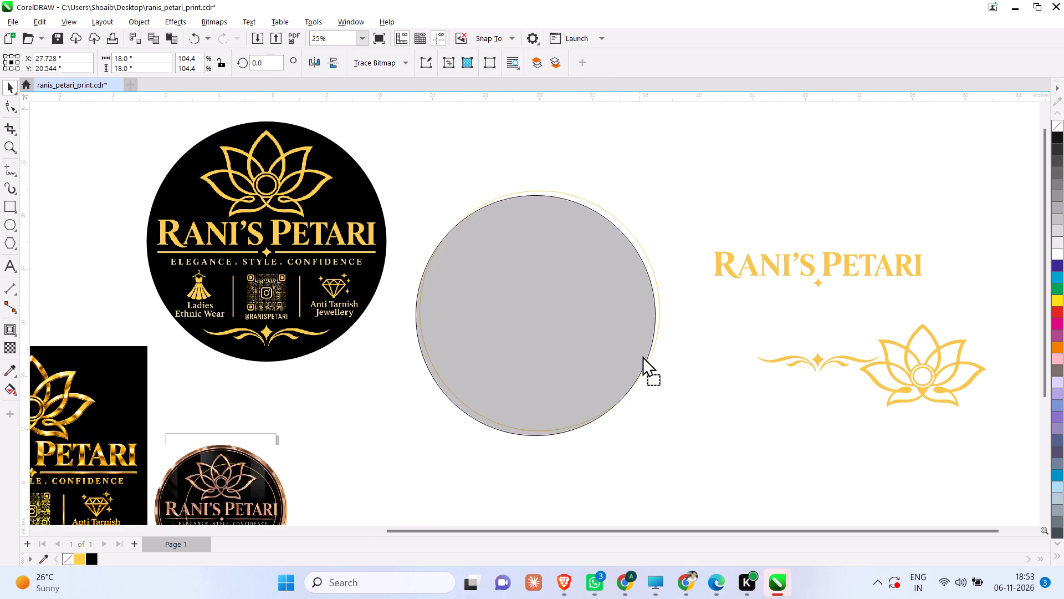
drag(642, 356, 642, 352)
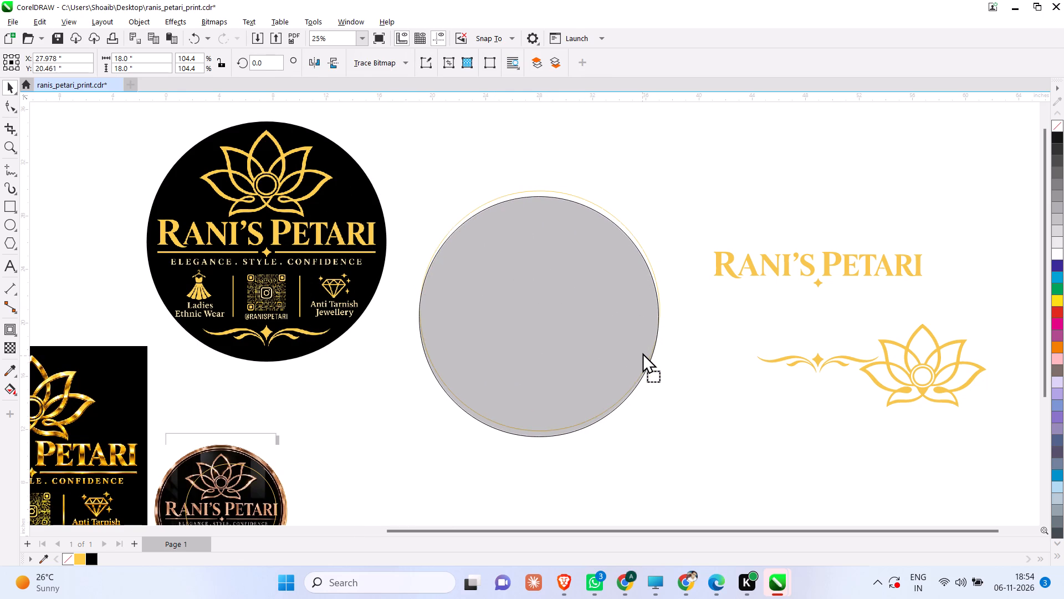
drag(642, 352, 631, 313)
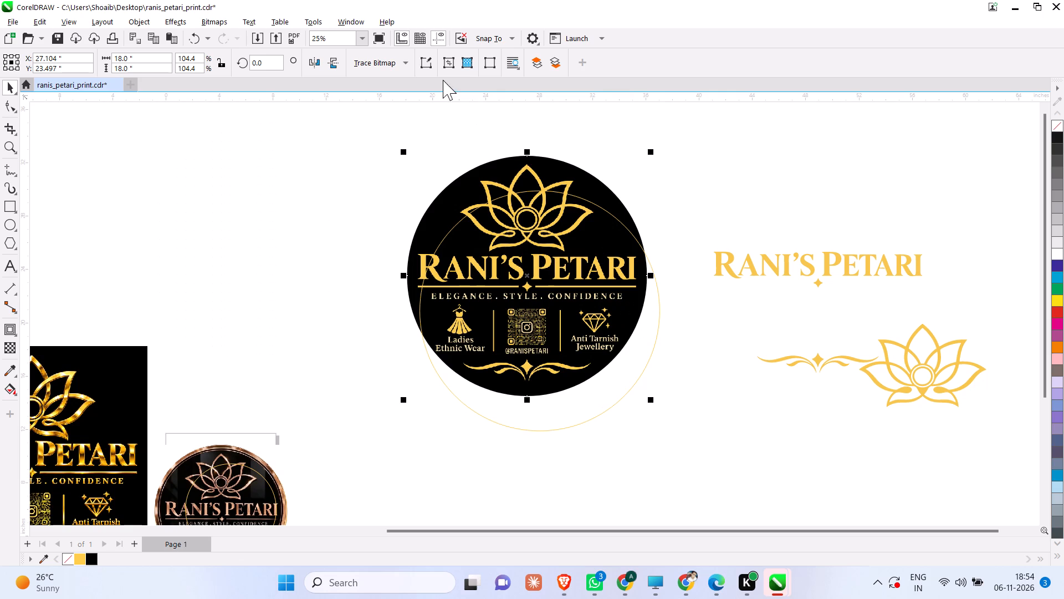
Trace the round flat-gold artwork with an Outline Trace of the Detailed Logo type, removing the background colour automatically.
click(390, 59)
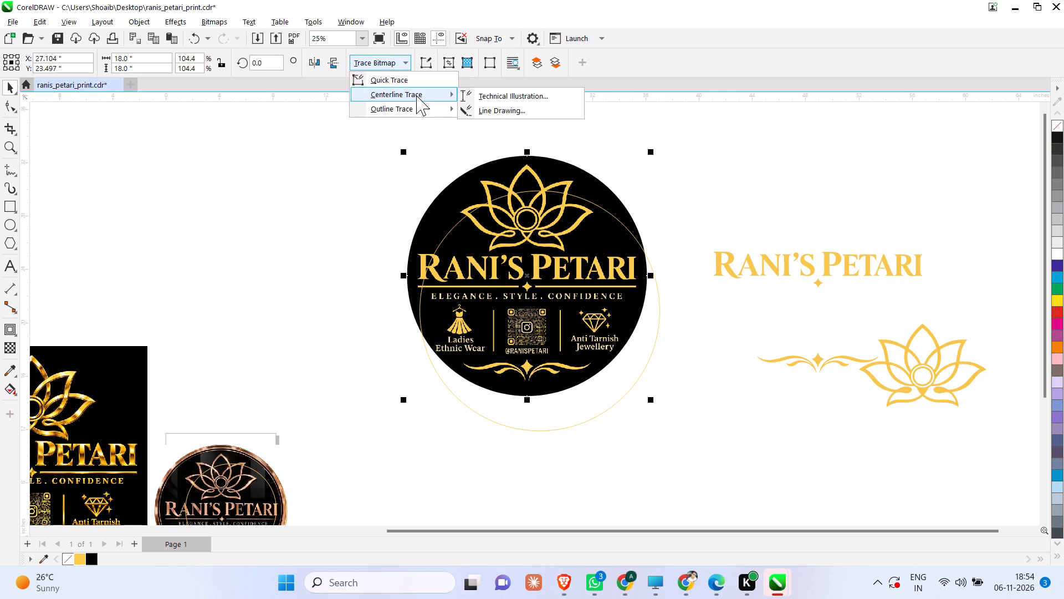
click(416, 95)
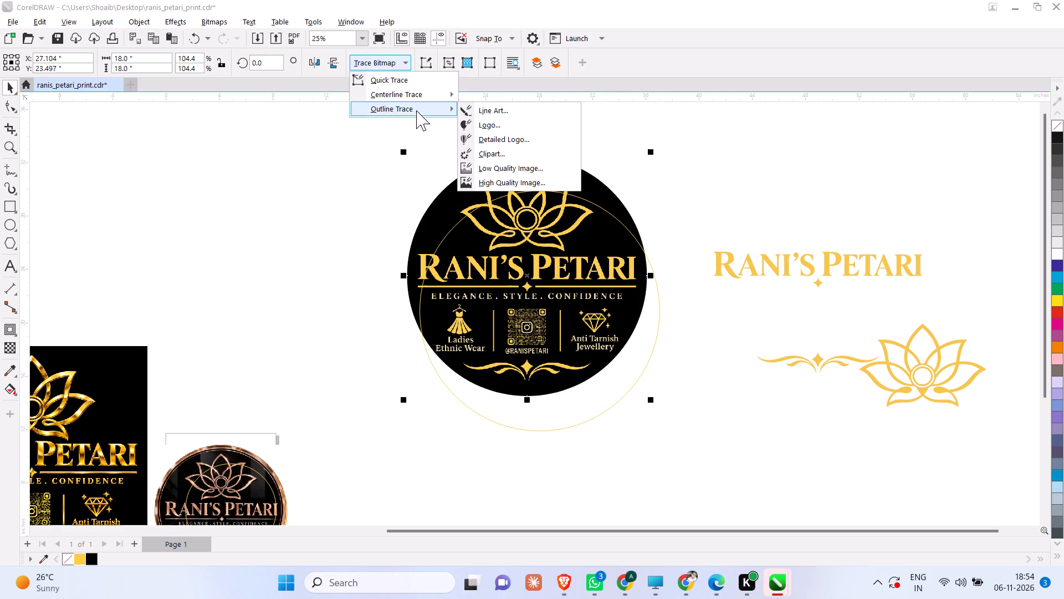
click(504, 135)
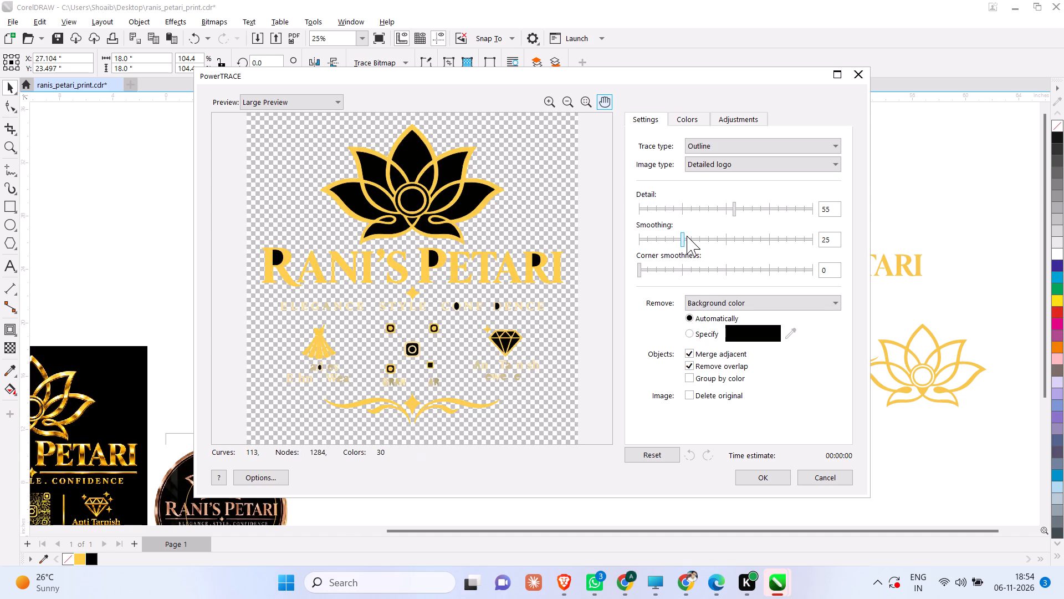
click(743, 477)
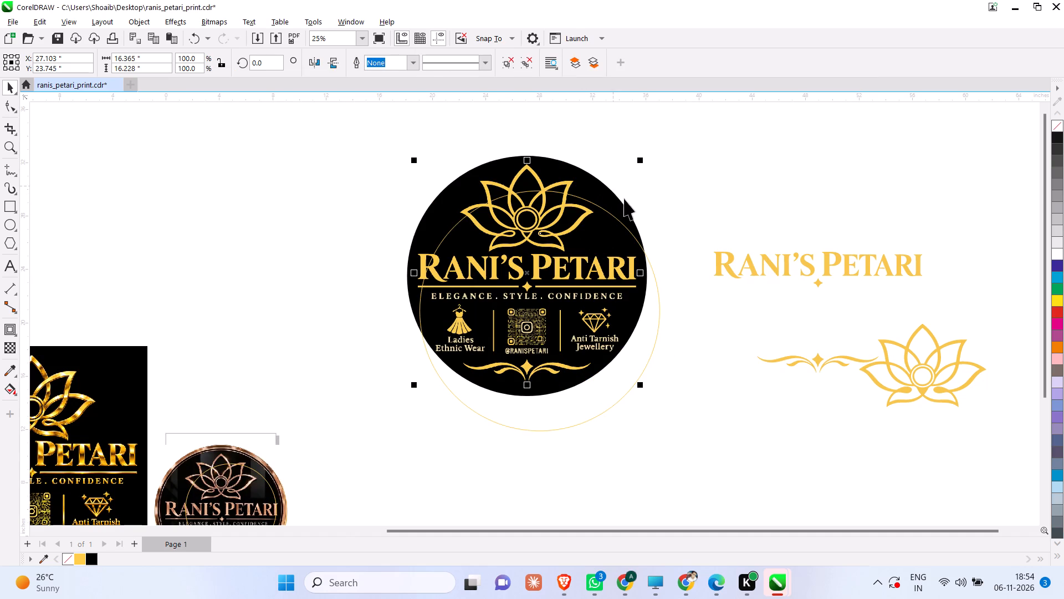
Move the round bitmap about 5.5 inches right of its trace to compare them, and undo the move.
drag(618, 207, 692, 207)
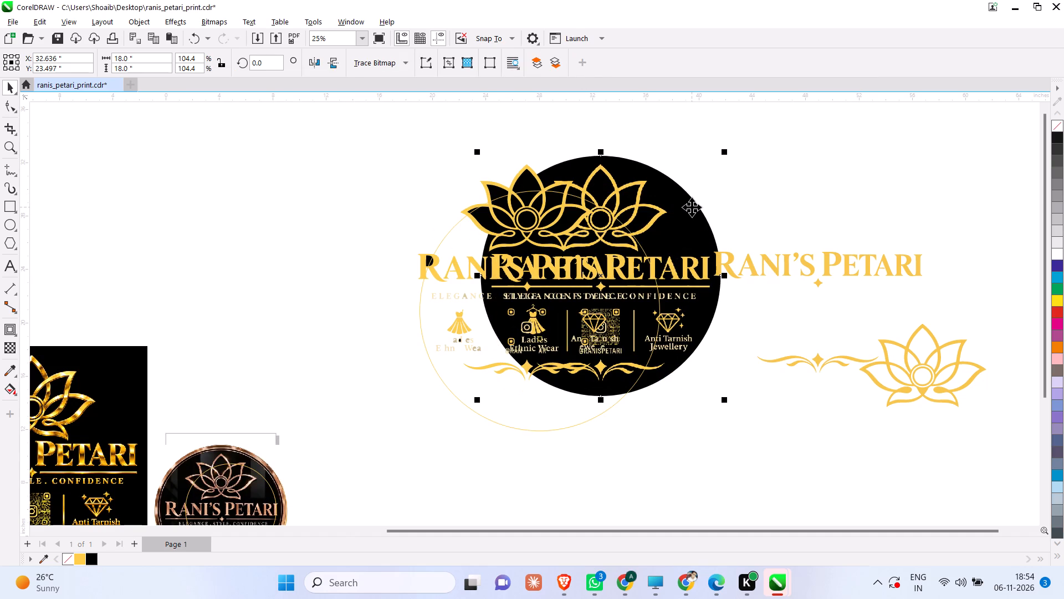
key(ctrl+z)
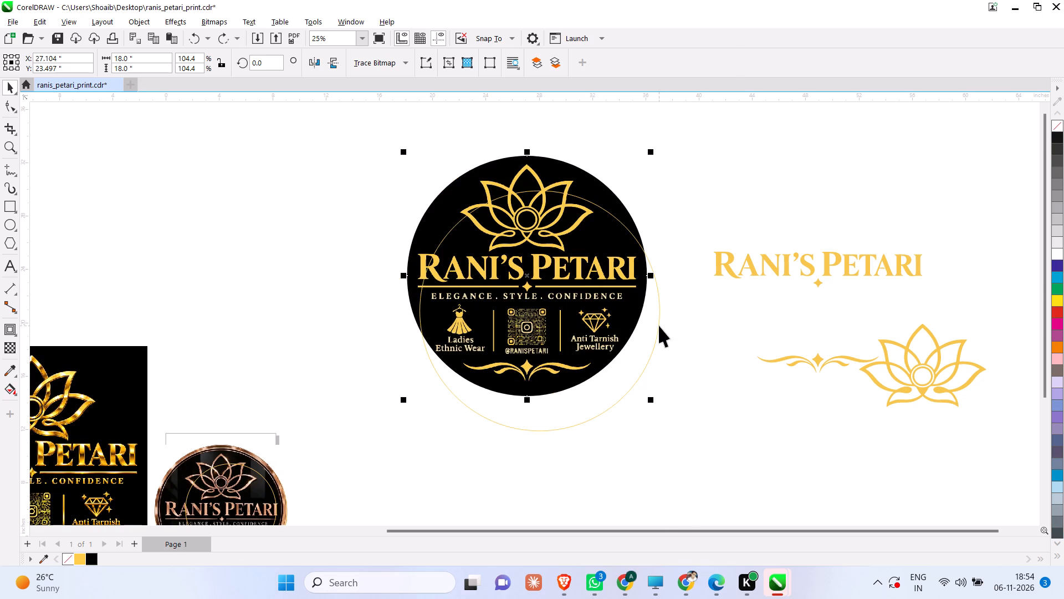
Move the empty 18-inch circle outline off the round artwork, to about X 7.7, Y 26.0 inches.
drag(659, 326, 388, 257)
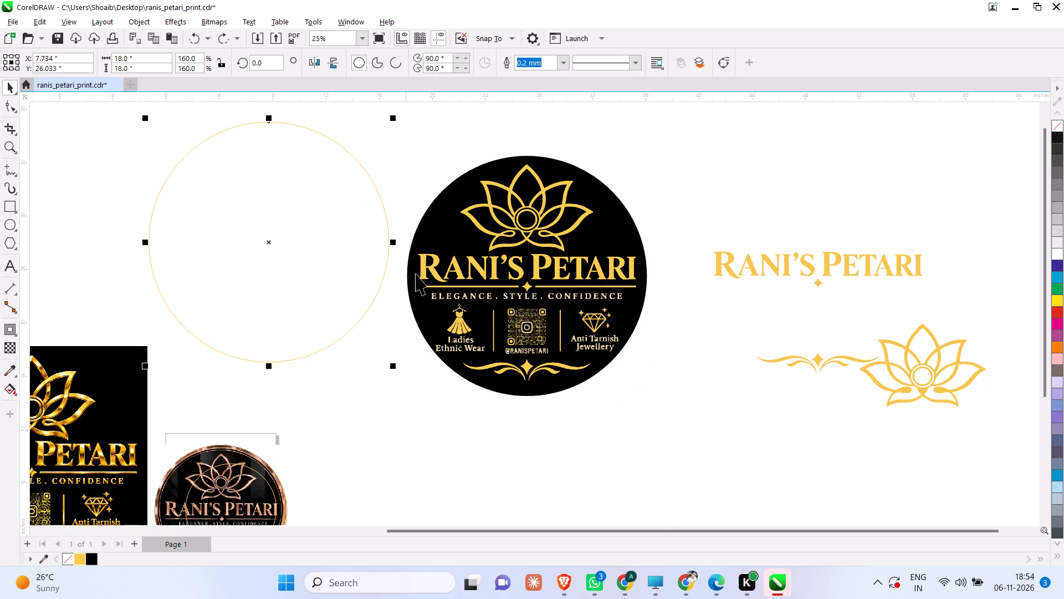
Group all pieces of the round black-and-gold artwork and resize the group to 17 by 17 inches.
drag(701, 148, 380, 409)
key(ctrl+g)
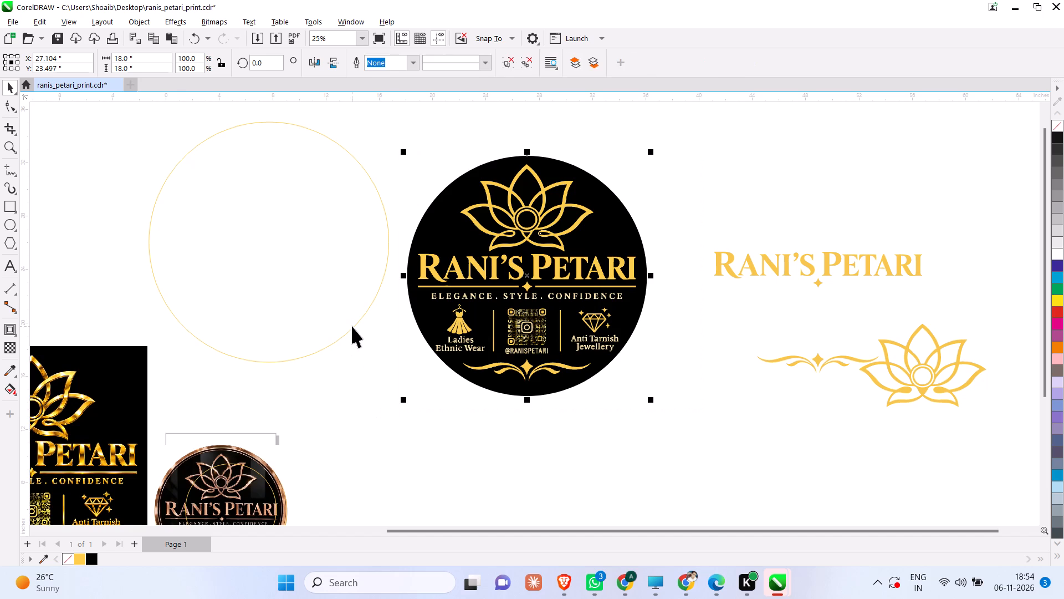
drag(163, 61, 25, 56)
text(17)
key(Tab)
text(17)
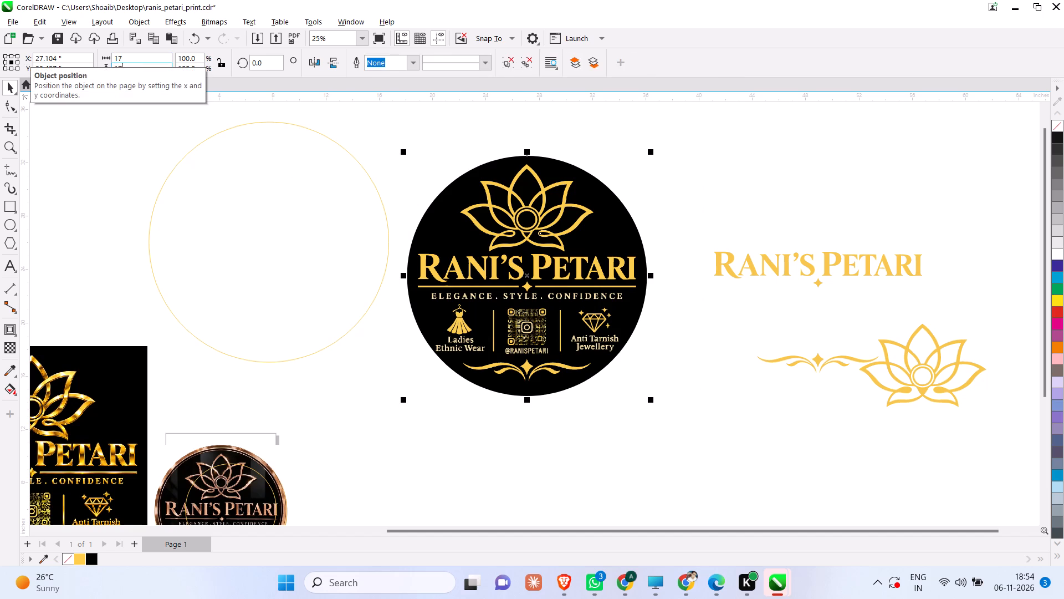
key(Return)
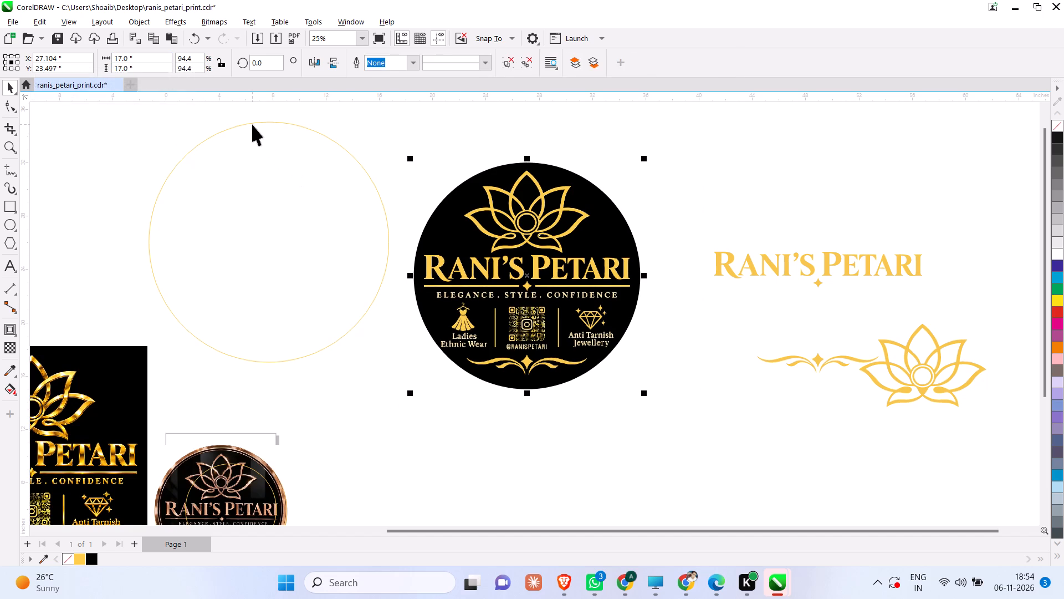
Fill the 18-inch circle with the gold colour sampled from the round artwork using the Color Eyedropper.
click(252, 124)
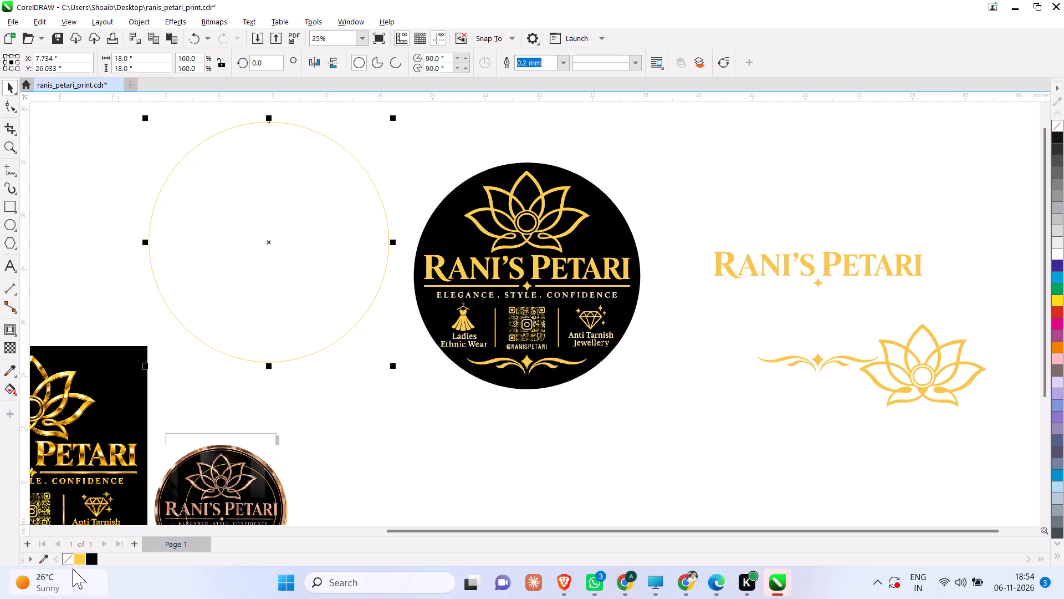
click(11, 374)
click(463, 321)
click(346, 266)
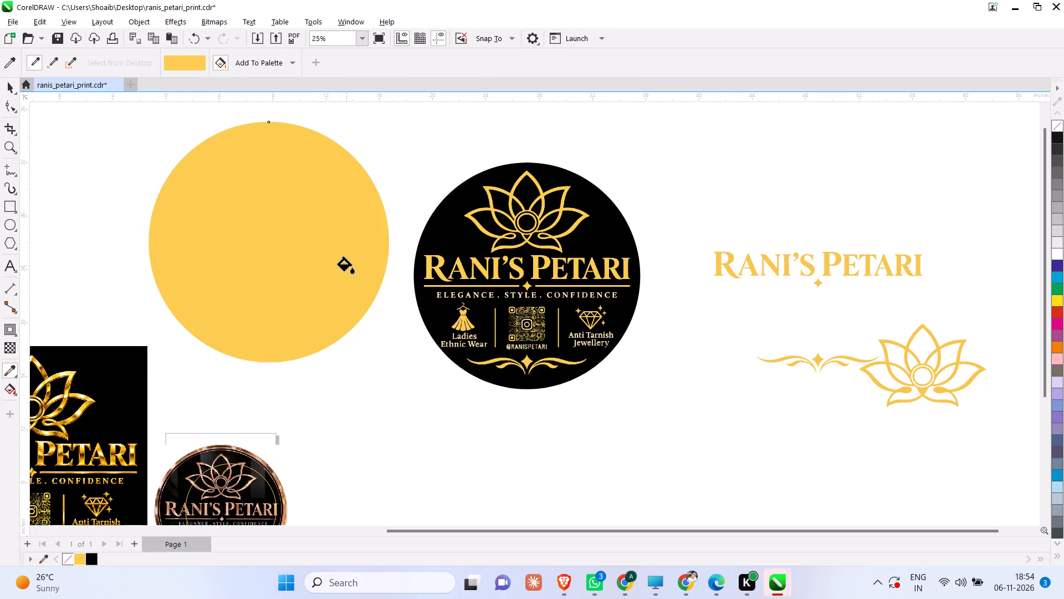
click(11, 80)
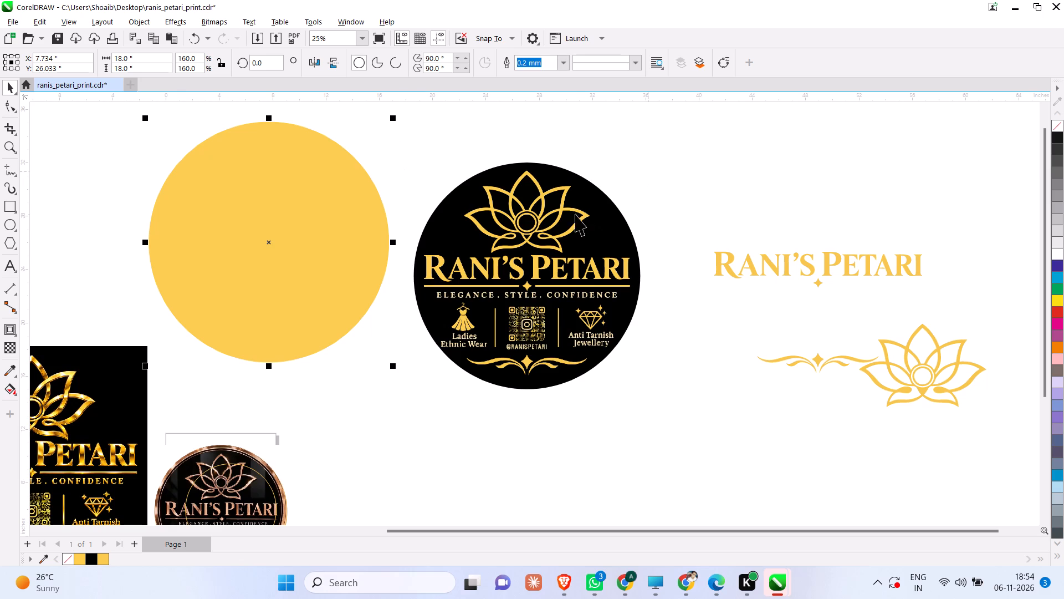
Centre the round artwork on the gold circle horizontally and vertically, and send the gold circle to the back.
drag(575, 214, 635, 240)
shift+click(345, 228)
text(ce)
drag(473, 245, 465, 245)
click(364, 245)
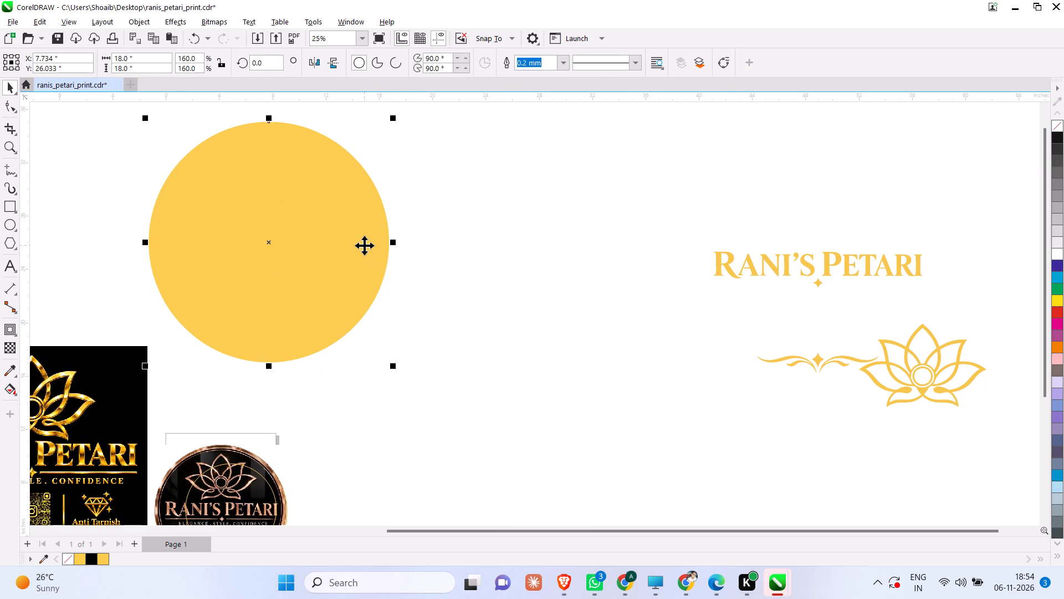
key(shift+Page_Down)
click(502, 255)
Ungroup all objects of the round artwork centred on the gold circle.
scroll(178, 233, up, 4)
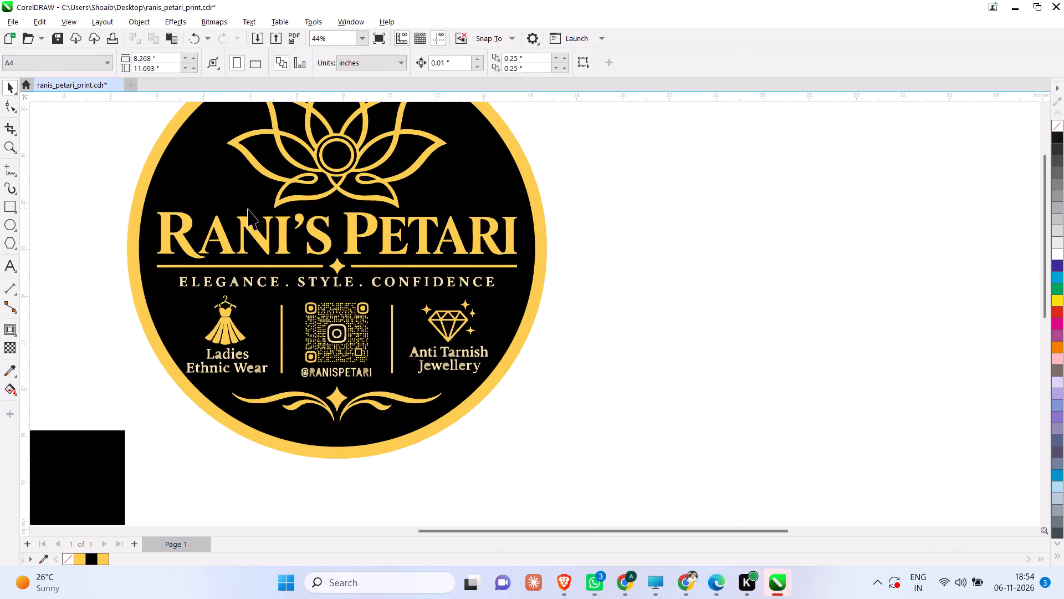
click(248, 209)
click(530, 64)
click(702, 154)
scroll(745, 246, down, 3)
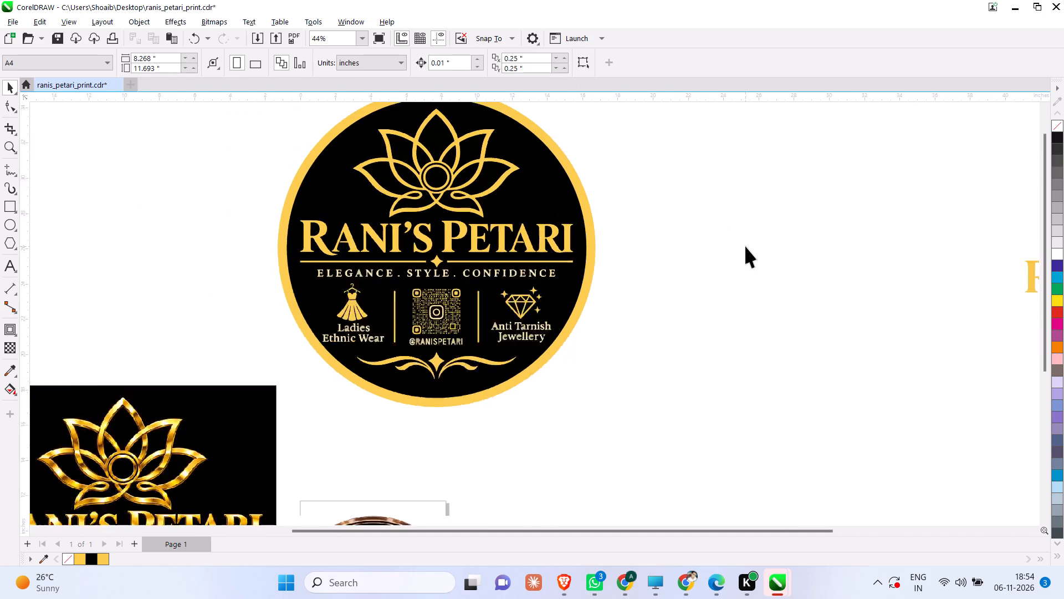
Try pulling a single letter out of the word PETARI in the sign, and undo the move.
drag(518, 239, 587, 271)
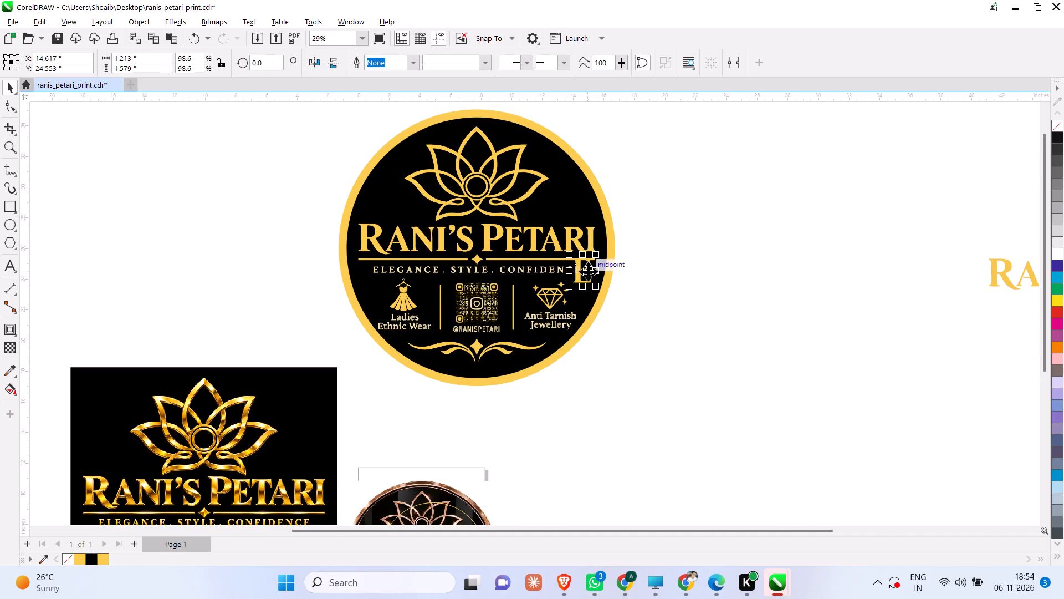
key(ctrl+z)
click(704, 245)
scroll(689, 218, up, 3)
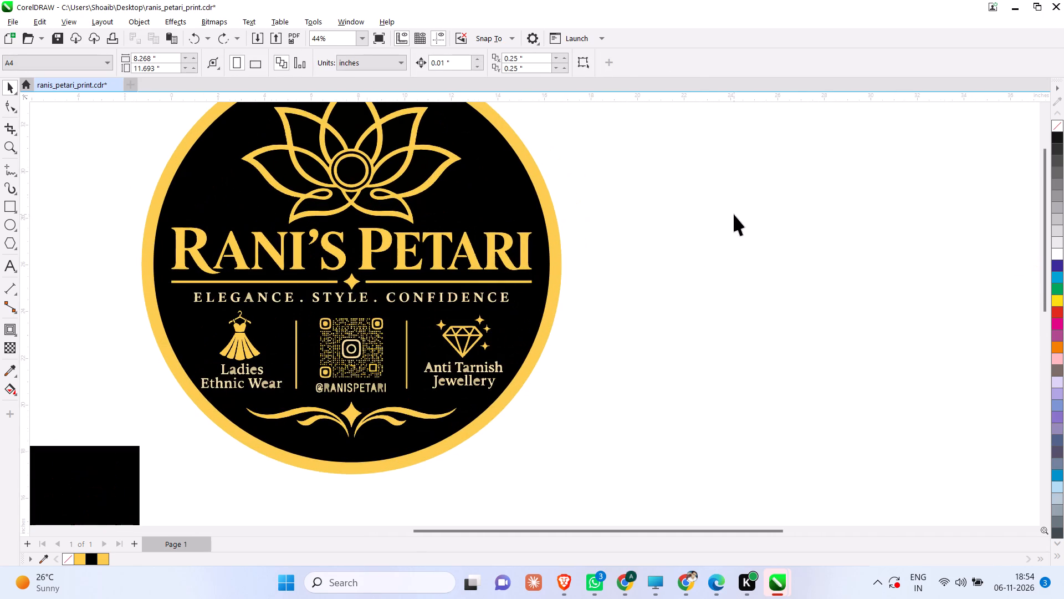
Delete the pale patch filling the letter a in the word Ladies of the round sign.
scroll(825, 329, down, 2)
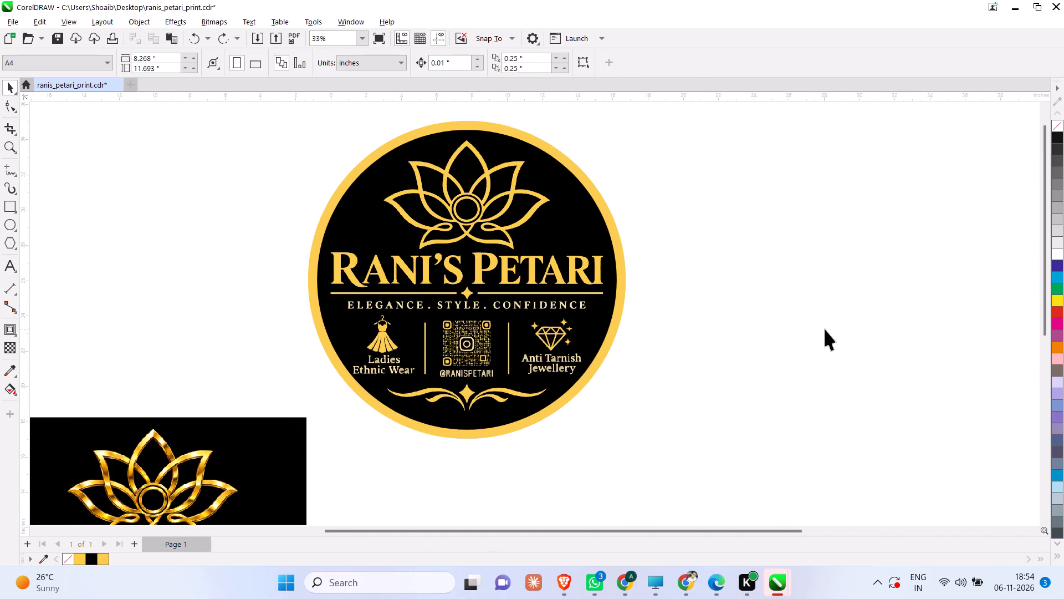
scroll(463, 429, up, 3)
scroll(979, 252, down, 2)
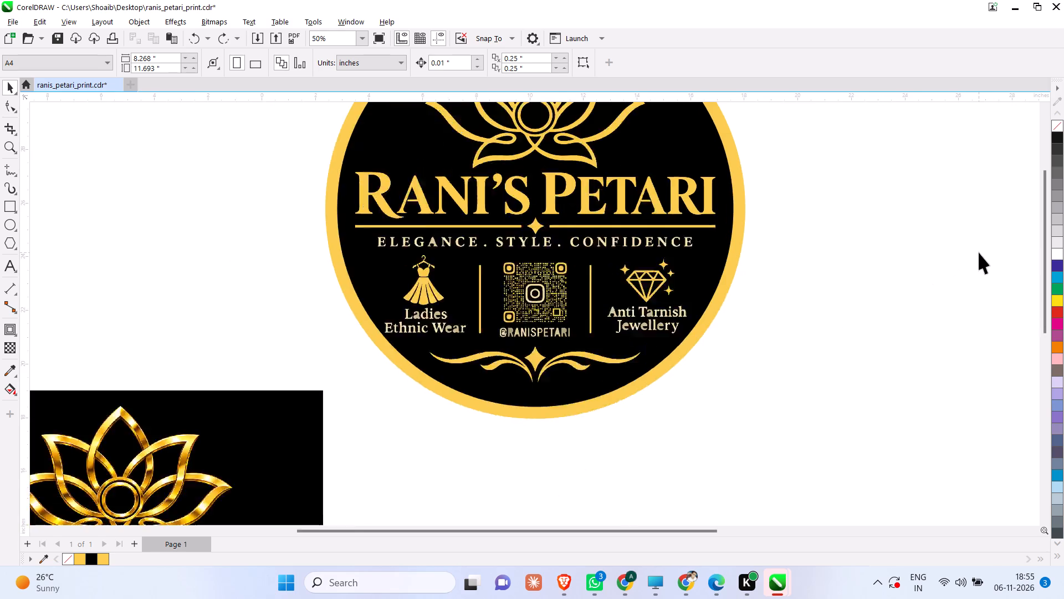
scroll(647, 306, up, 7)
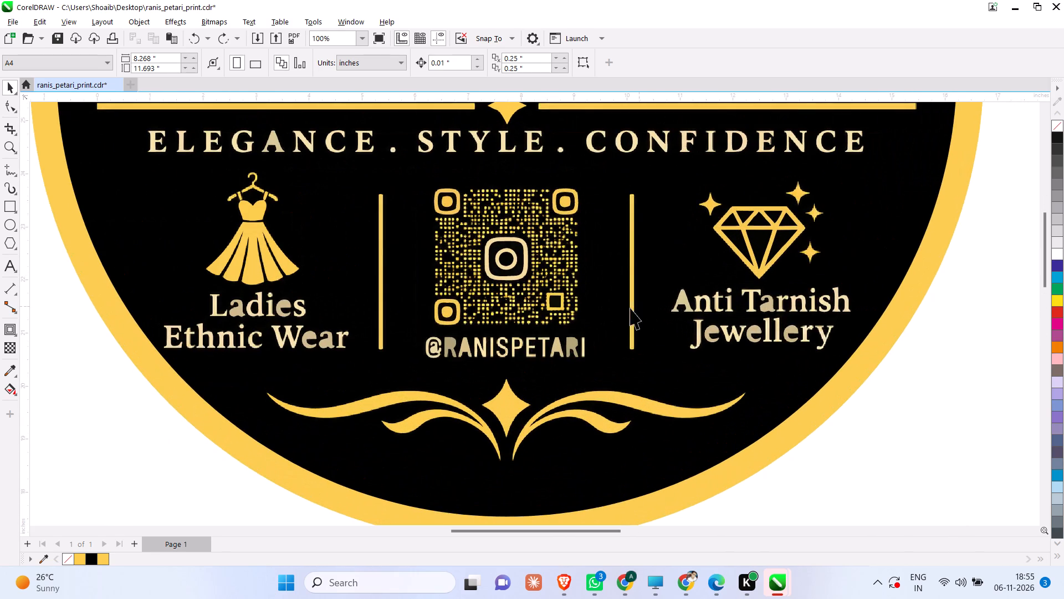
scroll(385, 375, down, 3)
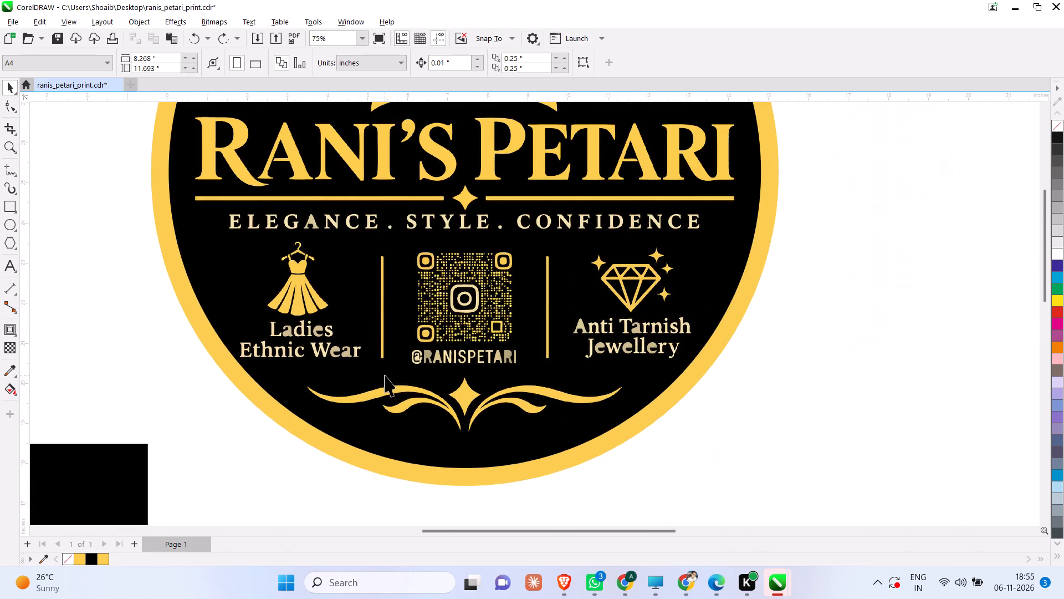
scroll(280, 335, up, 5)
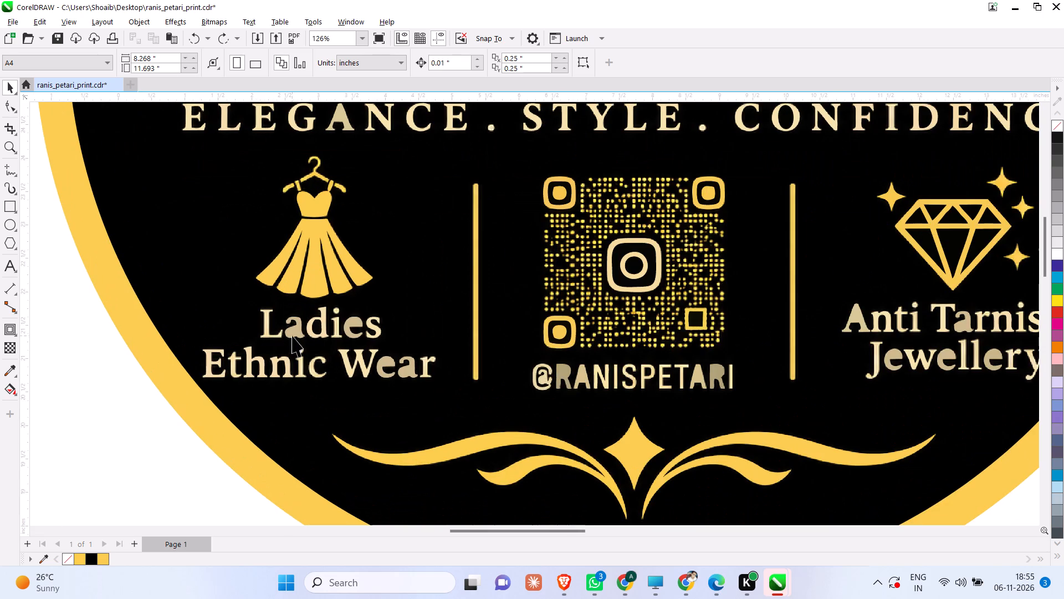
click(291, 331)
key(Delete)
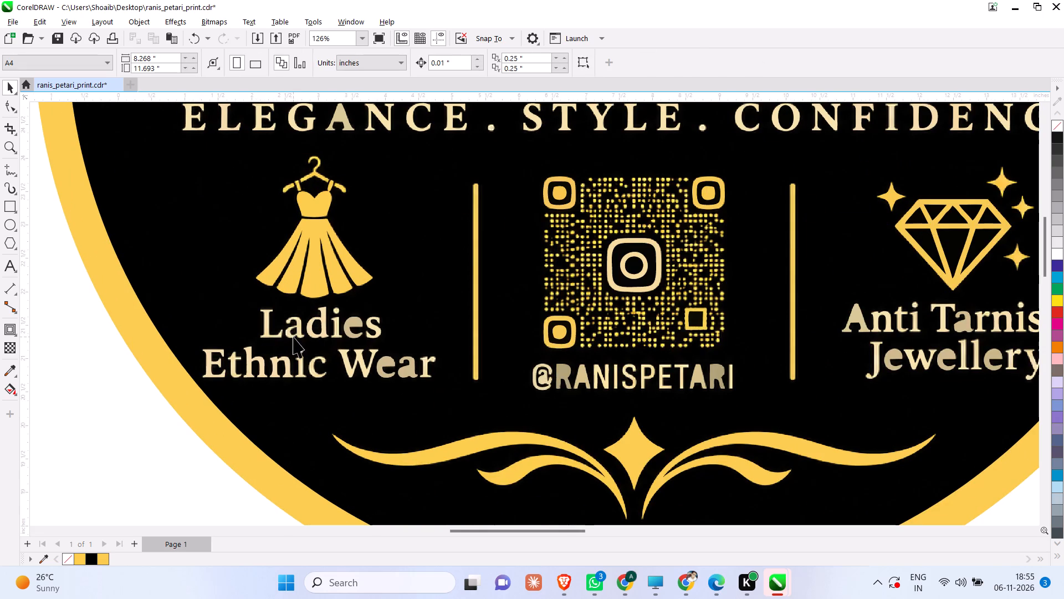
Delete the pale patches filling the letters e and a in the word Wear below the dress.
scroll(293, 337, up, 2)
scroll(265, 360, down, 1)
scroll(364, 387, up, 2)
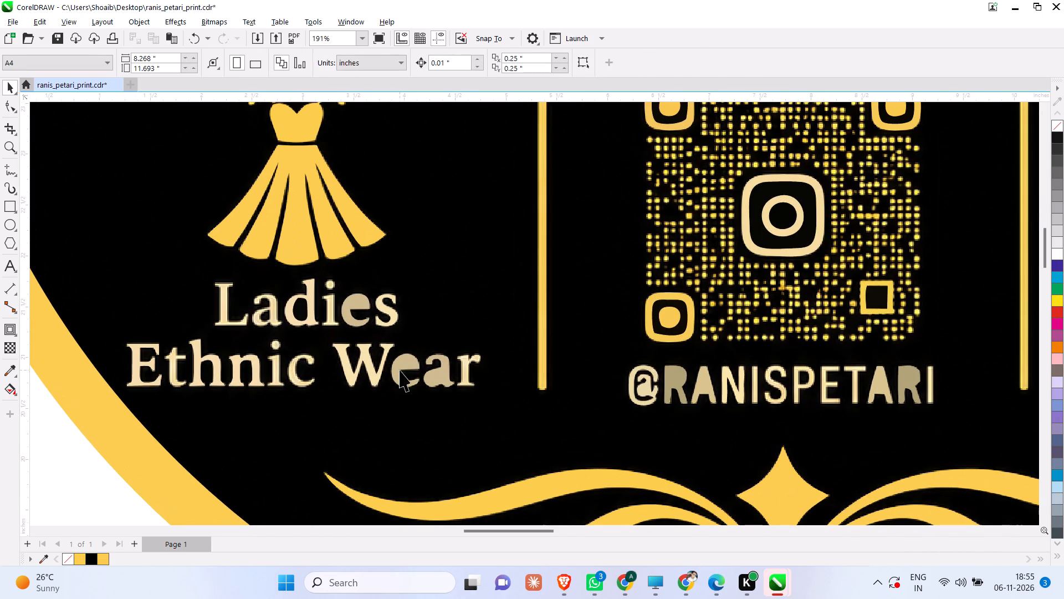
click(400, 370)
key(Delete)
click(426, 379)
key(Delete)
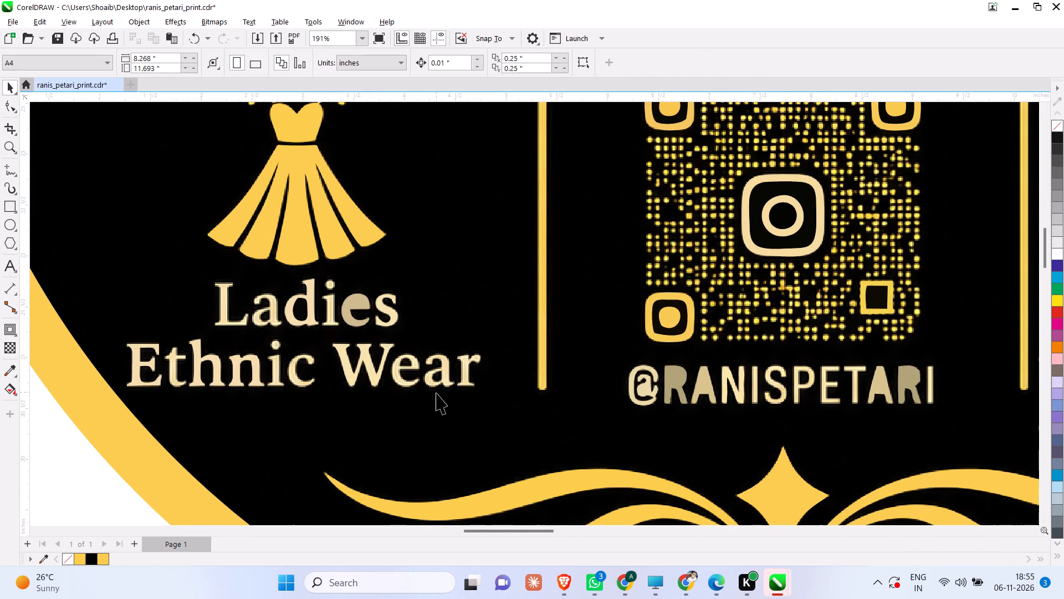
scroll(135, 379, up, 4)
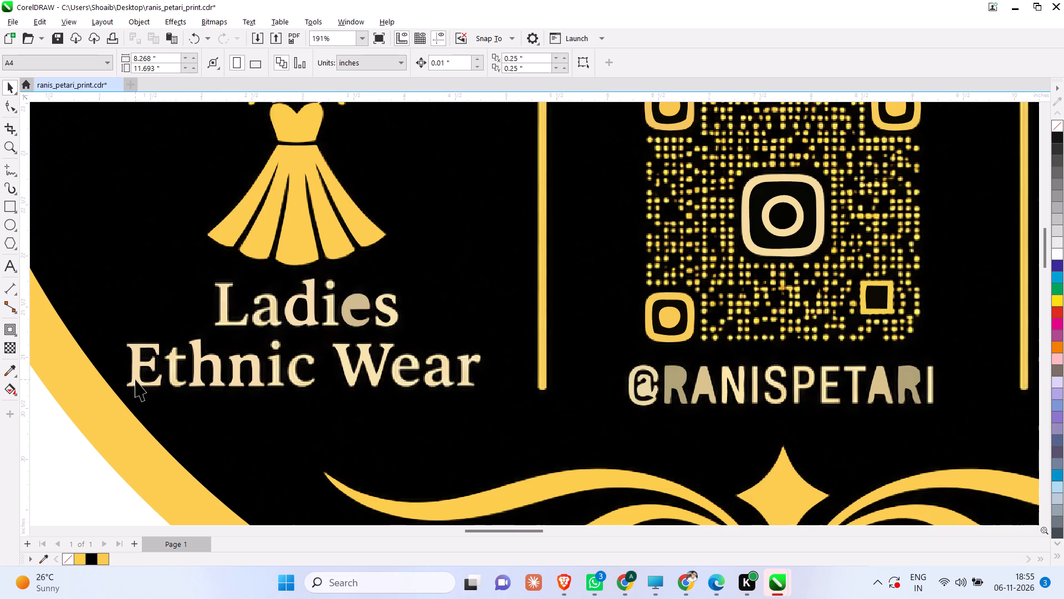
scroll(135, 379, up, 5)
scroll(135, 379, down, 9)
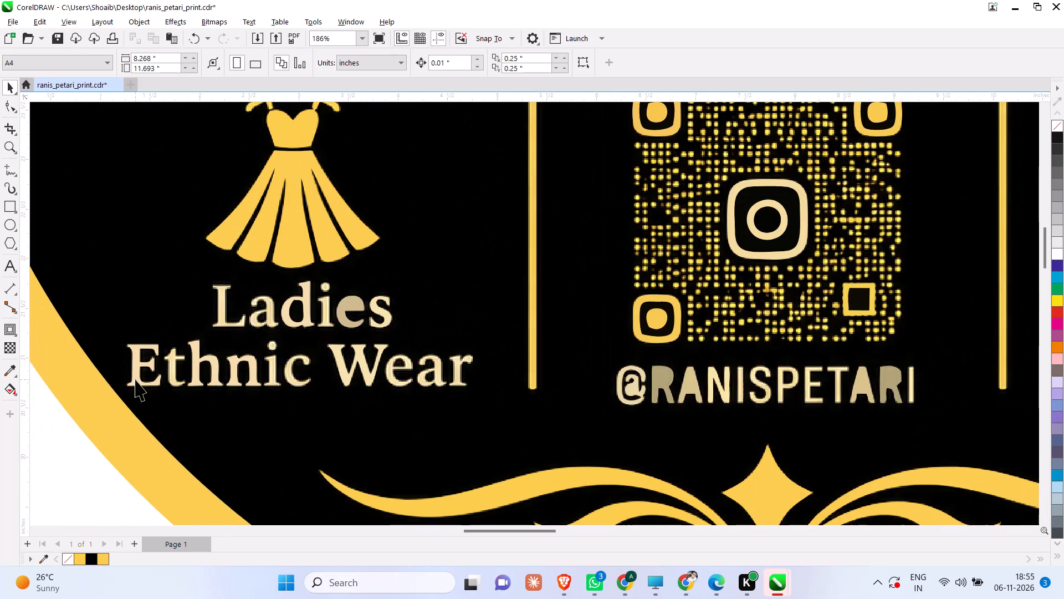
scroll(135, 379, up, 1)
scroll(135, 379, down, 6)
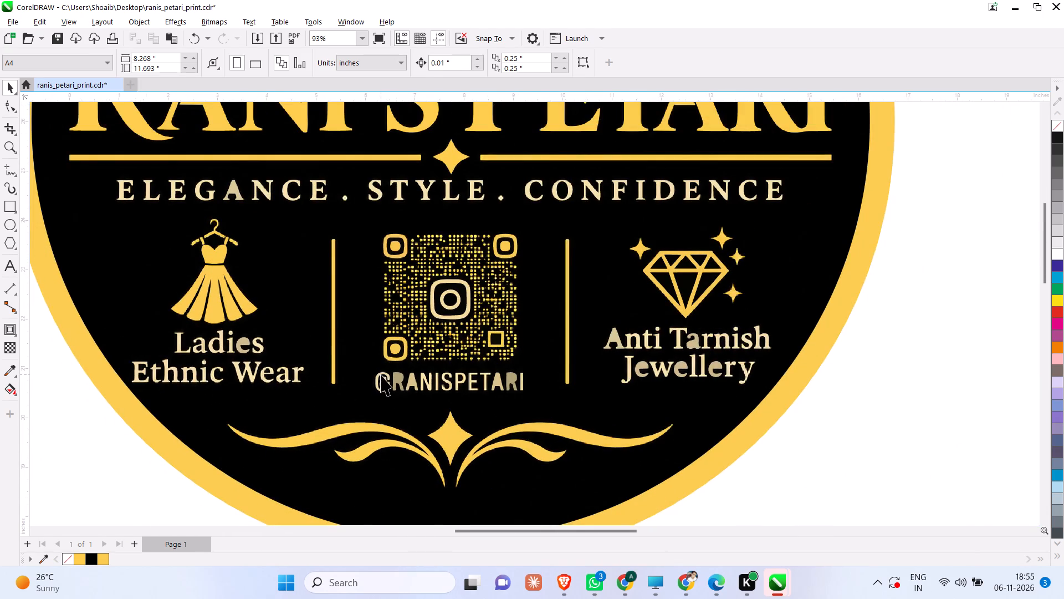
scroll(381, 374, up, 3)
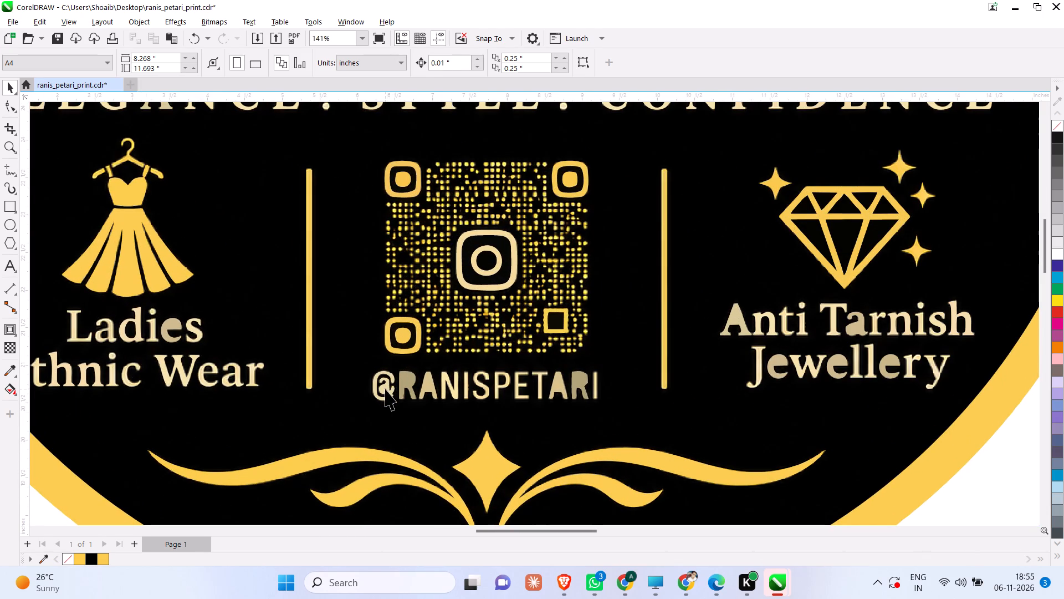
click(385, 389)
key(Delete)
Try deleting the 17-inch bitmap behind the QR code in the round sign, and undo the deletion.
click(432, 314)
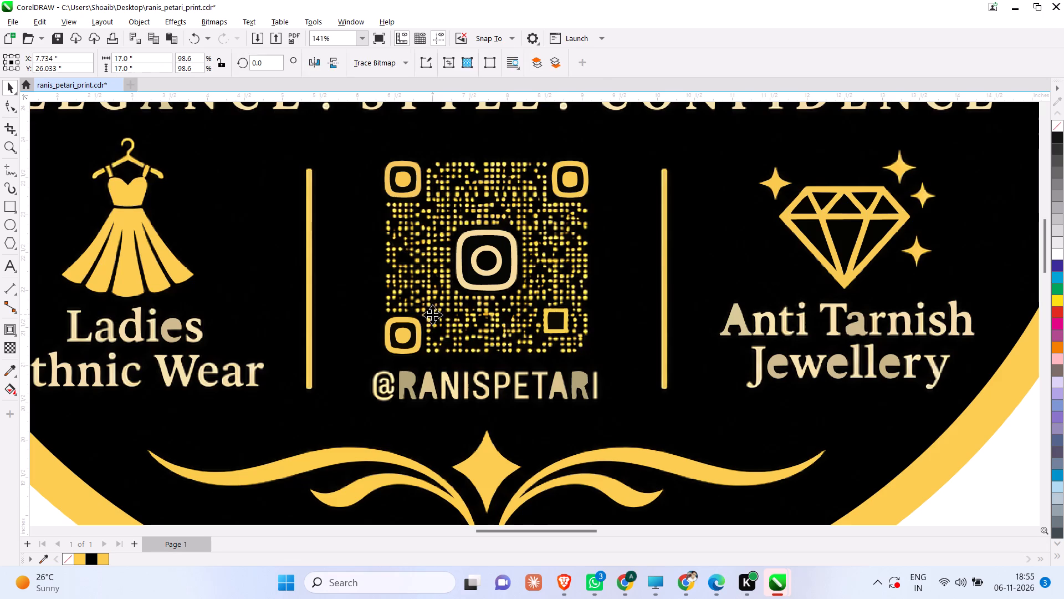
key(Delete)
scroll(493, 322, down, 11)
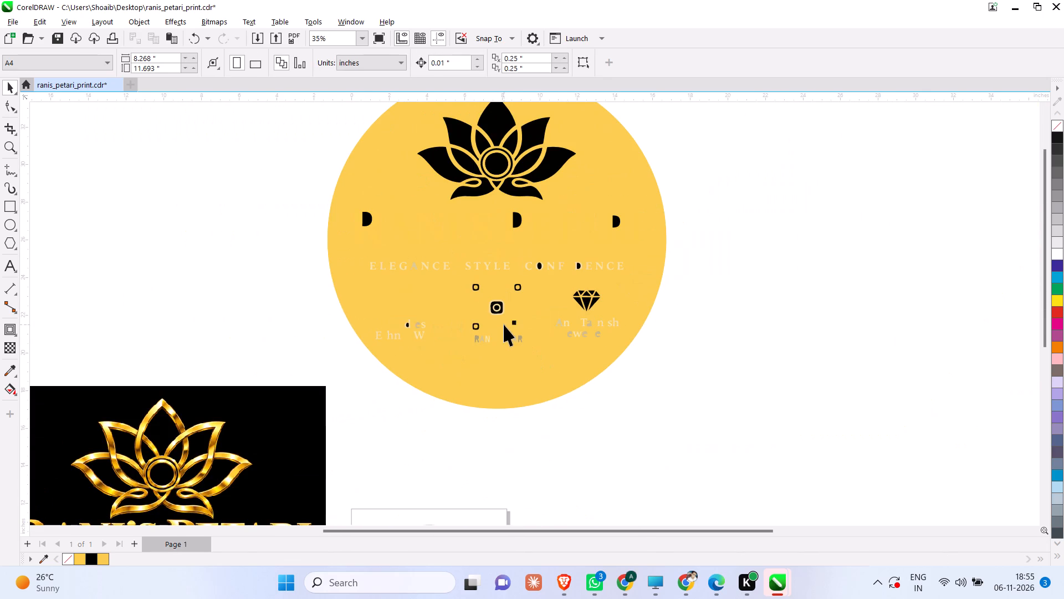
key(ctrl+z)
Select the loose vector pieces around the diamond and Jewellery text of the round sign with a selection box.
scroll(504, 324, down, 7)
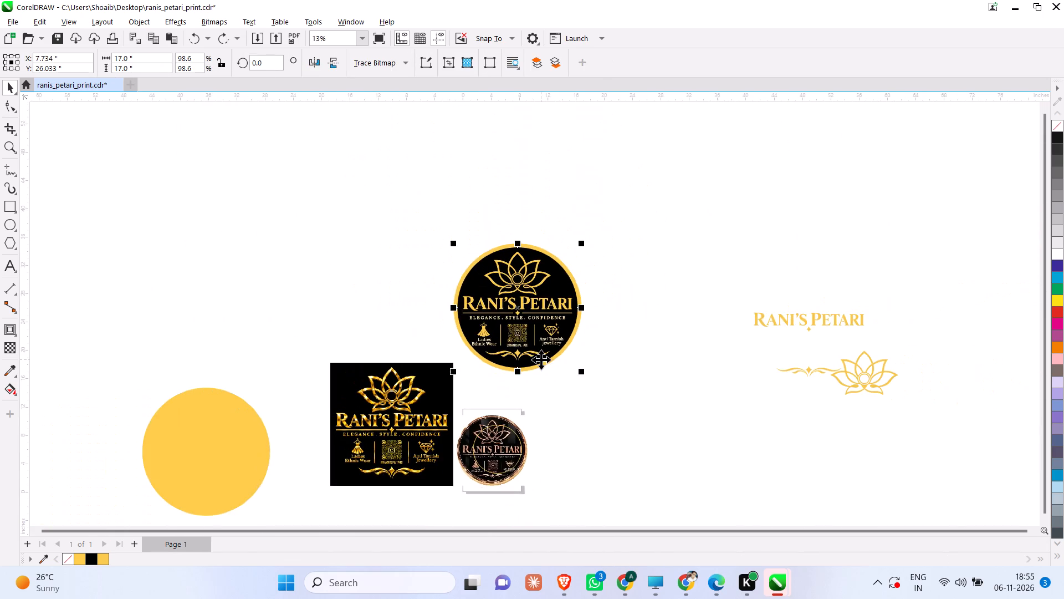
scroll(541, 359, down, 1)
click(636, 309)
scroll(584, 344, up, 6)
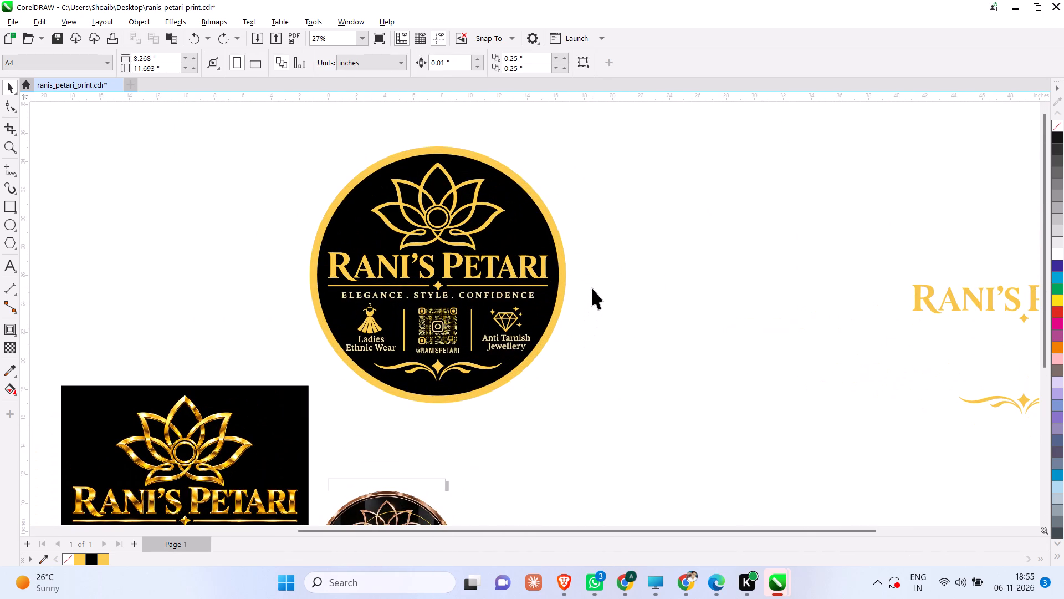
drag(595, 287, 512, 368)
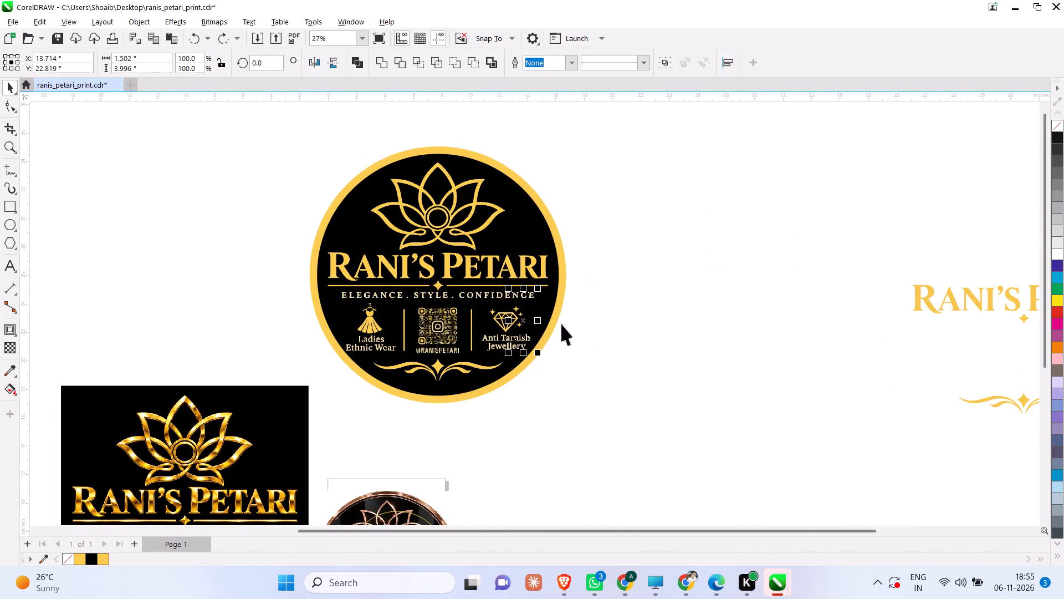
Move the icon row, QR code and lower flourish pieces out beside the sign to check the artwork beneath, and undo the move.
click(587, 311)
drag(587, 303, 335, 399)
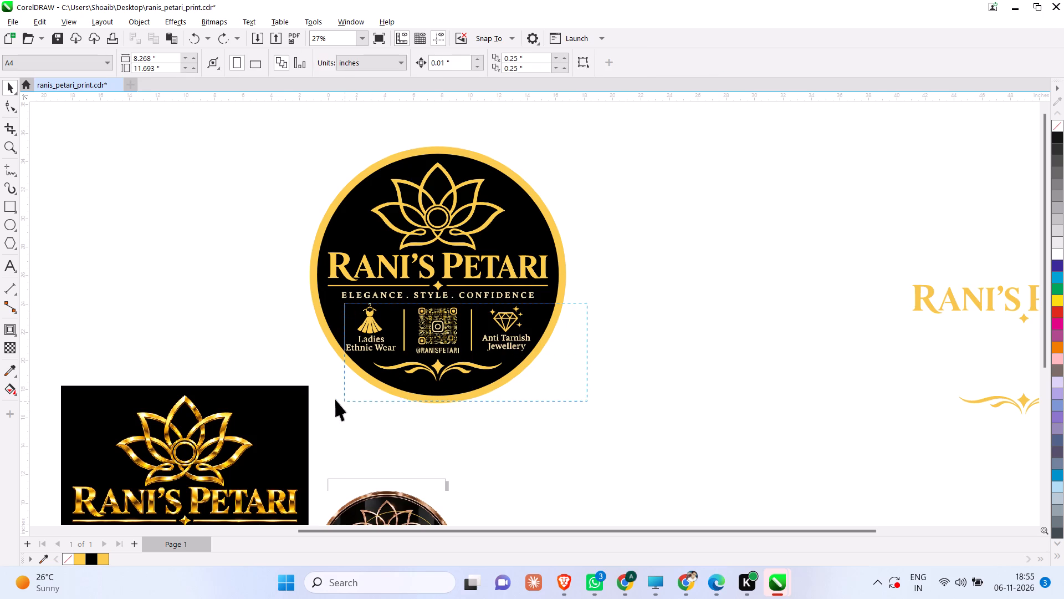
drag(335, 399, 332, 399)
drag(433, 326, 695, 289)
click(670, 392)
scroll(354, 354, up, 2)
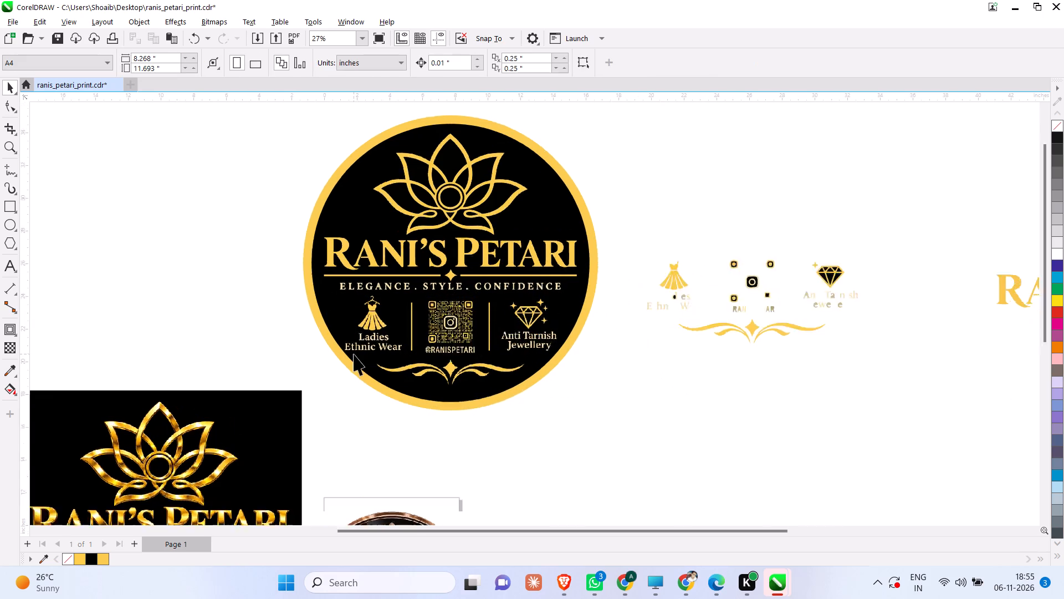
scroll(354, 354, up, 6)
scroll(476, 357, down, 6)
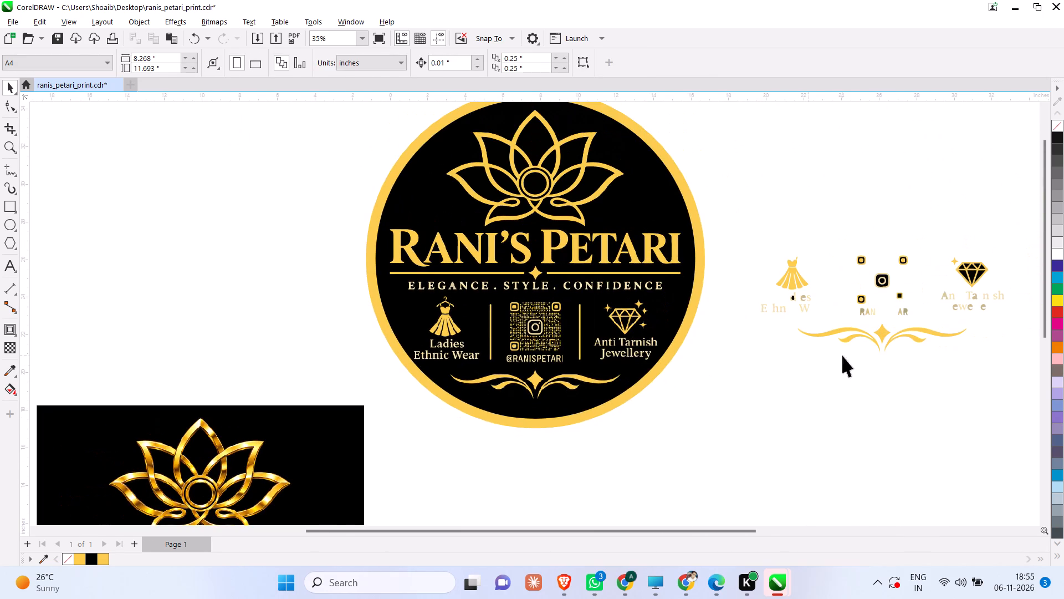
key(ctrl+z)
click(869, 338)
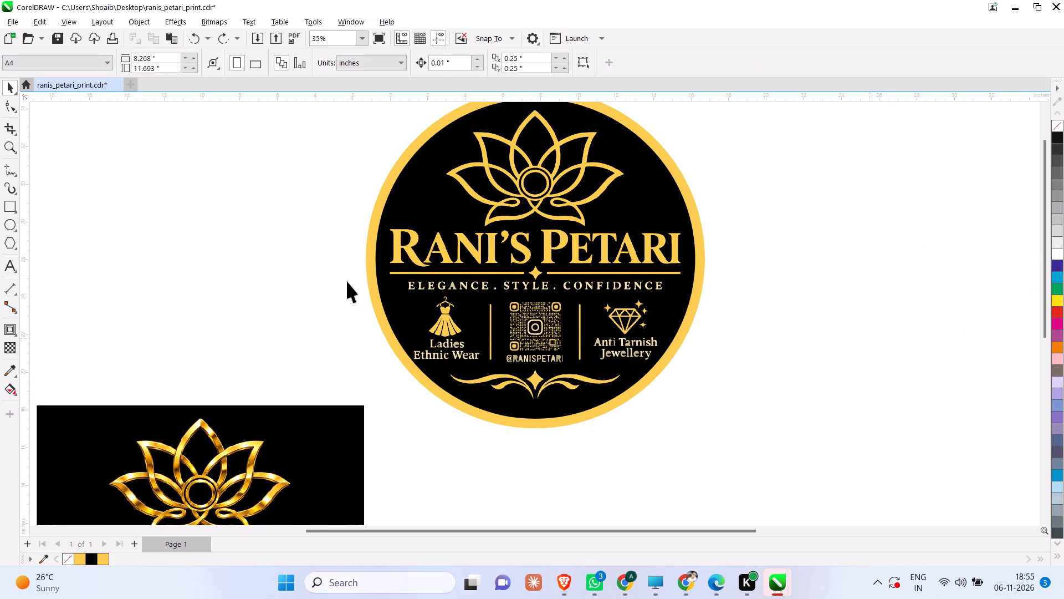
Pull the selectable tagline, icon, QR and caption pieces out beside the sign and delete them.
drag(354, 279, 698, 372)
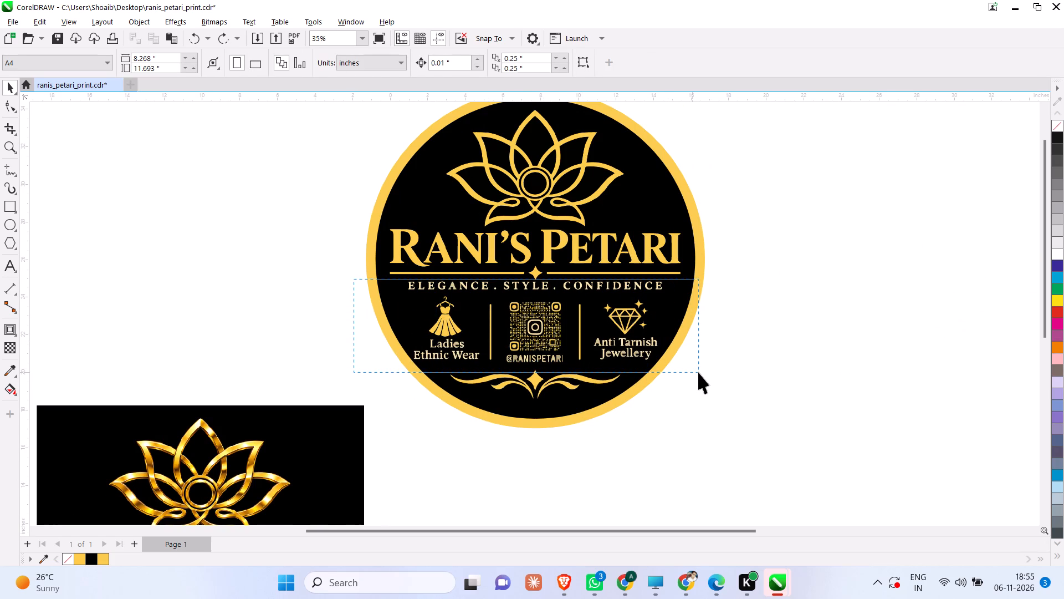
drag(698, 372, 705, 369)
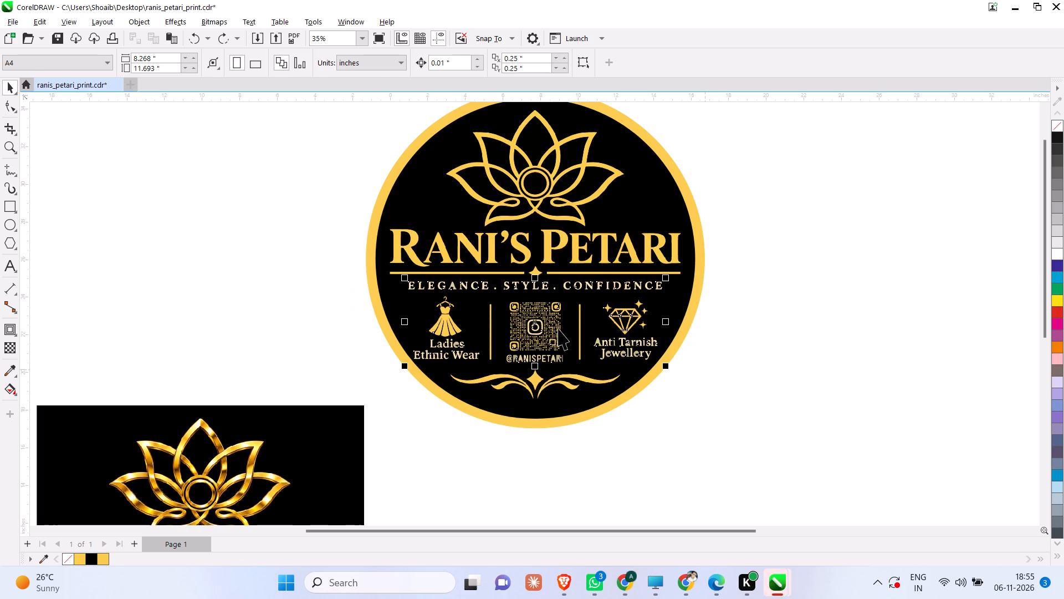
drag(540, 322, 868, 242)
click(784, 366)
scroll(641, 422, down, 2)
scroll(754, 331, up, 2)
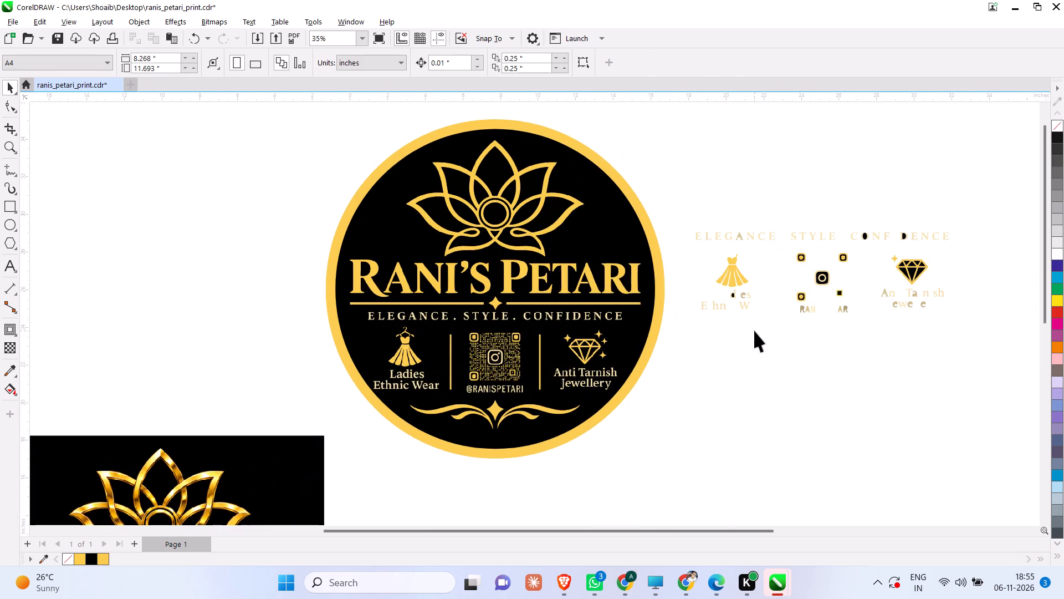
key(Delete)
scroll(720, 212, down, 3)
drag(692, 189, 898, 323)
key(Delete)
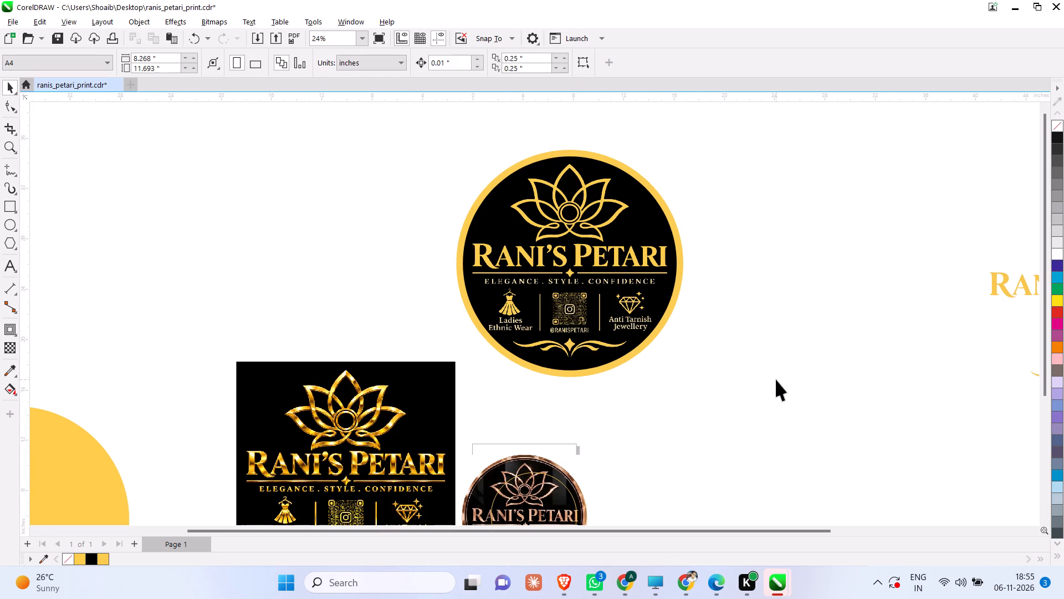
Group the complete round sign together with its gold border circle.
scroll(776, 379, up, 1)
scroll(500, 340, up, 7)
scroll(535, 374, down, 1)
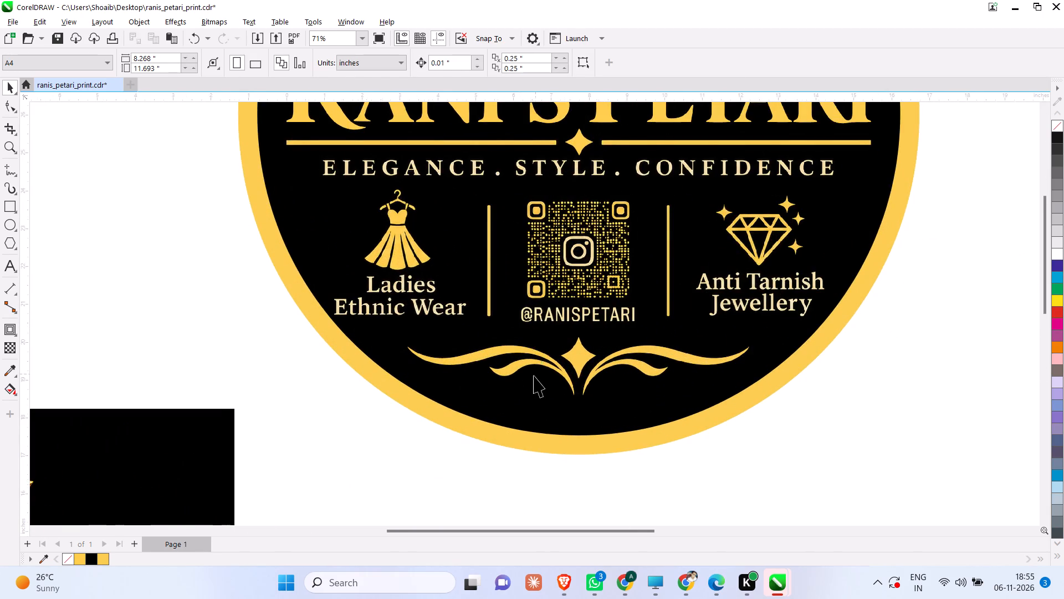
scroll(534, 375, down, 3)
scroll(669, 311, down, 3)
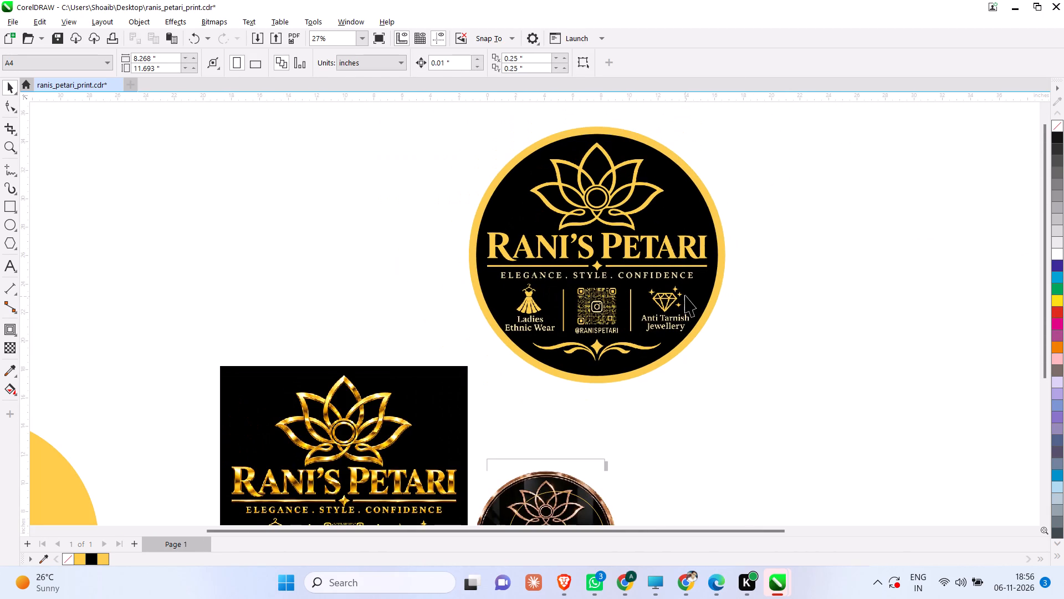
scroll(726, 280, down, 1)
drag(781, 143, 518, 400)
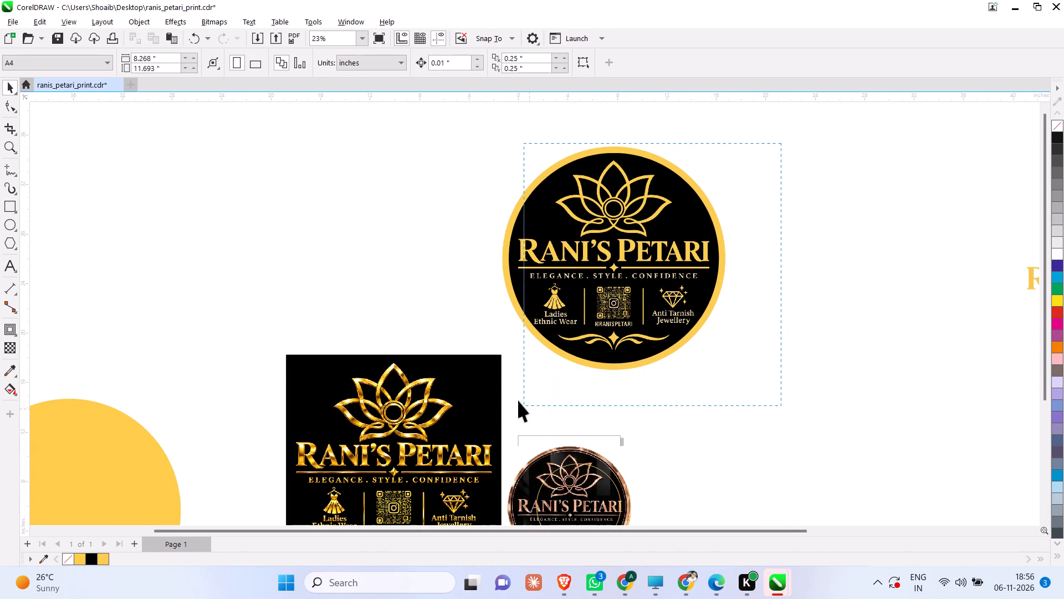
drag(518, 400, 477, 381)
key(ctrl+g)
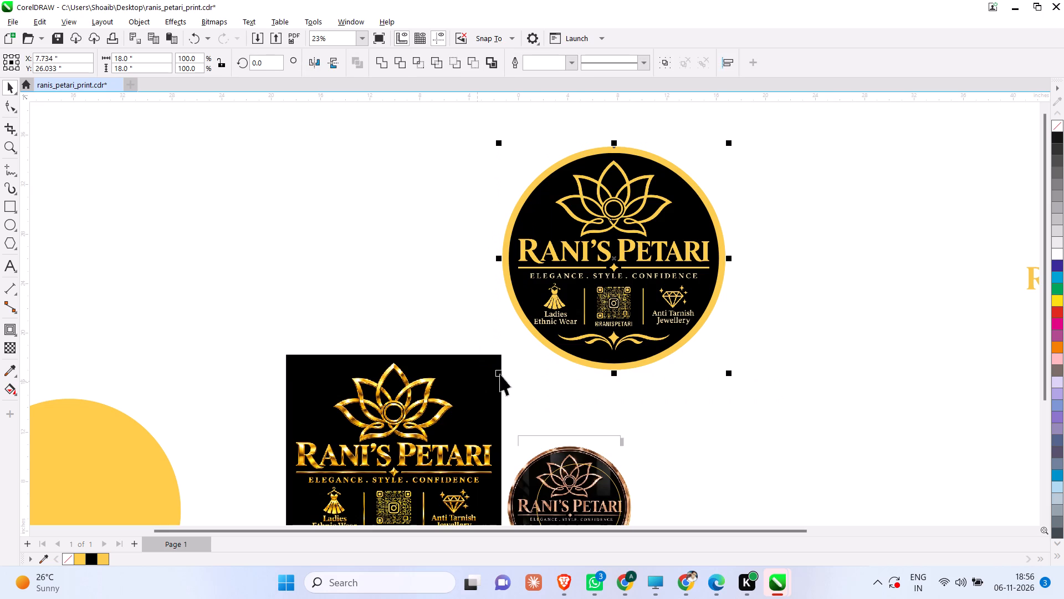
scroll(714, 365, down, 3)
click(850, 295)
Delete the square gold artwork, the rose-gold round reference, and the spare gold lettering, flourish and lotus beside the sign.
scroll(743, 415, down, 1)
scroll(330, 370, down, 2)
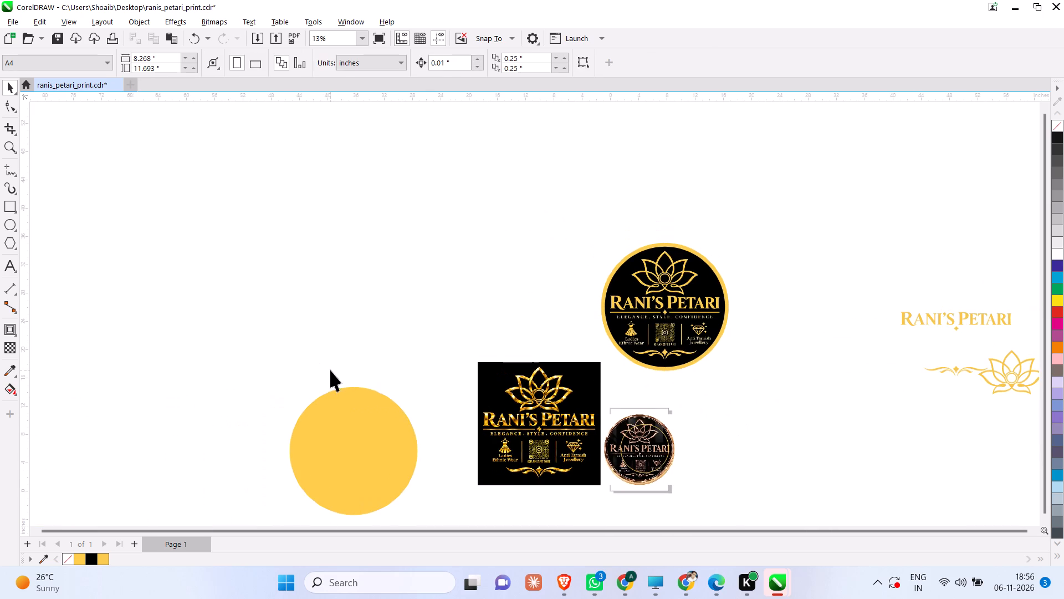
drag(391, 349, 608, 484)
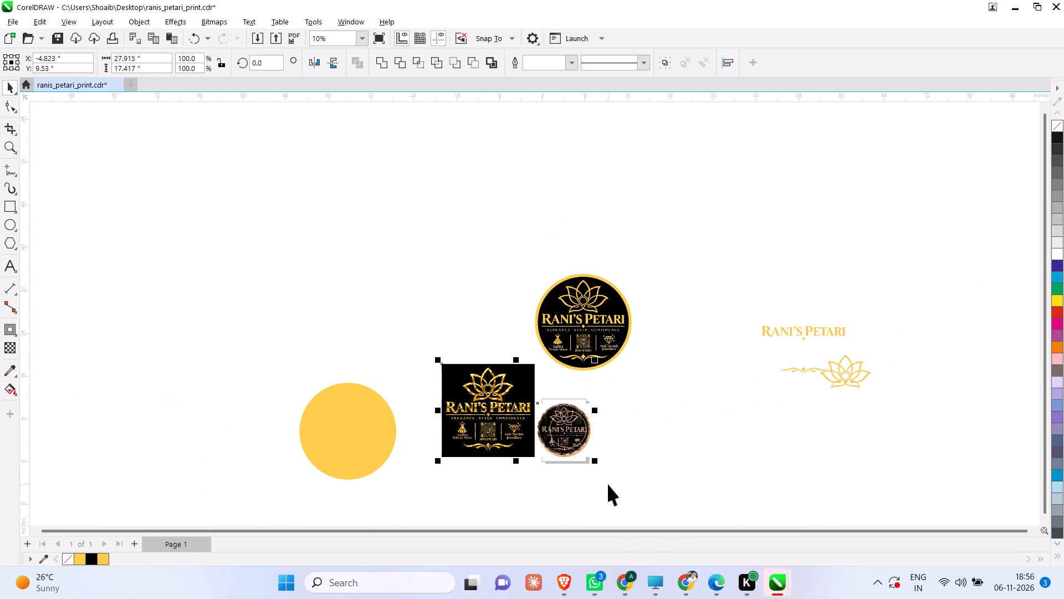
key(Delete)
scroll(597, 385, up, 3)
scroll(802, 240, down, 3)
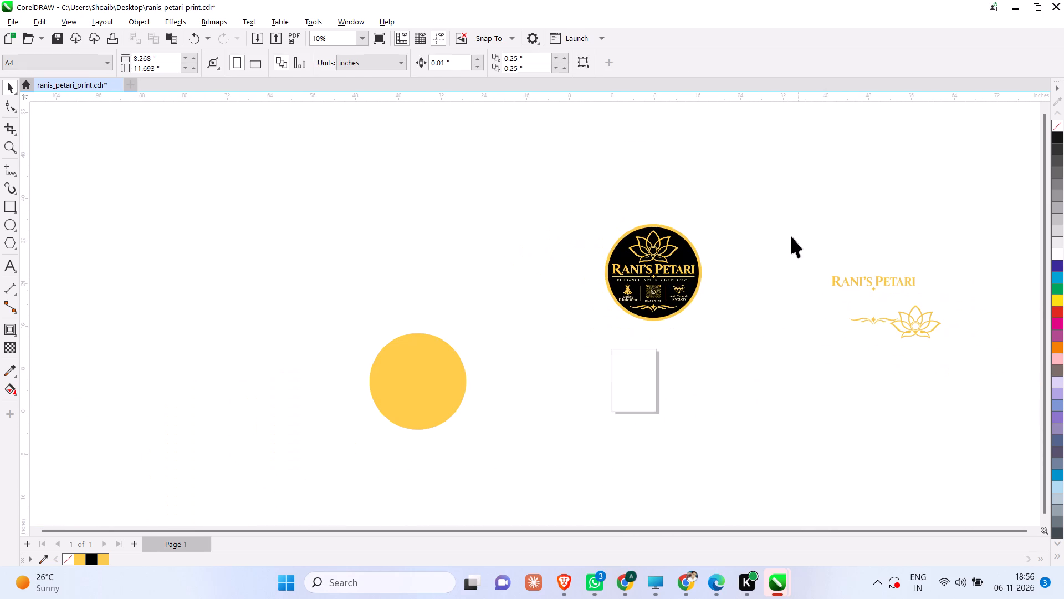
drag(779, 226, 1000, 397)
key(Delete)
Add the text "18 x18" in the empty area beside the round sign.
scroll(676, 270, up, 9)
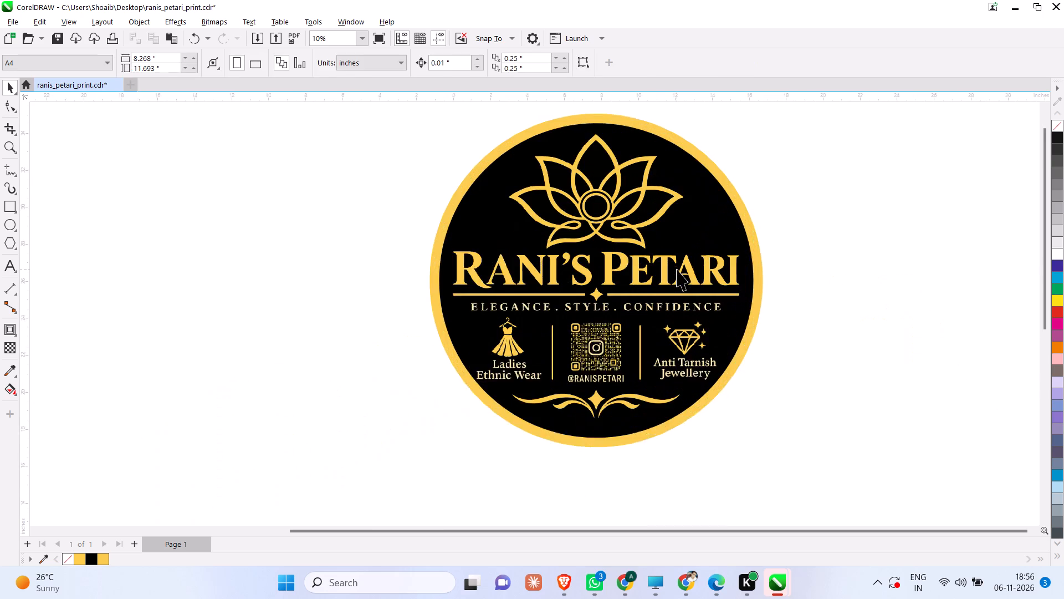
scroll(677, 269, up, 1)
scroll(494, 356, down, 1)
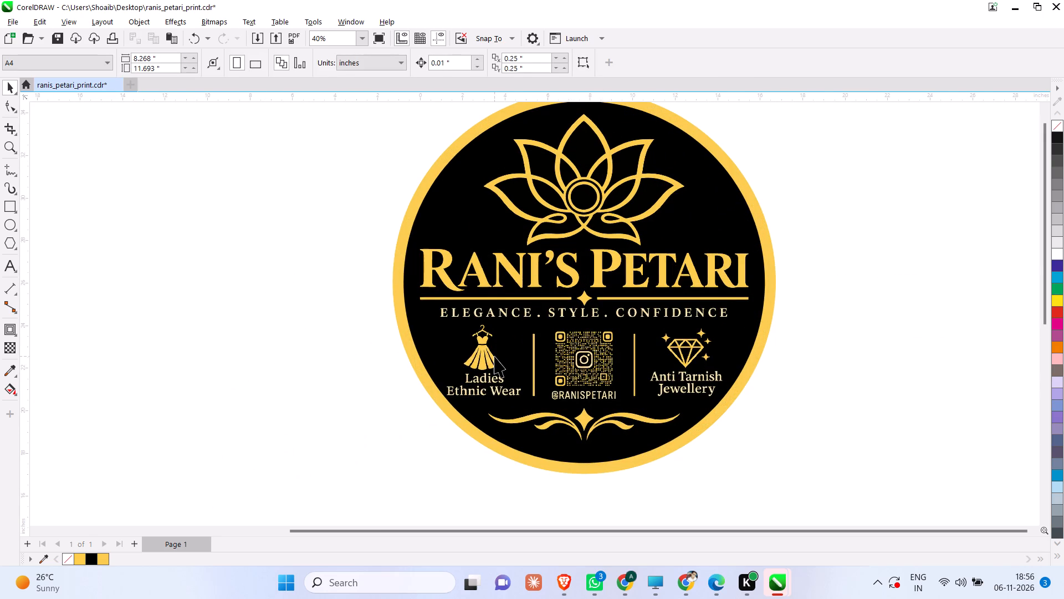
scroll(494, 356, down, 1)
click(4, 267)
click(181, 242)
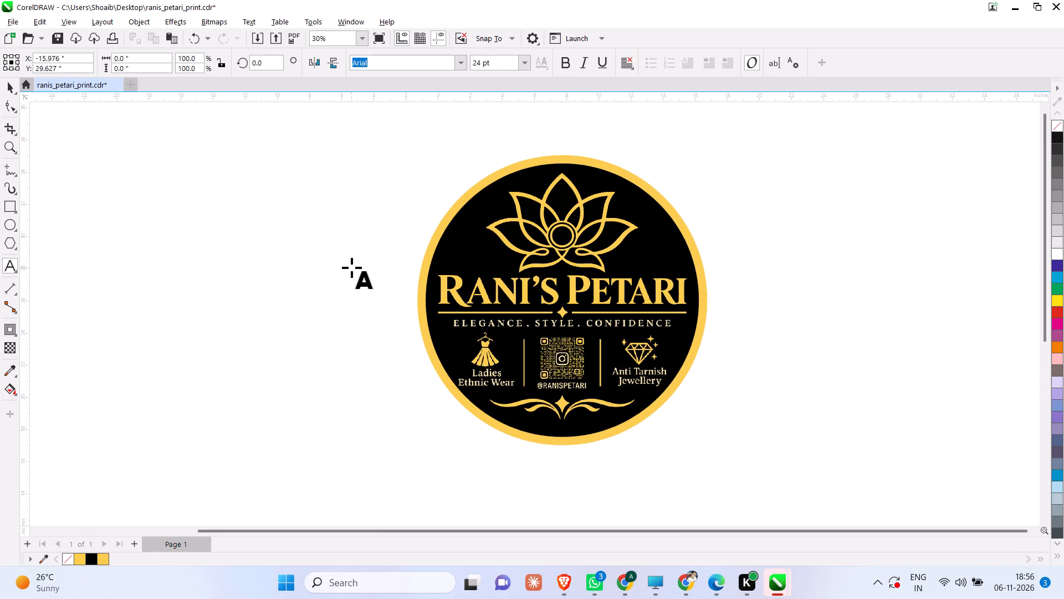
text(18)
key(space)
text(x18)
click(1, 85)
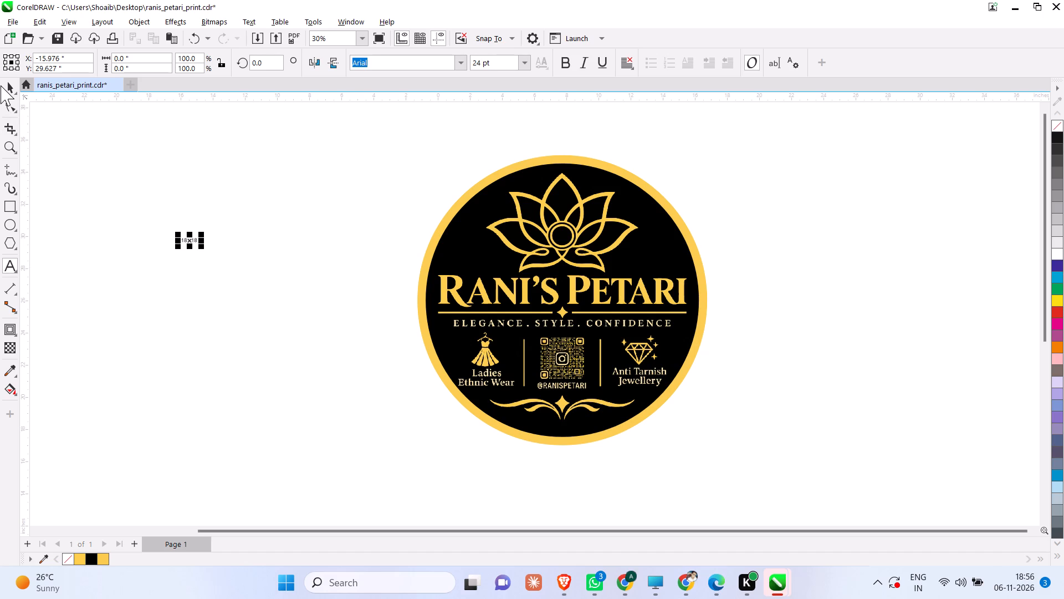
click(5, 87)
Enlarge the "18 x18" text to about 6.7 inches wide and place it centred above the round sign.
drag(204, 247, 296, 343)
scroll(274, 326, down, 3)
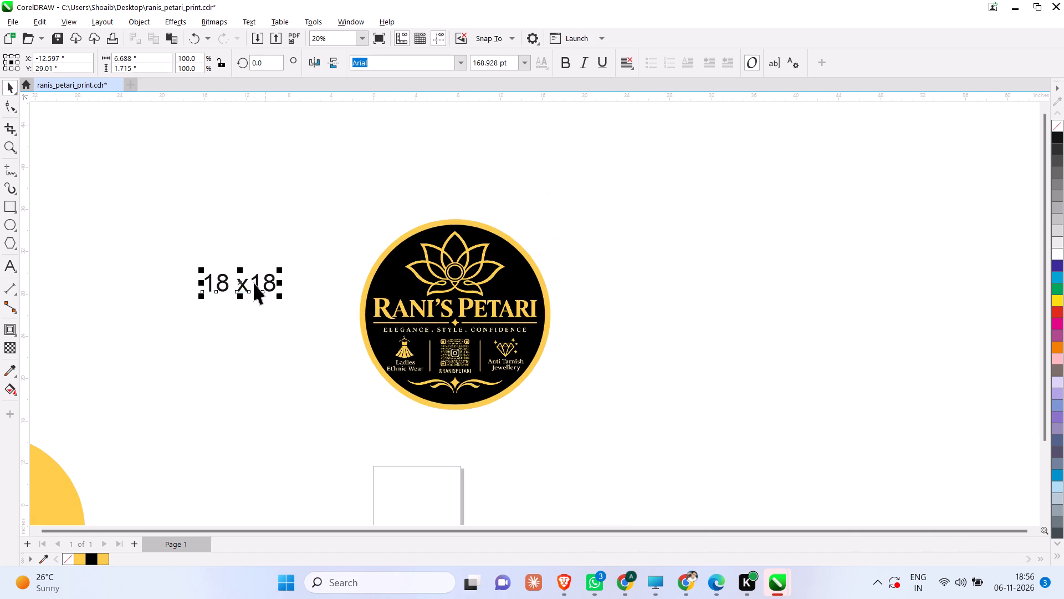
drag(244, 281, 456, 204)
click(678, 229)
Group the "18 x18" label with the round sign and move the group down and left, overlapping the top of the blank page.
scroll(325, 282, down, 4)
drag(294, 204, 510, 413)
key(ctrl+g)
ctrl+scroll(511, 401, down, 3)
drag(445, 329, 300, 286)
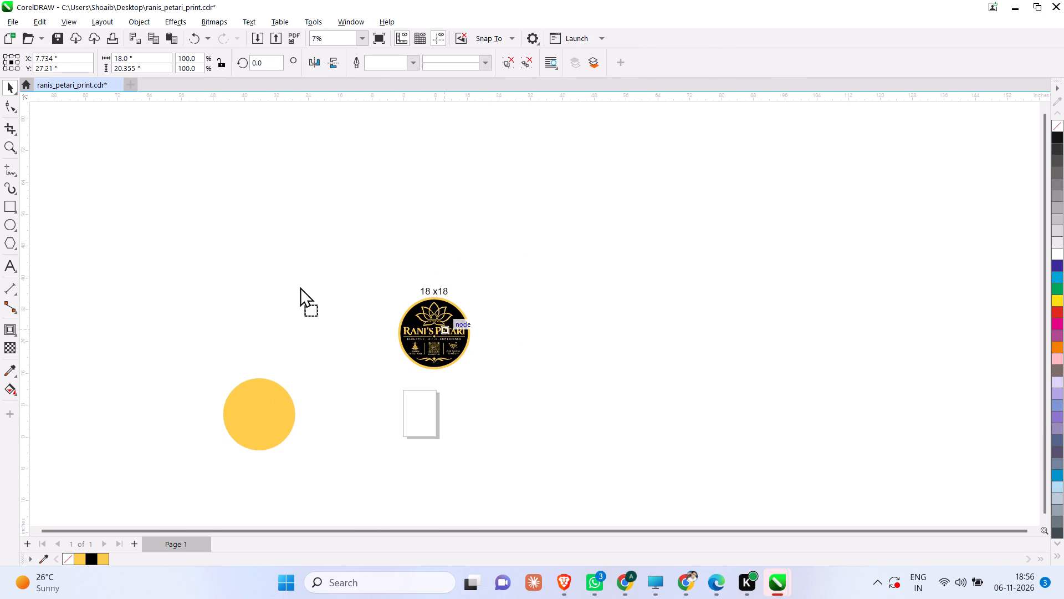
drag(300, 286, 417, 355)
click(591, 383)
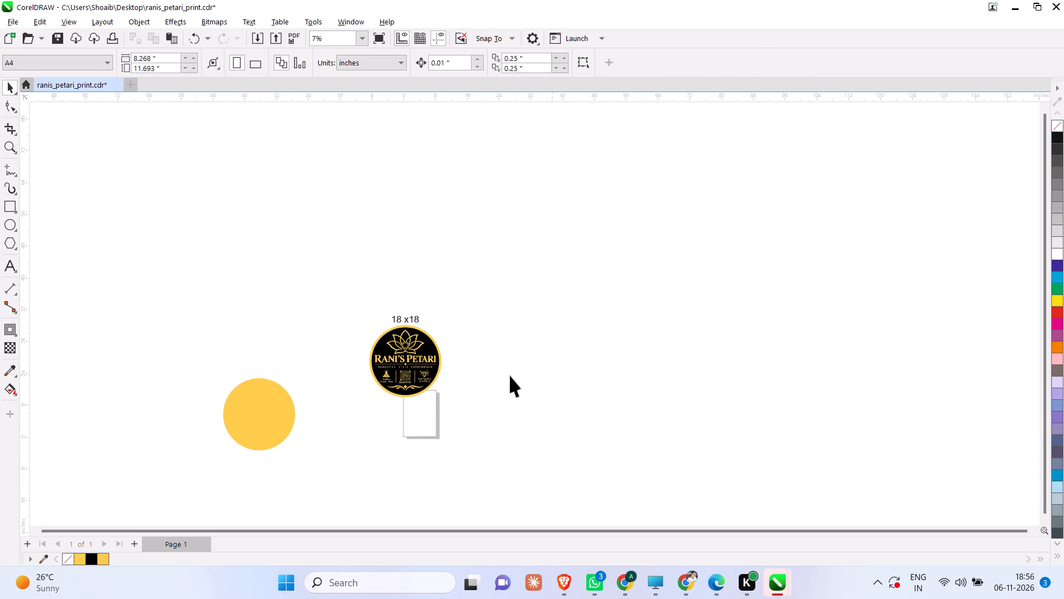
Save the ranis_petari_print.cdr drawing.
key(alt+Tab)
alt+click(175, 204)
key(ctrl+s)
key(ctrl+s)
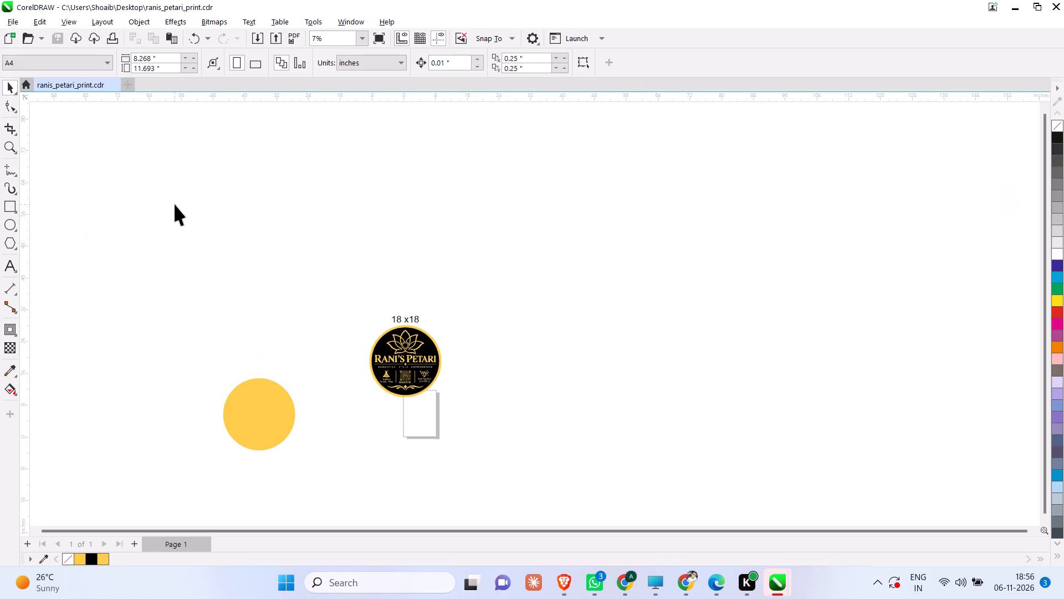
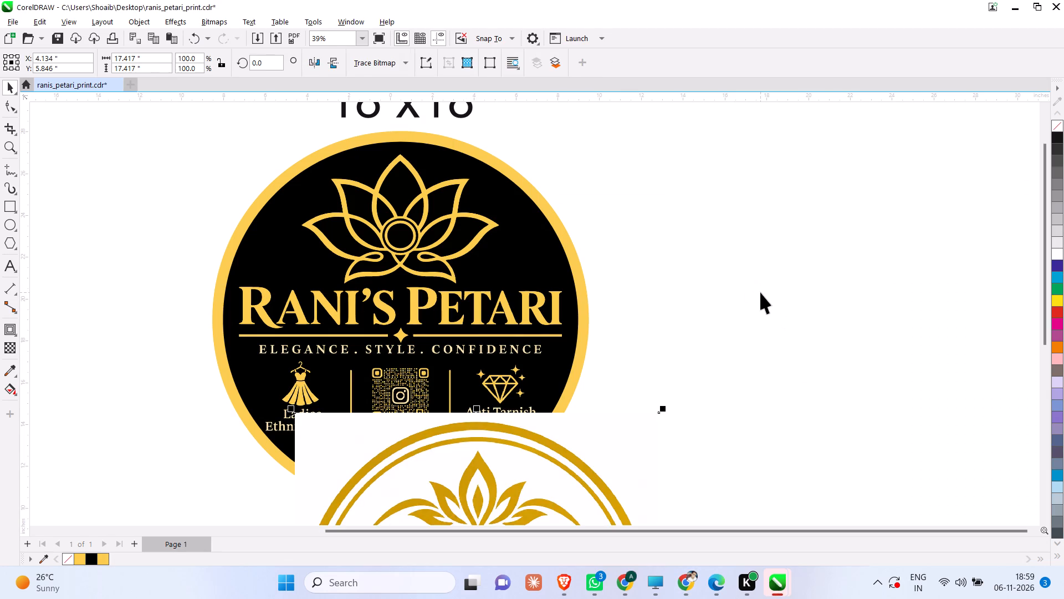
Move the pasted Hotel Shashi Pushp image off the Rani's Petari sign into the empty area above the yellow circle.
key(F4)
scroll(760, 292, down, 2)
drag(813, 364, 547, 257)
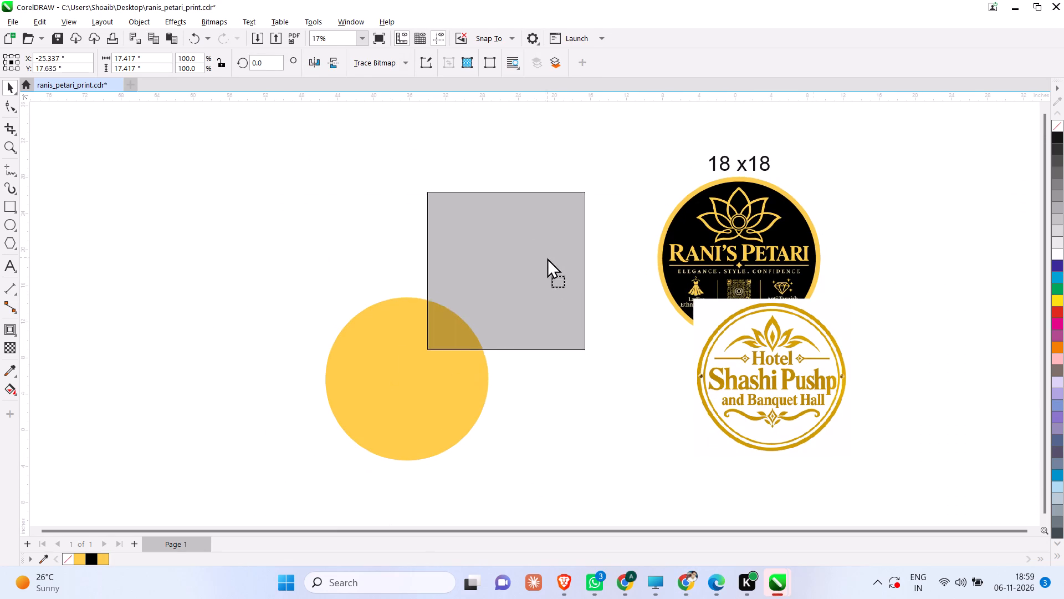
drag(547, 257, 563, 198)
Convert the Hotel Shashi Pushp bitmap to vector curves using Outline Trace with the Logo image type.
scroll(840, 195, up, 2)
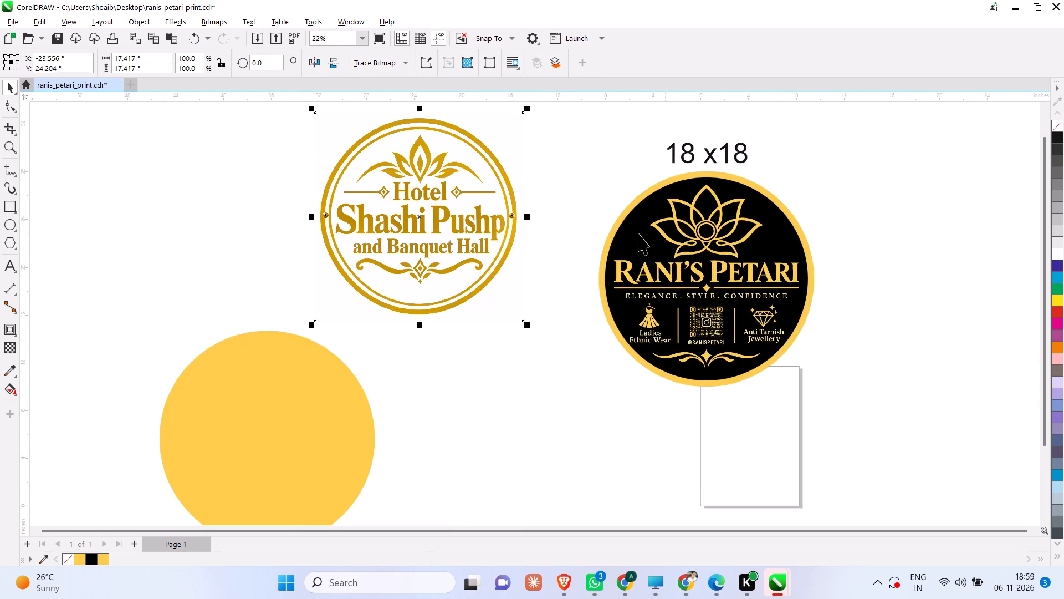
scroll(638, 233, up, 2)
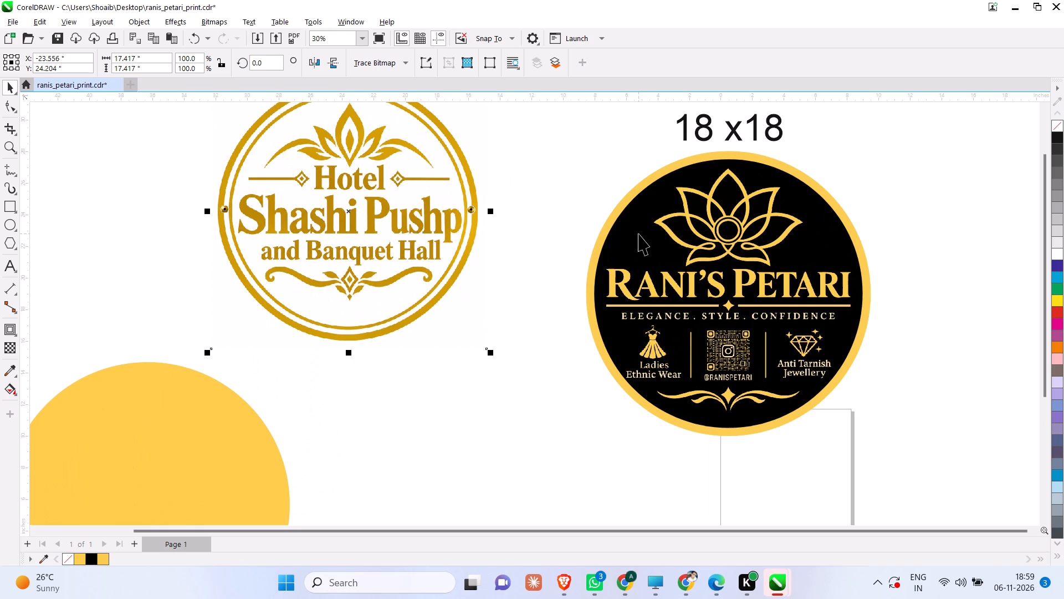
scroll(566, 240, down, 3)
scroll(419, 176, up, 7)
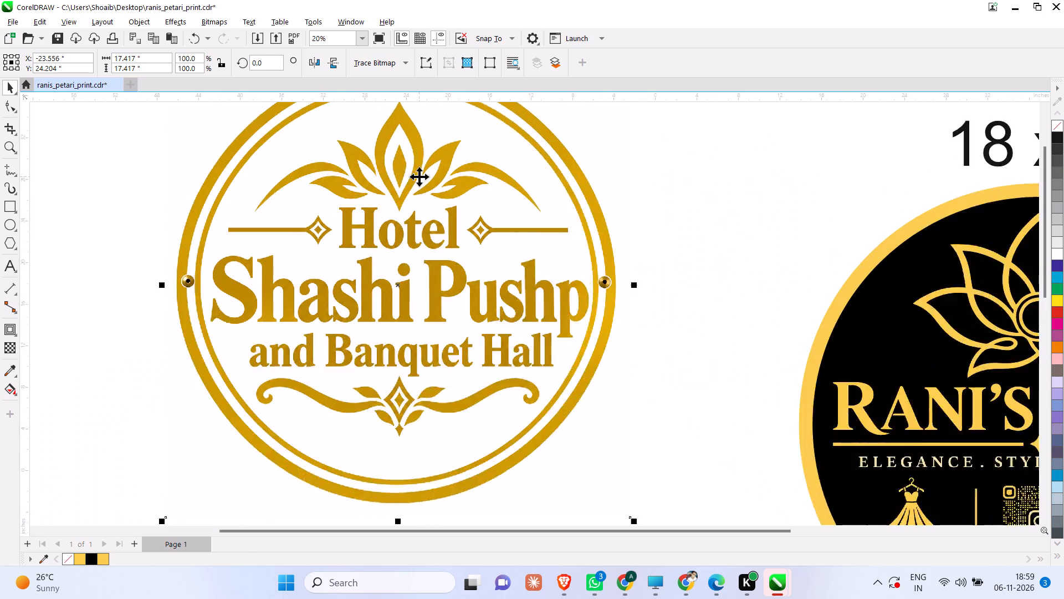
scroll(419, 176, up, 1)
click(375, 69)
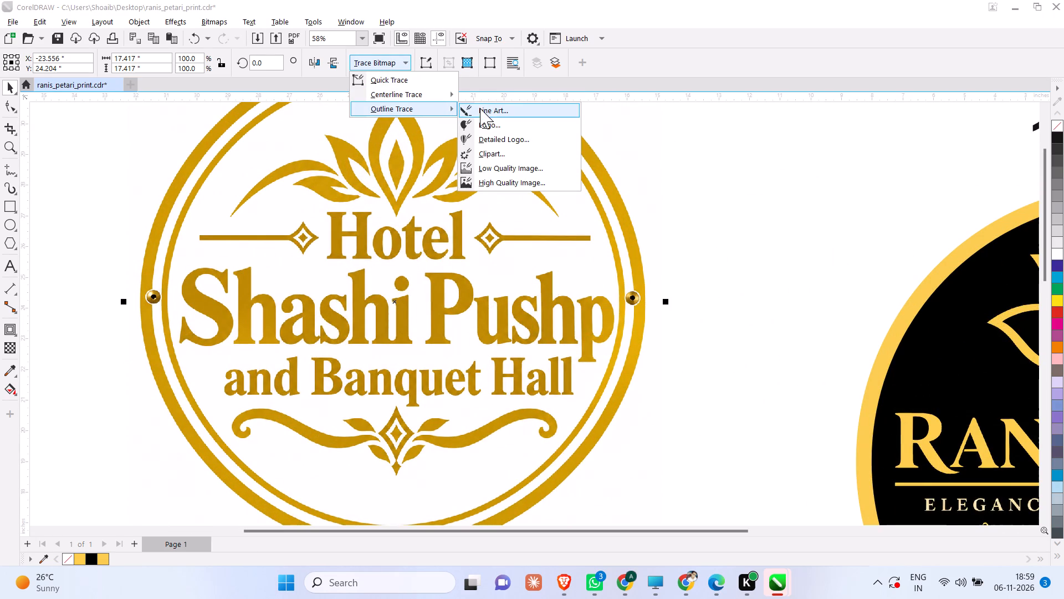
click(497, 124)
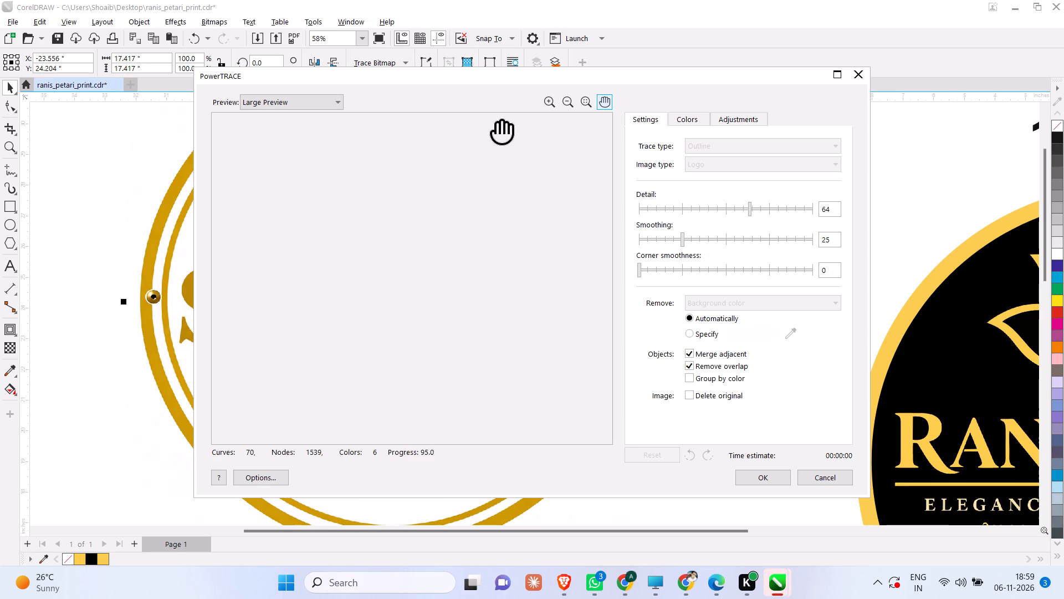
click(755, 471)
Move the traced Hotel Shashi Pushp logo clear of the original bitmap and delete that bitmap.
scroll(456, 314, down, 6)
drag(410, 278, 242, 233)
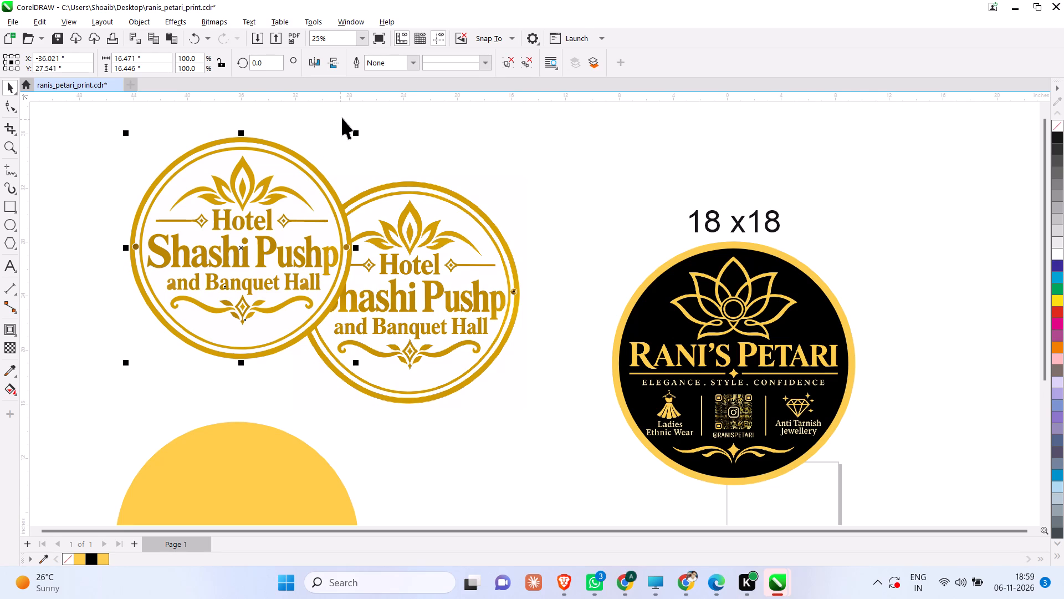
drag(268, 258, 195, 243)
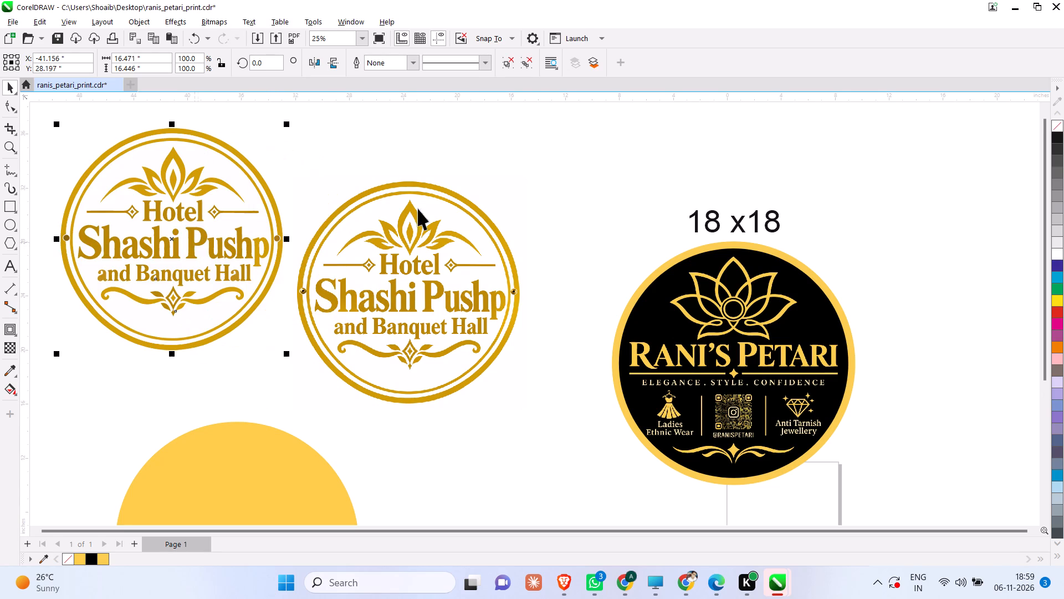
click(580, 155)
drag(581, 156, 270, 417)
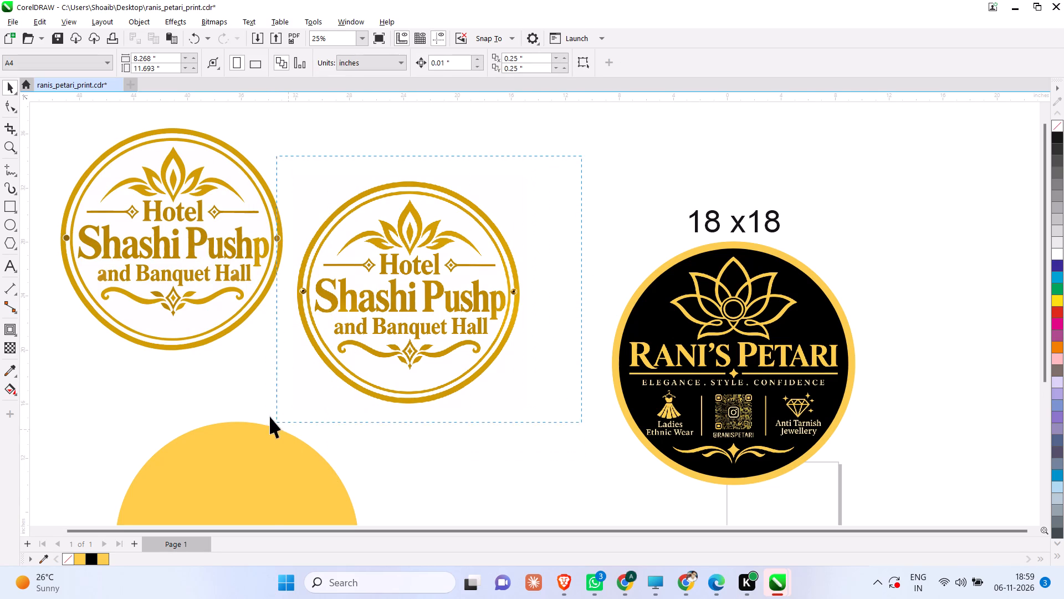
drag(270, 417, 291, 445)
key(Delete)
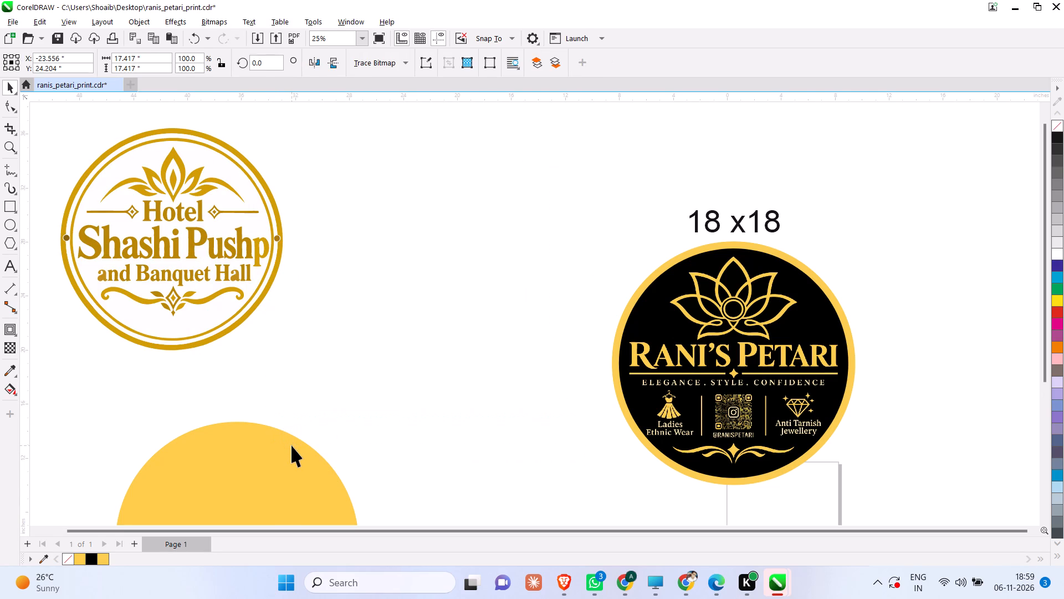
Draw a circle beside the traced Hotel Shashi Pushp logo and size it to 24 by 24 inches.
scroll(172, 197, up, 7)
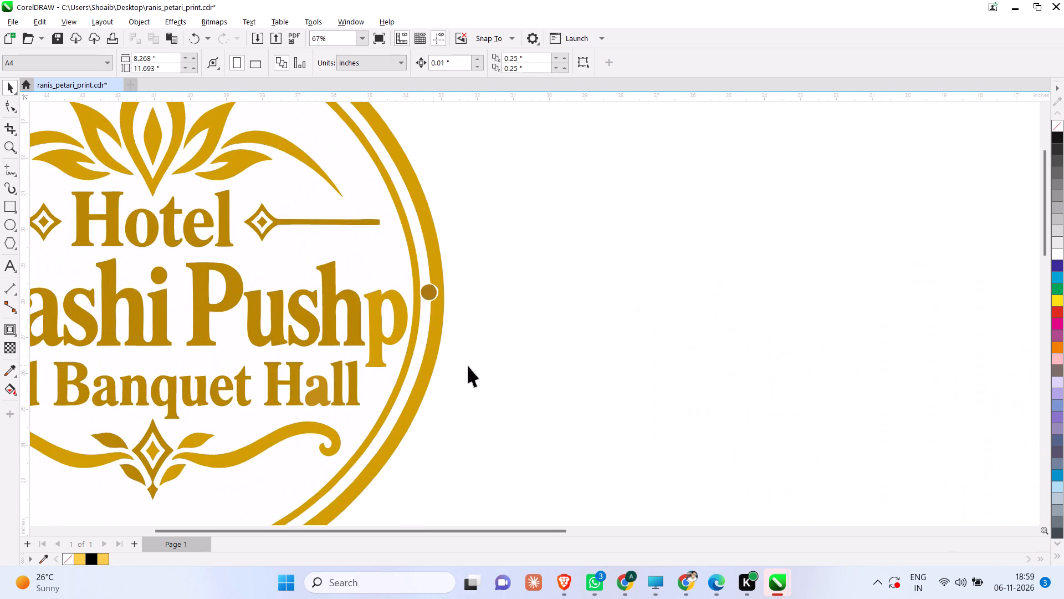
scroll(498, 366, down, 3)
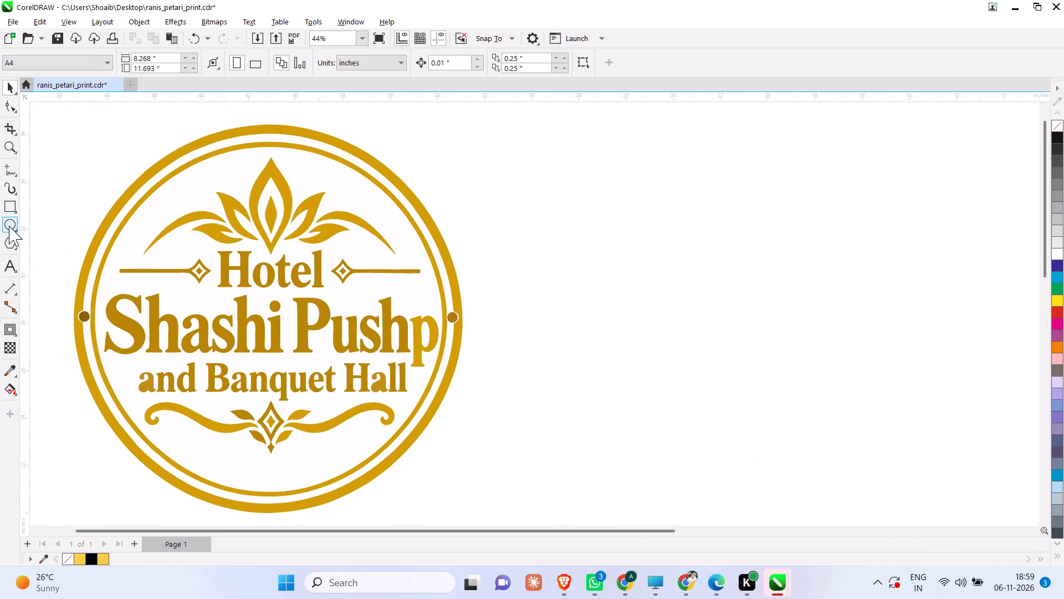
click(9, 226)
drag(589, 175, 761, 372)
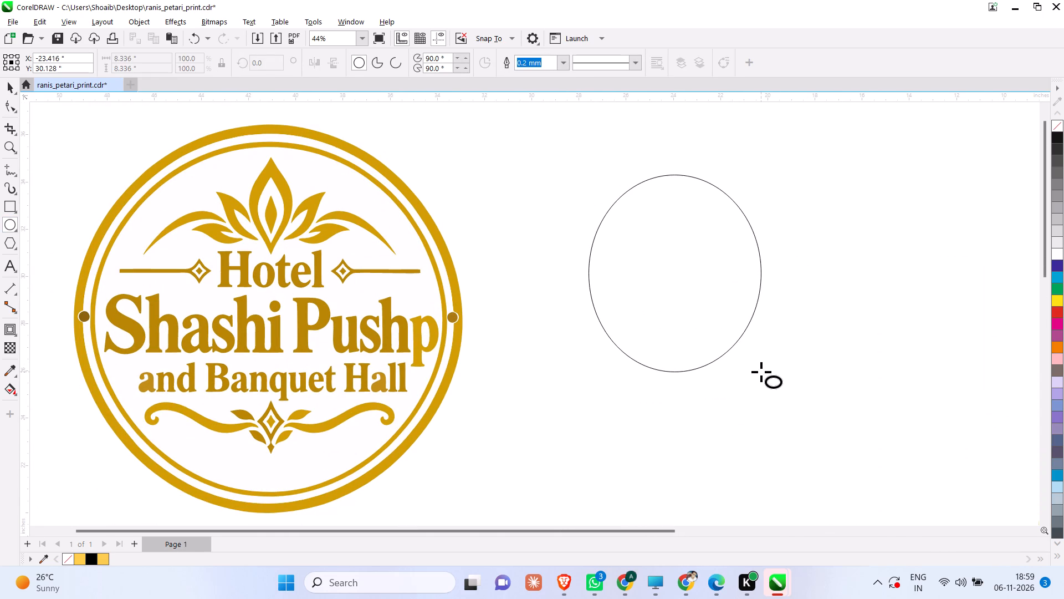
drag(761, 372, 801, 414)
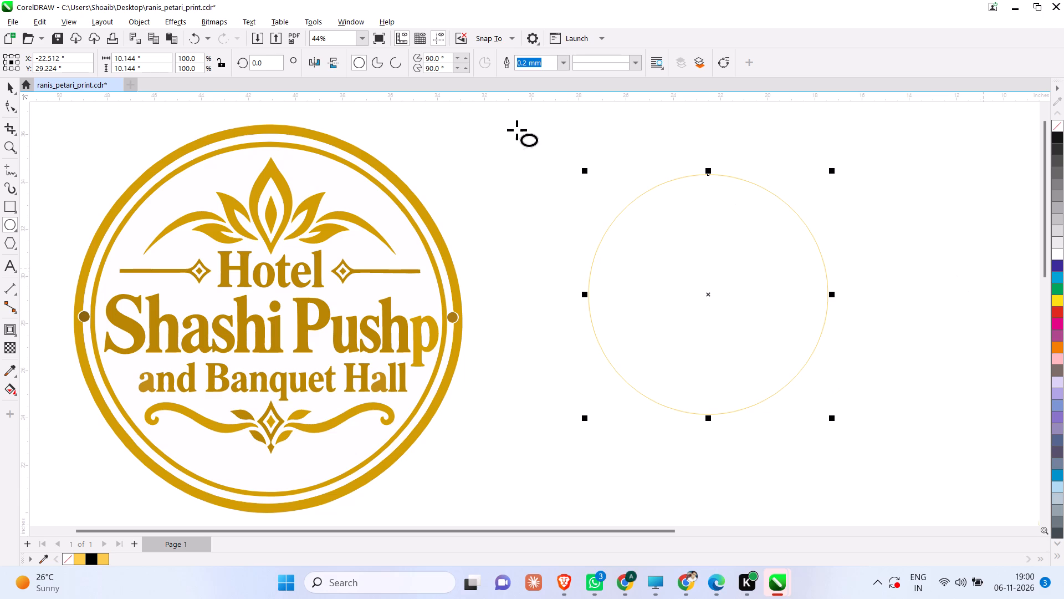
drag(160, 60, 27, 59)
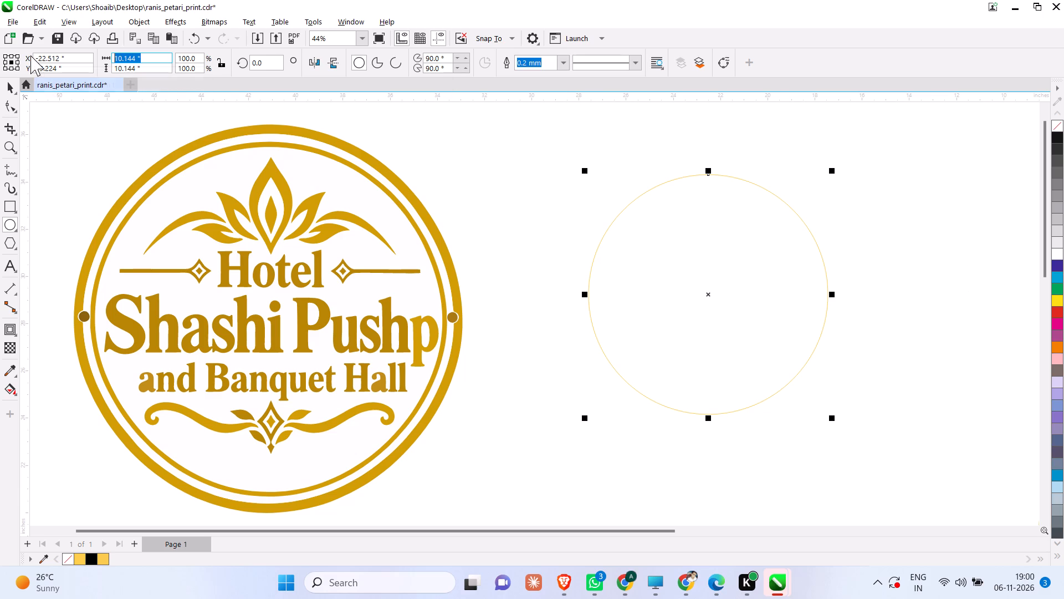
text(24)
key(Tab)
text(24)
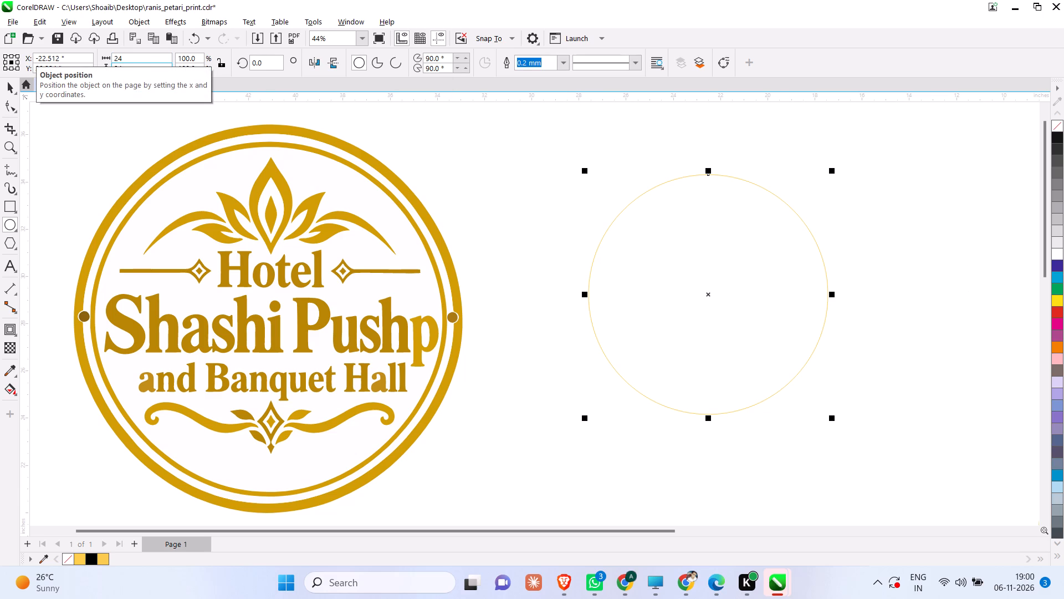
key(Return)
Group all parts of the traced Hotel Shashi Pushp logo and move the group clear of the 24-inch circle.
scroll(407, 299, down, 6)
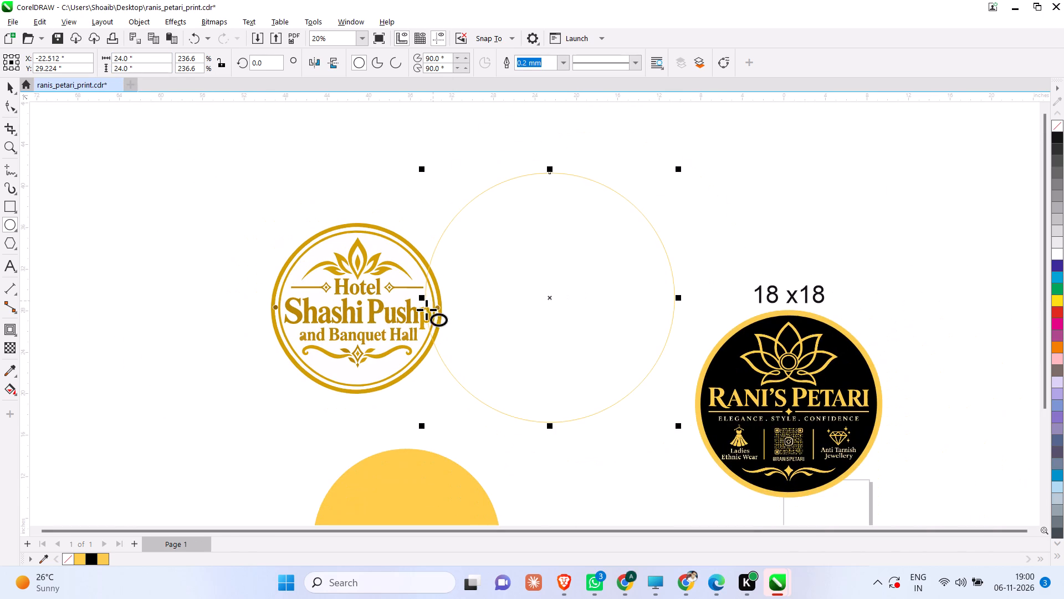
click(8, 87)
click(144, 169)
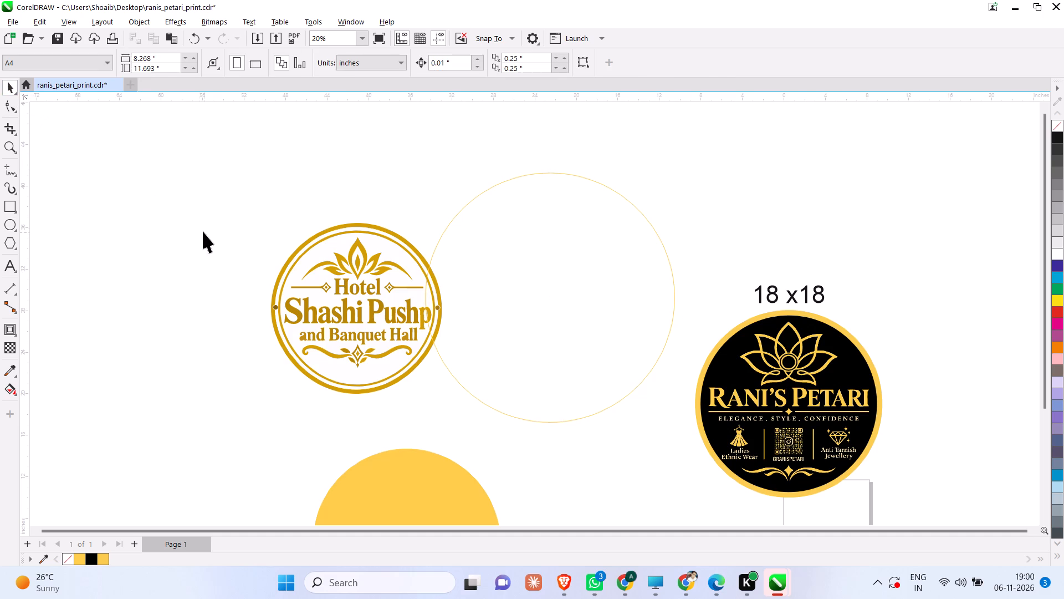
drag(188, 221, 463, 404)
drag(242, 186, 470, 414)
key(ctrl+g)
drag(382, 331, 361, 316)
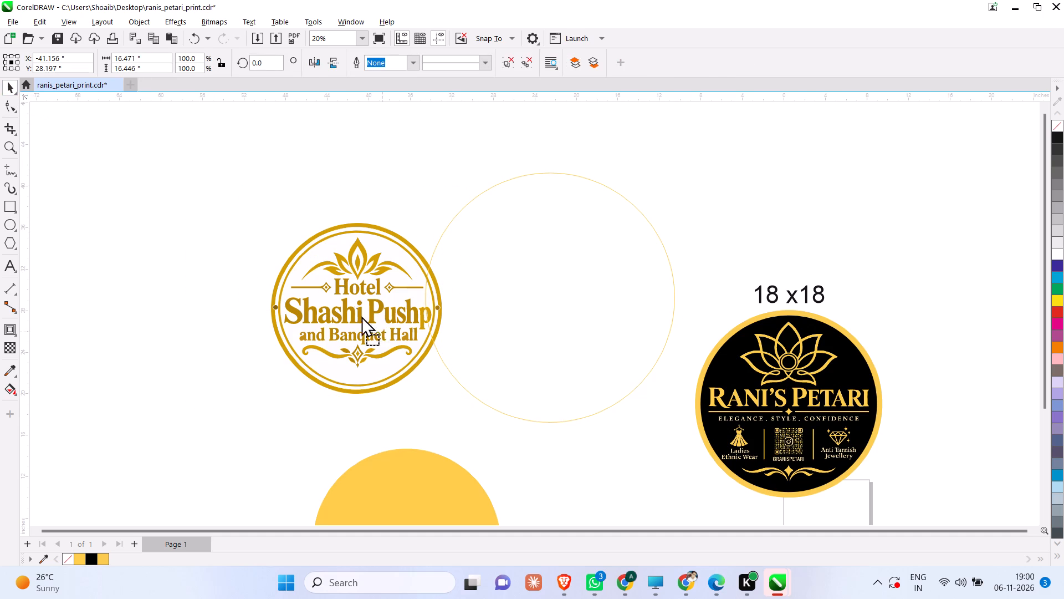
drag(361, 316, 326, 288)
Resize the grouped Hotel Shashi Pushp logo to 23 by 23 inches.
drag(152, 56, 0, 55)
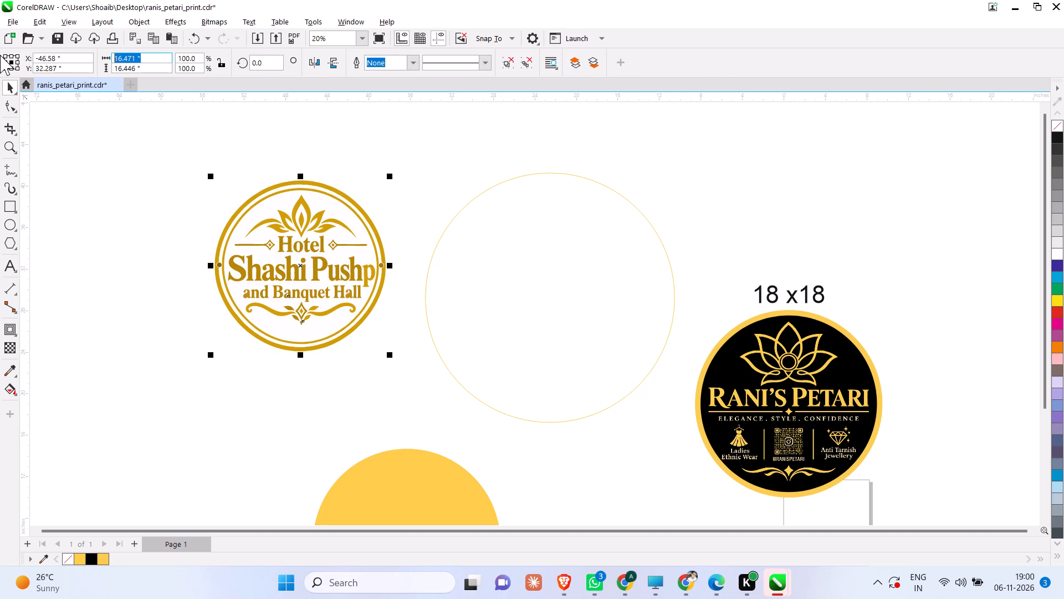
text(23)
key(Tab)
text(23)
key(Return)
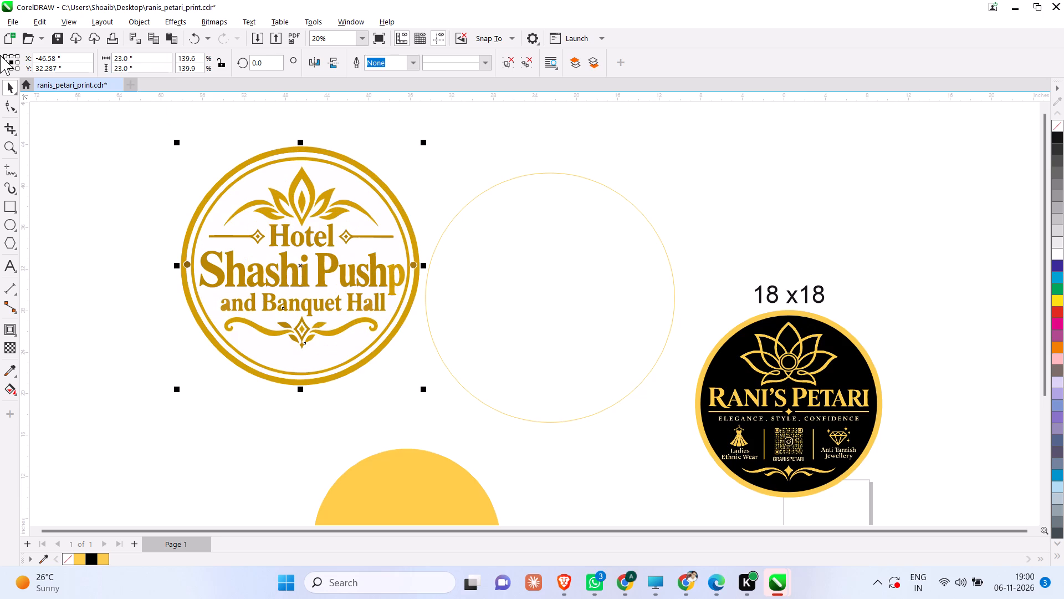
Select the logo group and the 24-inch circle together and align their centres horizontally and vertically.
scroll(261, 238, down, 2)
drag(110, 140, 559, 364)
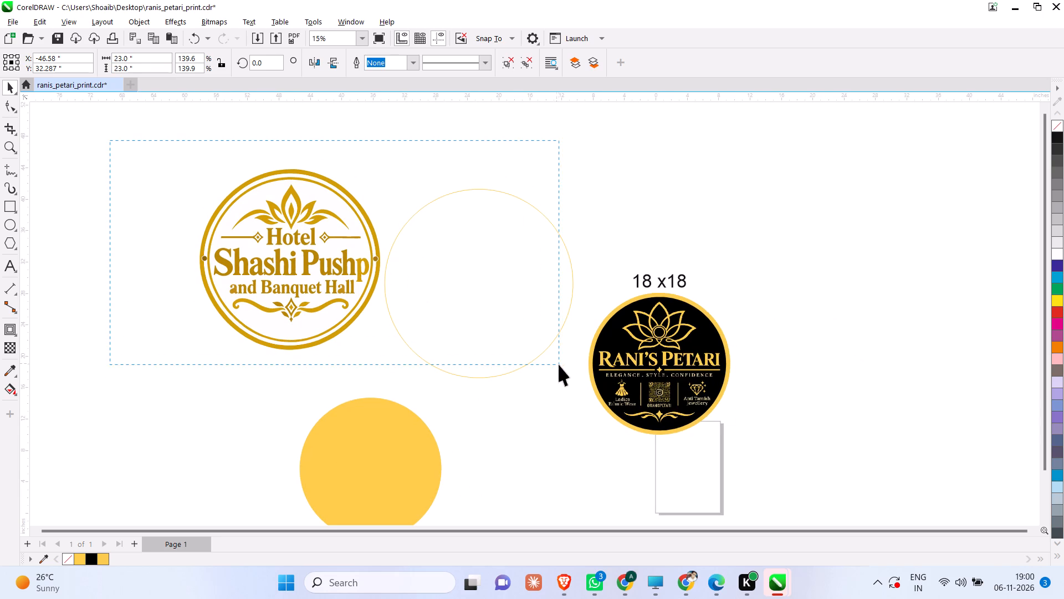
drag(559, 364, 595, 400)
text(ce)
click(475, 216)
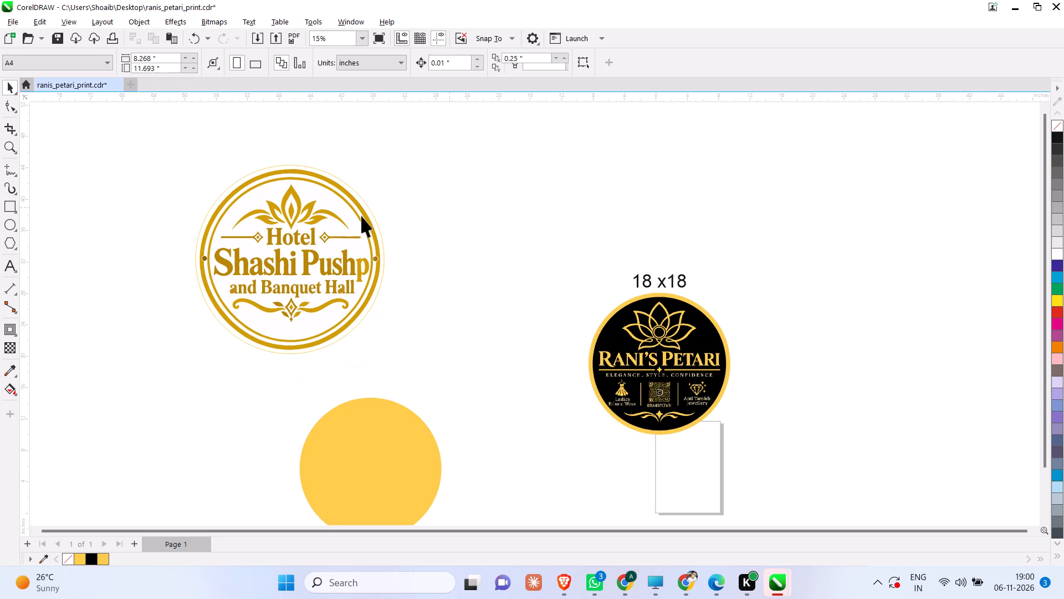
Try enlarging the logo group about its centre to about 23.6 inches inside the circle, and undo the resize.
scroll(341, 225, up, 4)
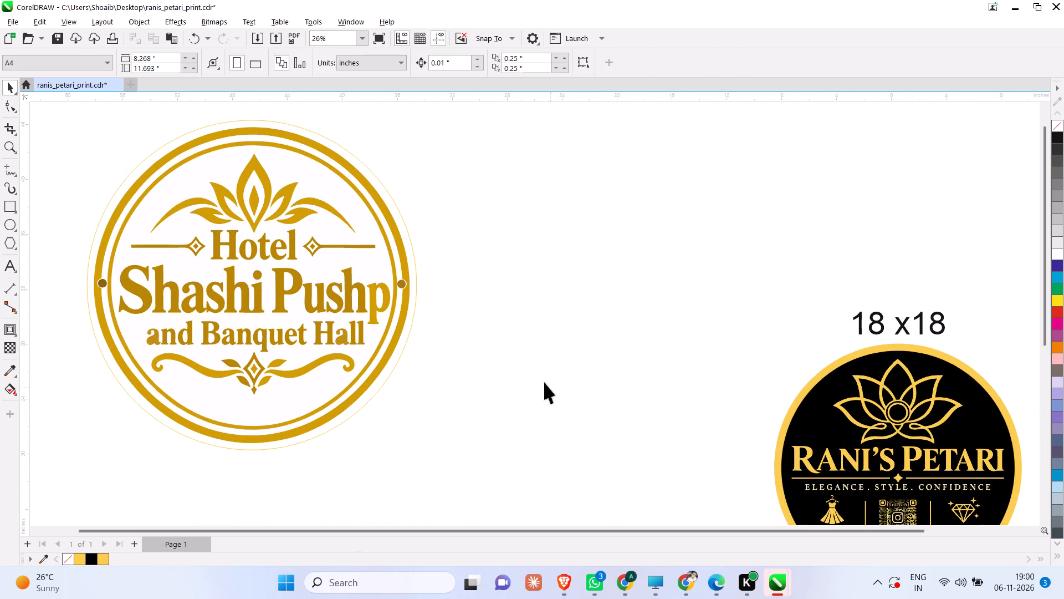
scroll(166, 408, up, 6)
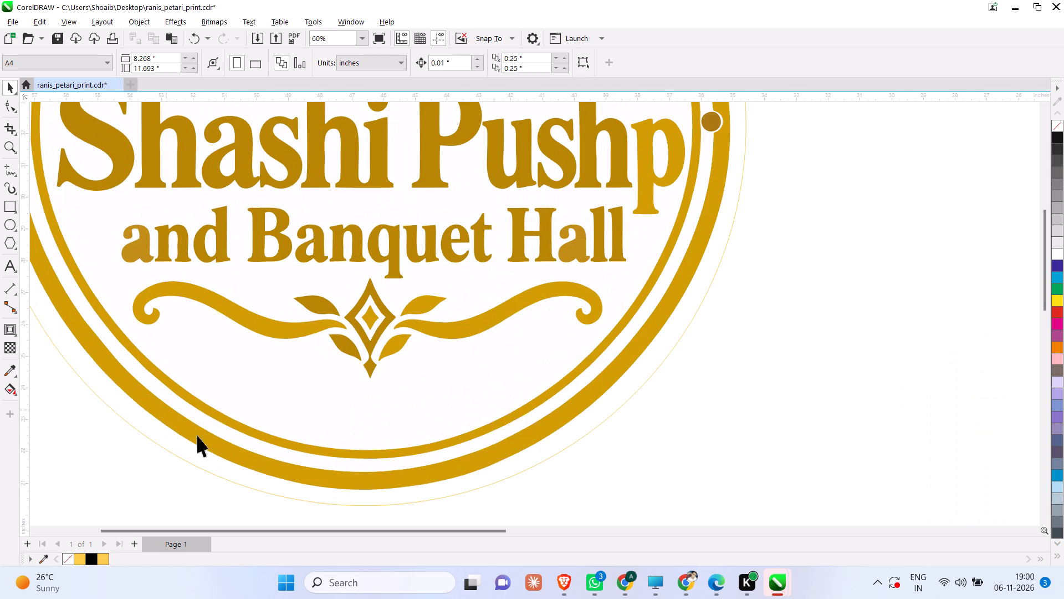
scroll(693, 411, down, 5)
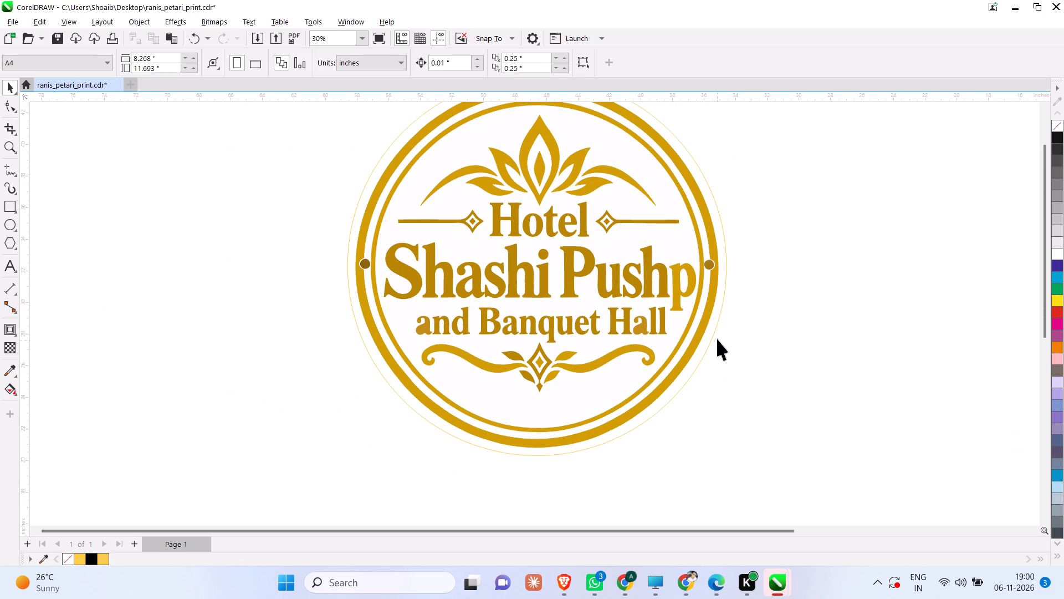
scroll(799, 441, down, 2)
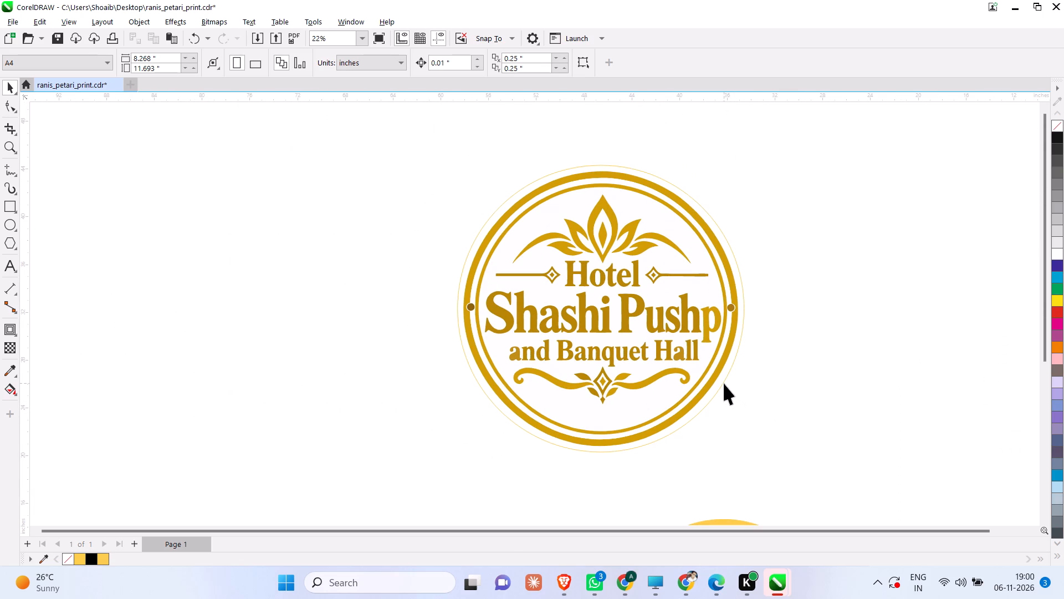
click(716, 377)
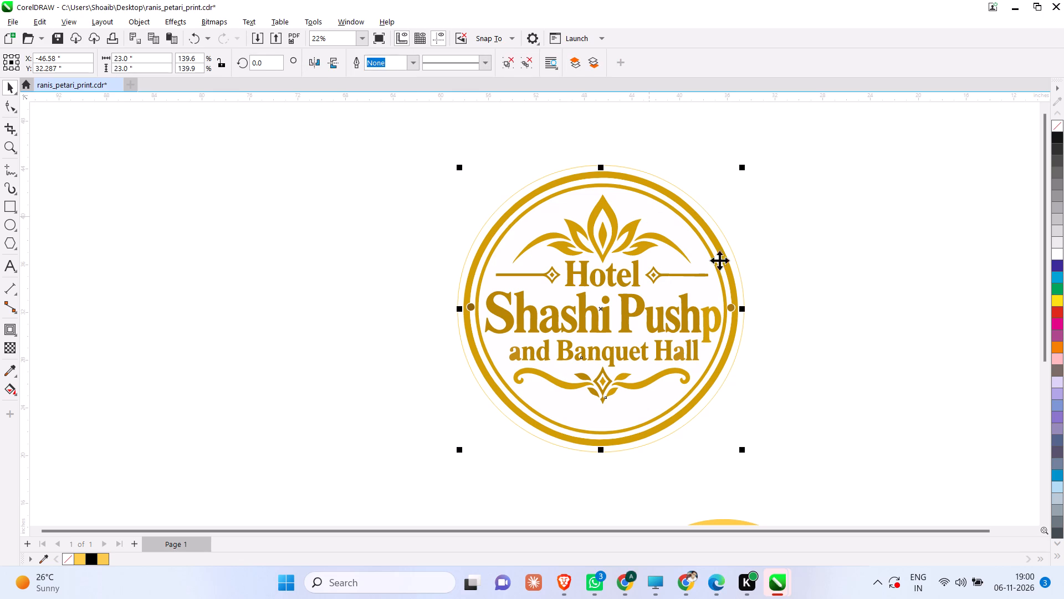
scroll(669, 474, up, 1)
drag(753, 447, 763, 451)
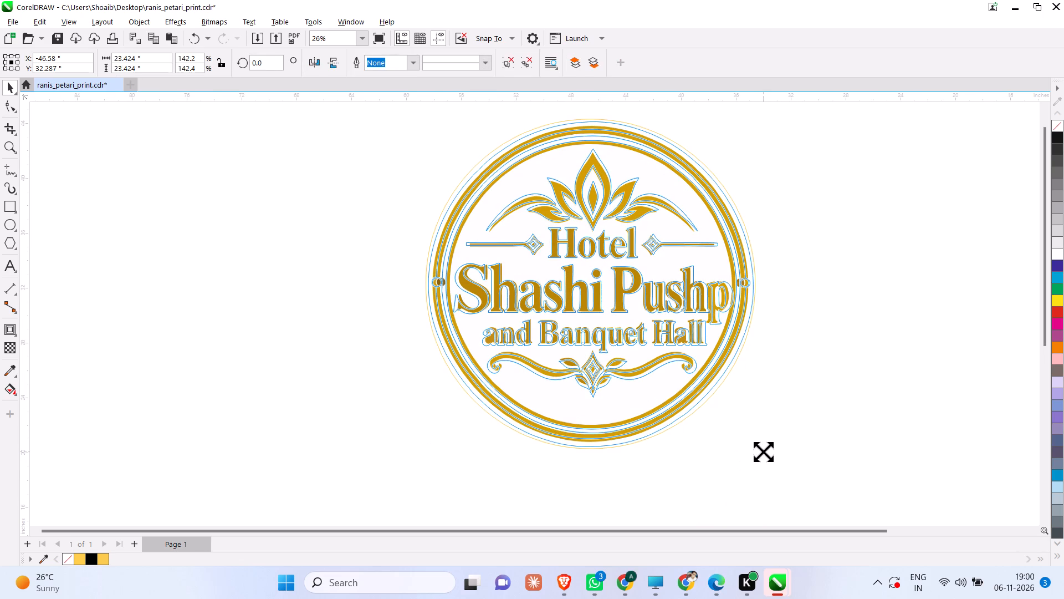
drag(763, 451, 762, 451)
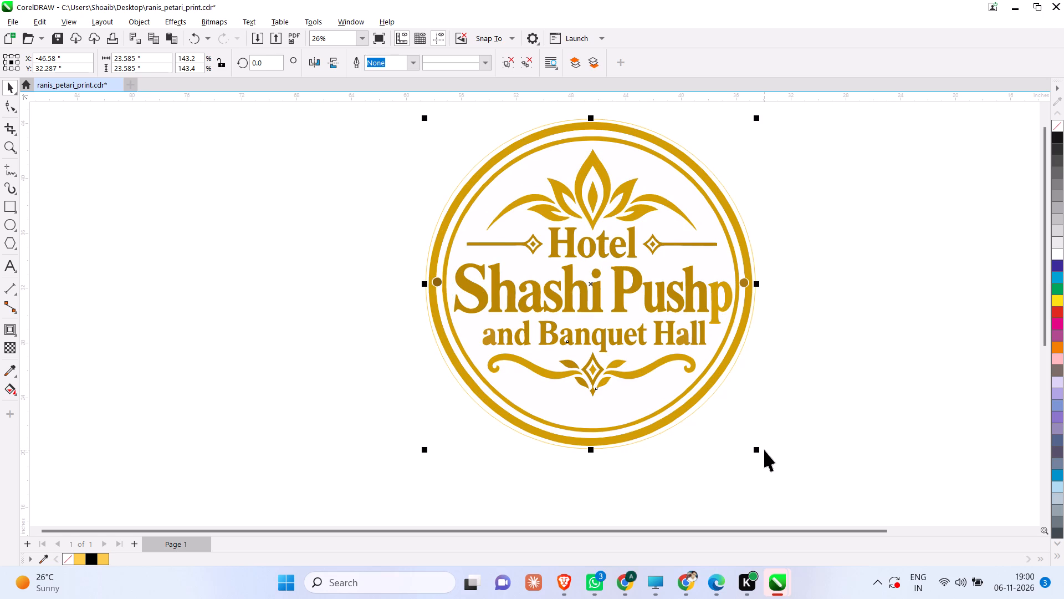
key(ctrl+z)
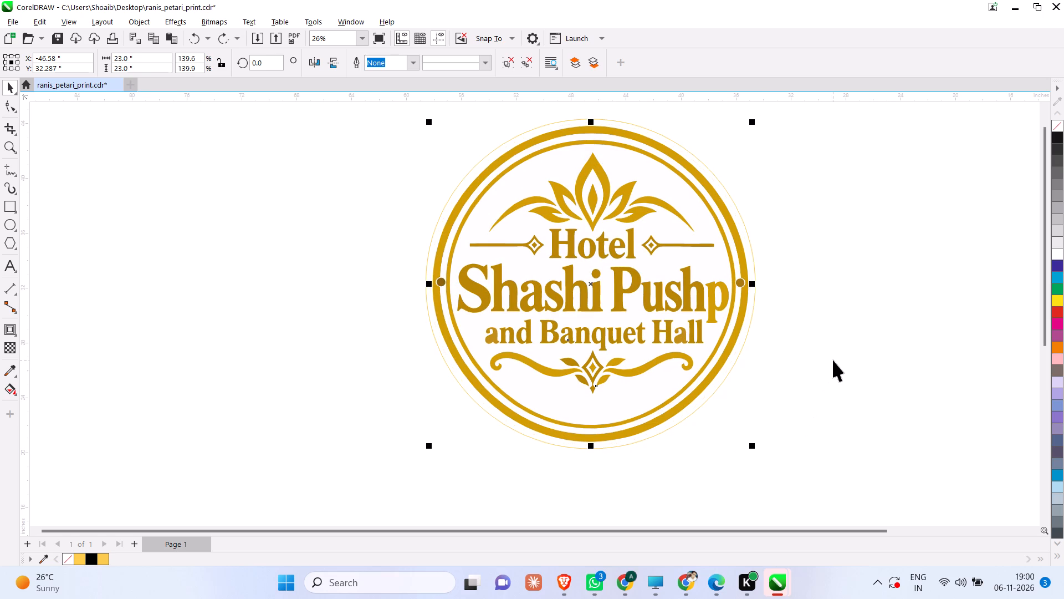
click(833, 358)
Sample the gold of the logo's outer ring with the eyedropper and fill the 24-inch circle with it.
scroll(718, 402, up, 2)
click(696, 383)
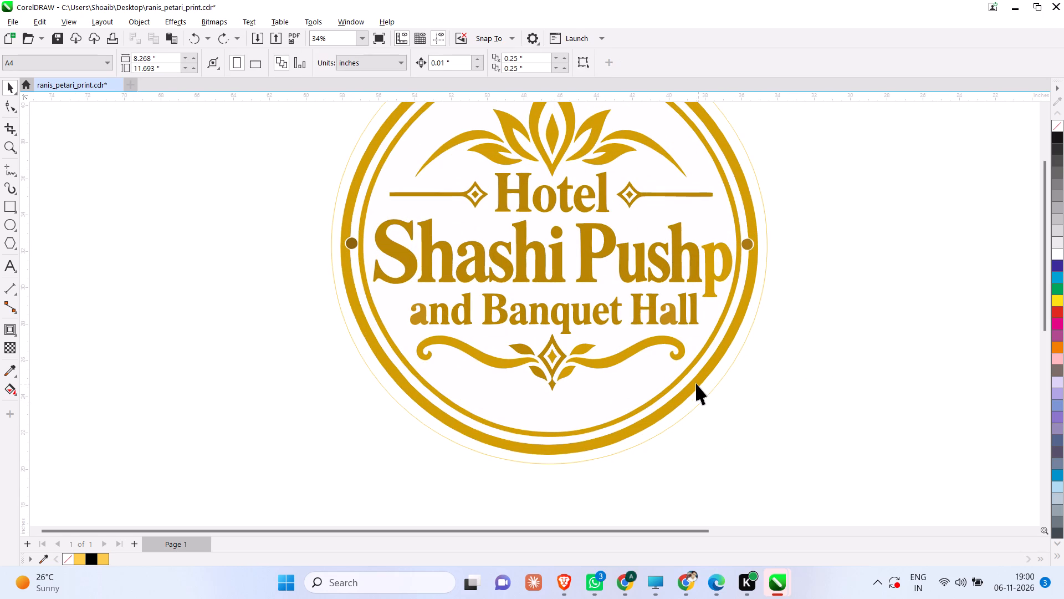
click(13, 367)
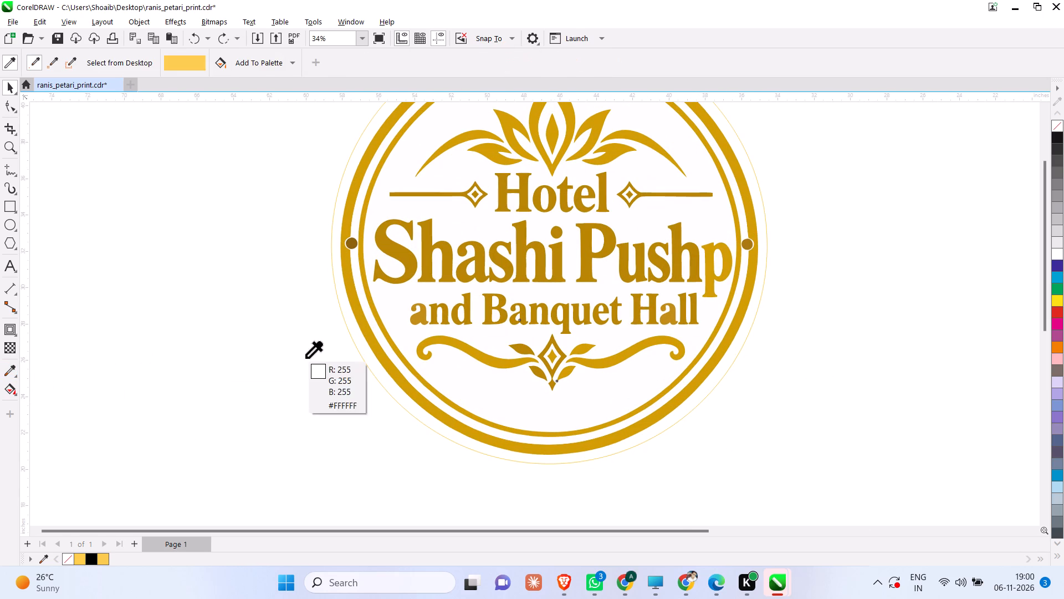
click(363, 321)
scroll(351, 341, up, 6)
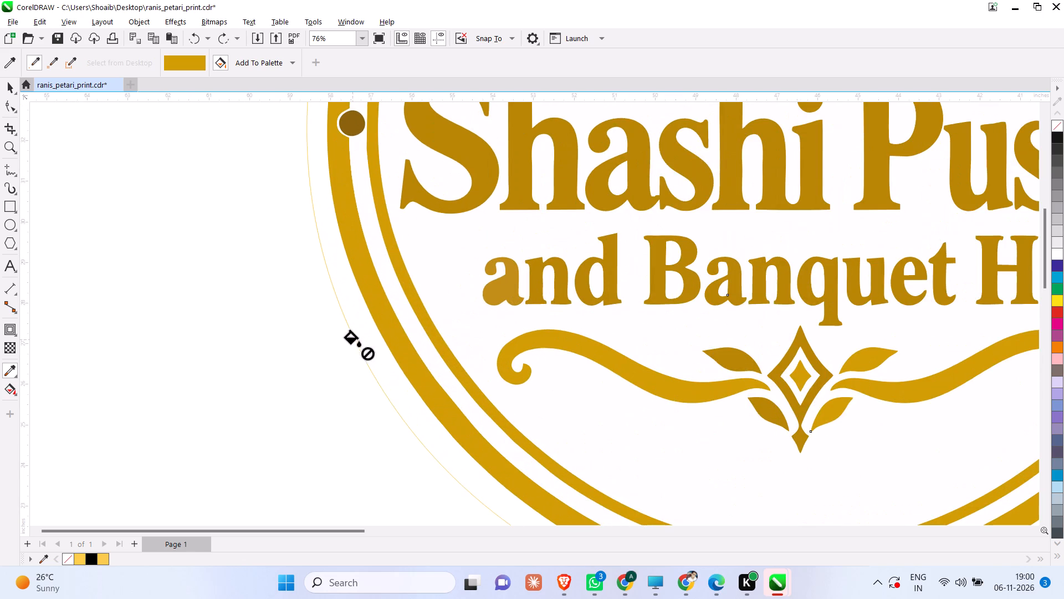
click(356, 334)
scroll(356, 334, down, 3)
click(11, 92)
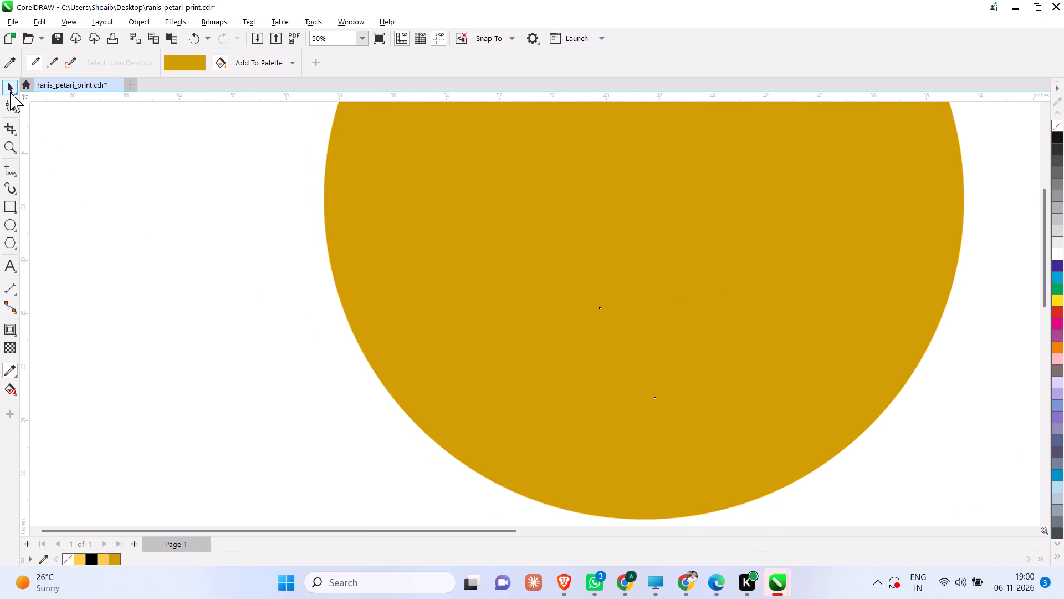
Send the gold-filled 24-inch circle to the back, behind the Hotel Shashi Pushp logo.
click(56, 189)
click(375, 337)
key(shift+Page_Down)
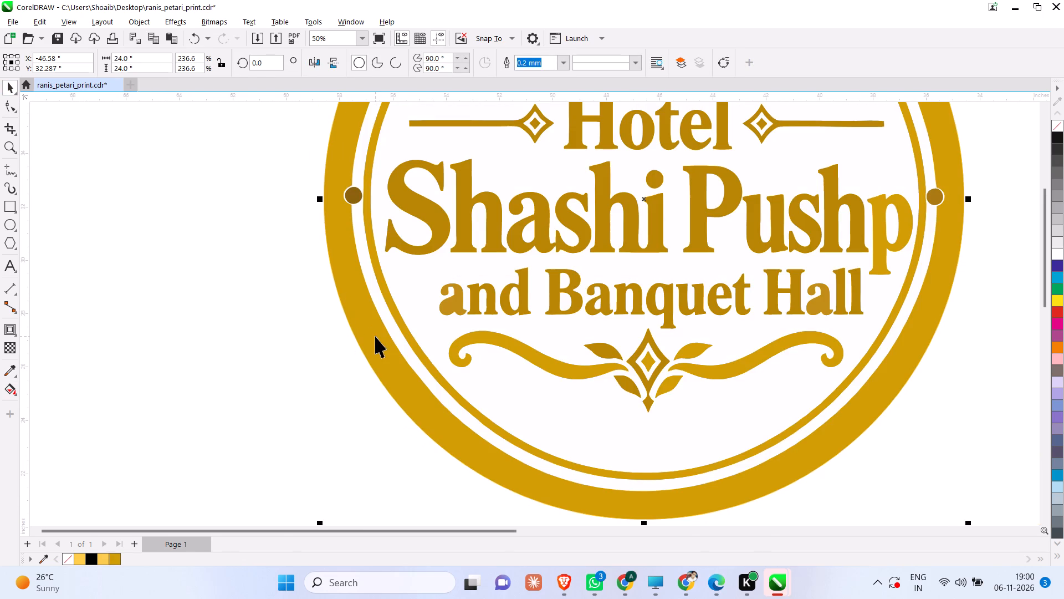
scroll(375, 336, down, 1)
click(966, 392)
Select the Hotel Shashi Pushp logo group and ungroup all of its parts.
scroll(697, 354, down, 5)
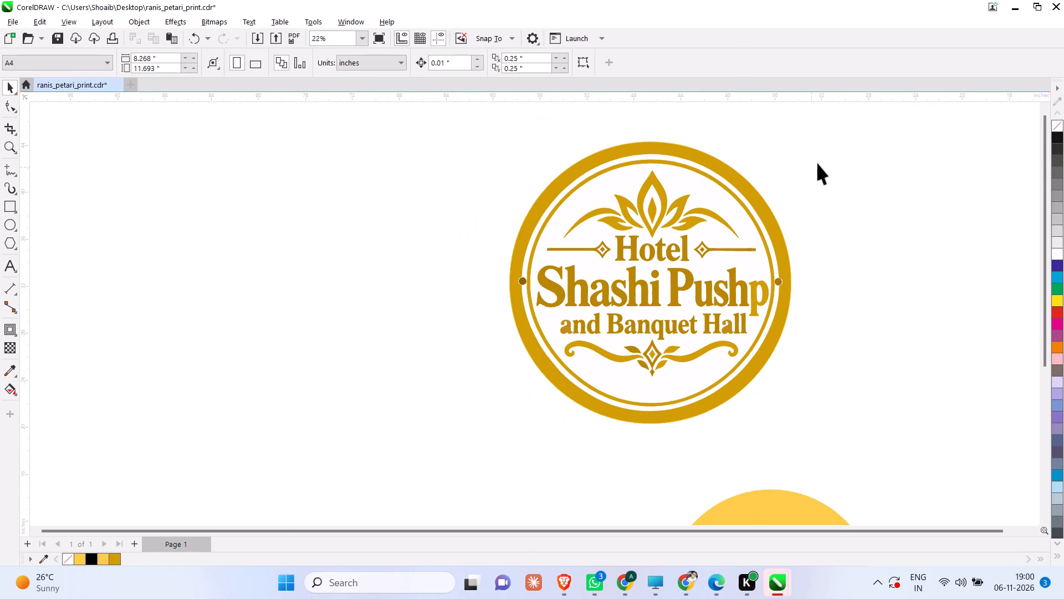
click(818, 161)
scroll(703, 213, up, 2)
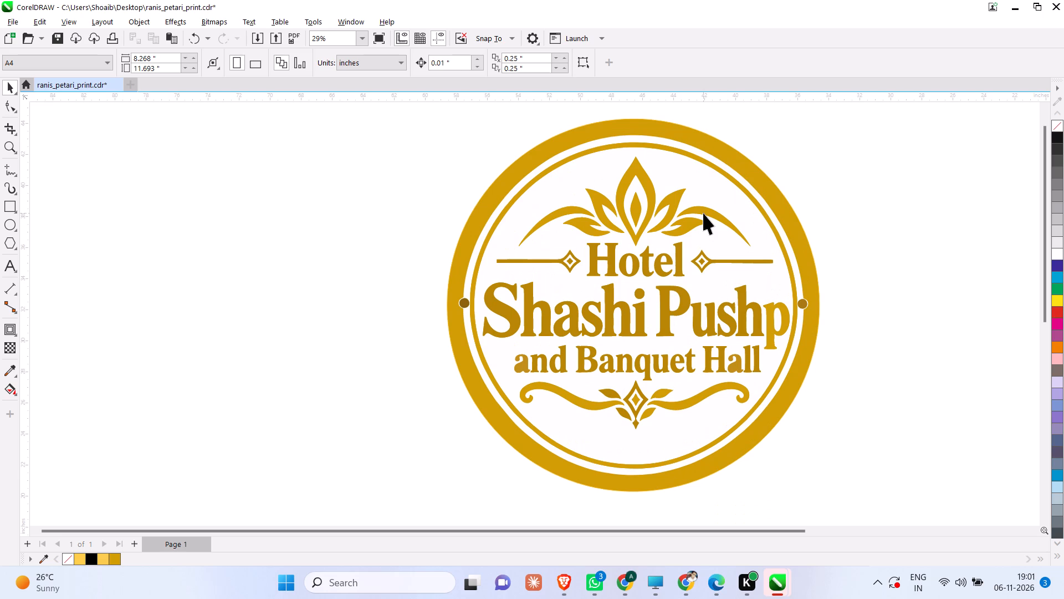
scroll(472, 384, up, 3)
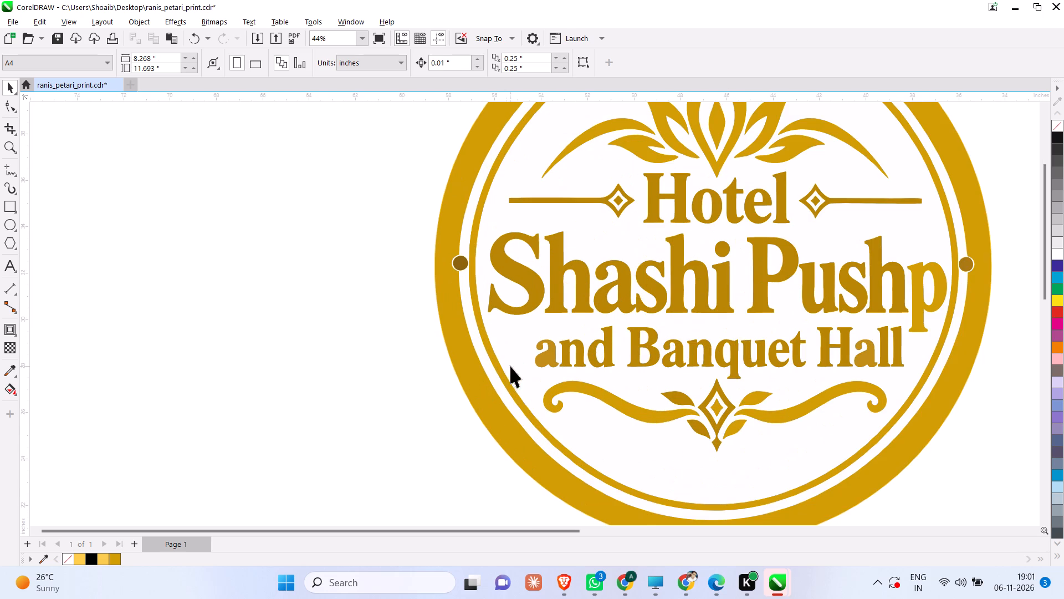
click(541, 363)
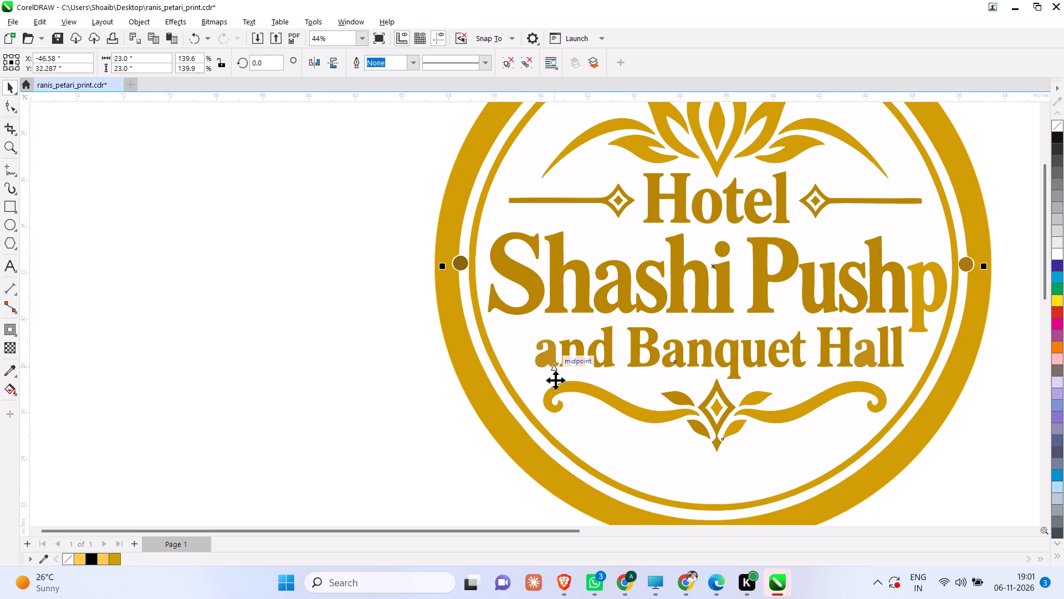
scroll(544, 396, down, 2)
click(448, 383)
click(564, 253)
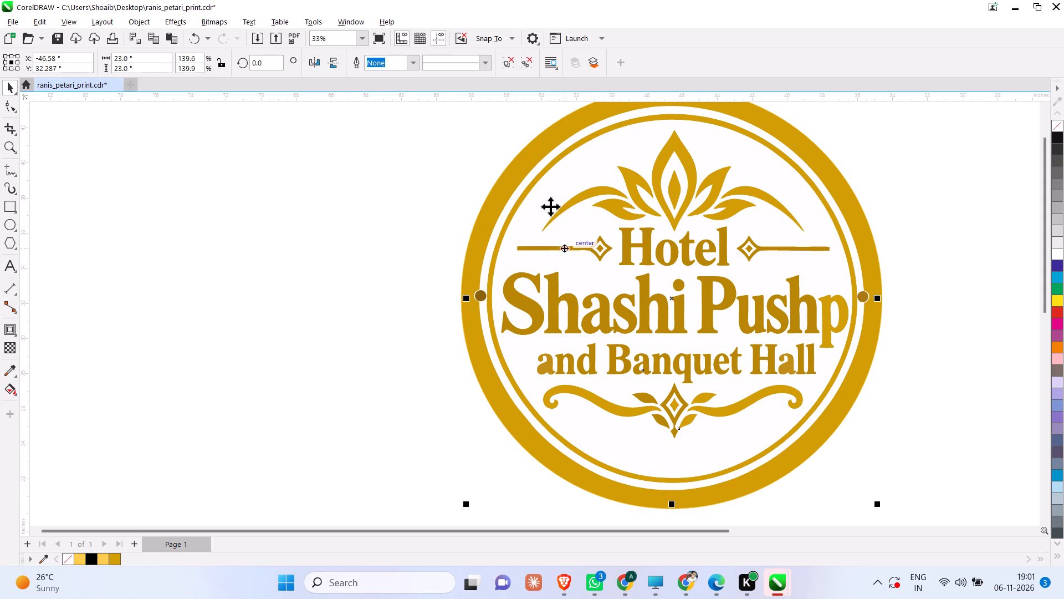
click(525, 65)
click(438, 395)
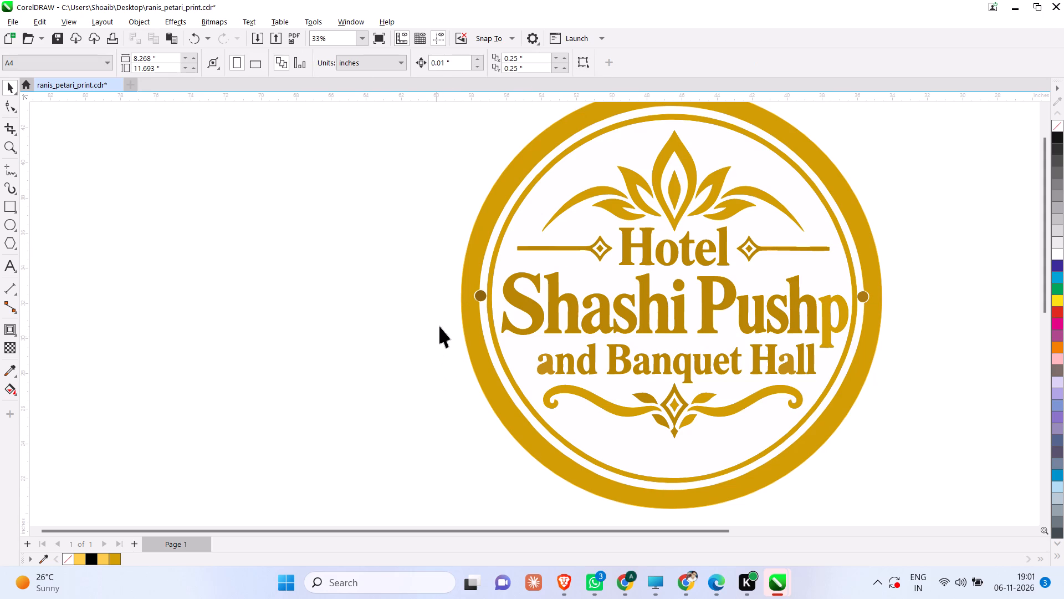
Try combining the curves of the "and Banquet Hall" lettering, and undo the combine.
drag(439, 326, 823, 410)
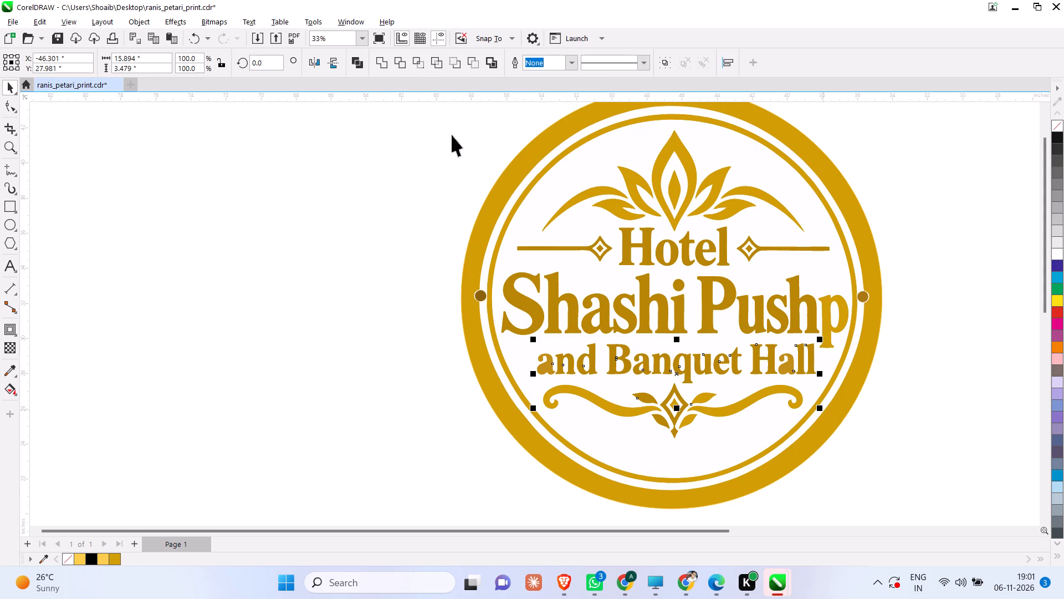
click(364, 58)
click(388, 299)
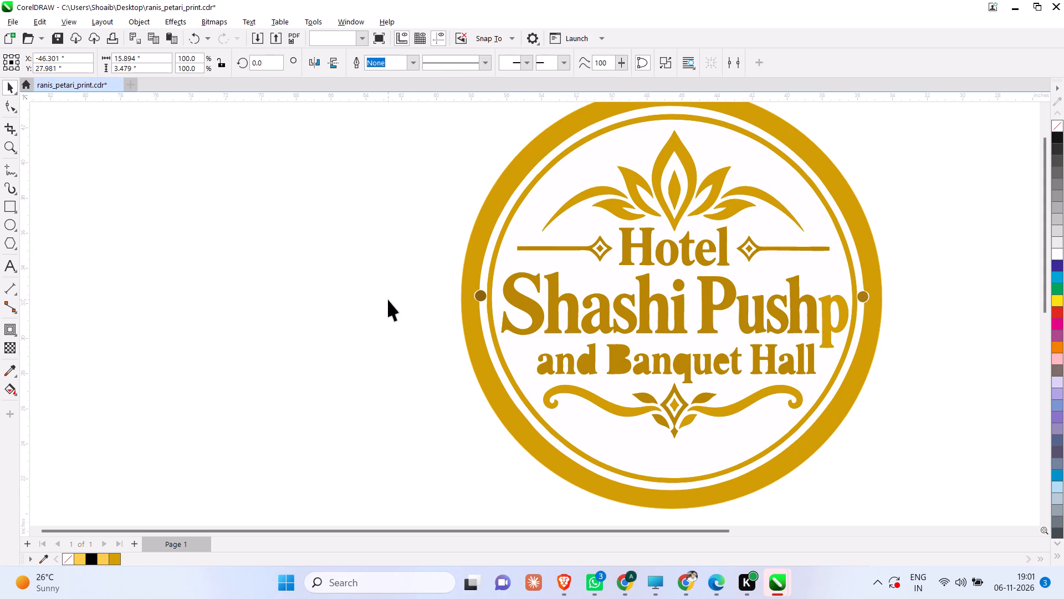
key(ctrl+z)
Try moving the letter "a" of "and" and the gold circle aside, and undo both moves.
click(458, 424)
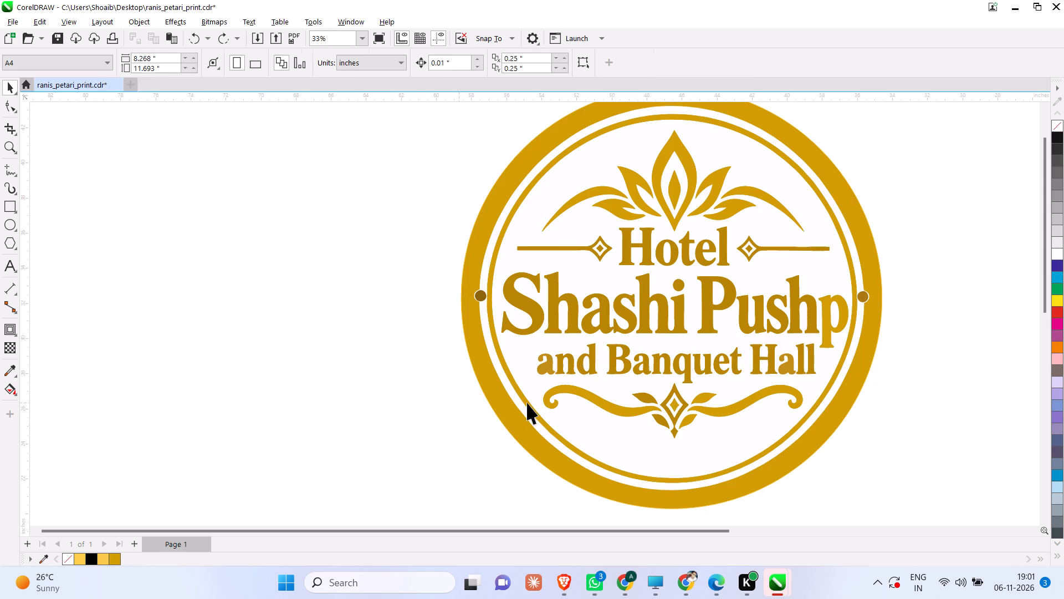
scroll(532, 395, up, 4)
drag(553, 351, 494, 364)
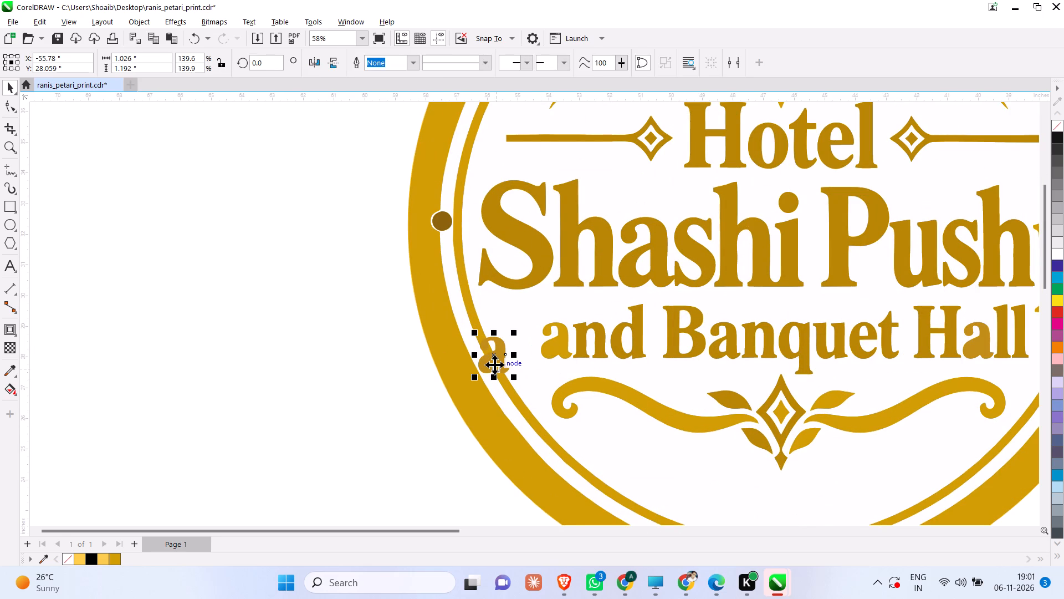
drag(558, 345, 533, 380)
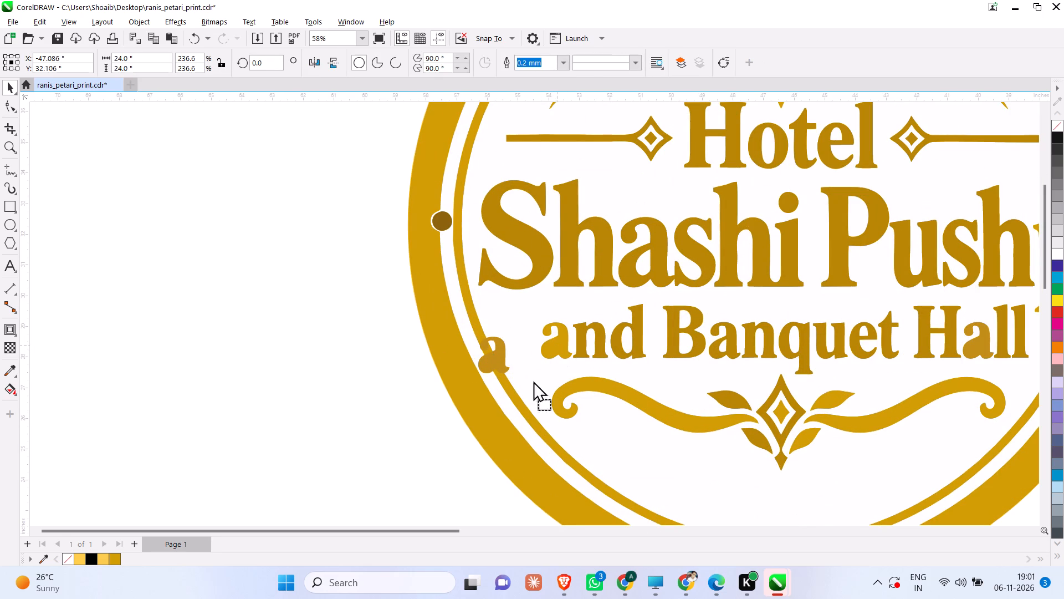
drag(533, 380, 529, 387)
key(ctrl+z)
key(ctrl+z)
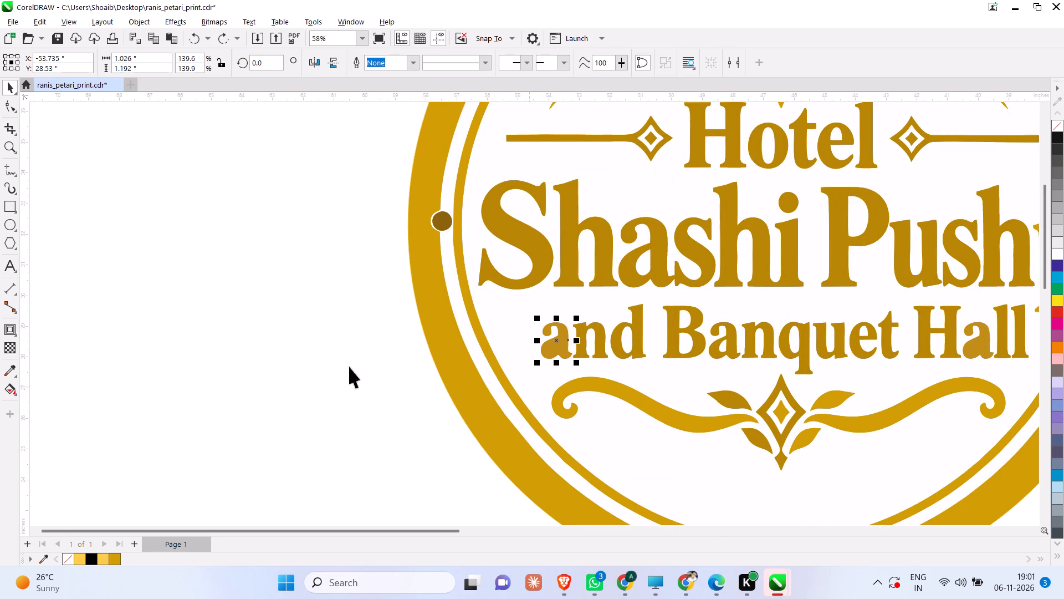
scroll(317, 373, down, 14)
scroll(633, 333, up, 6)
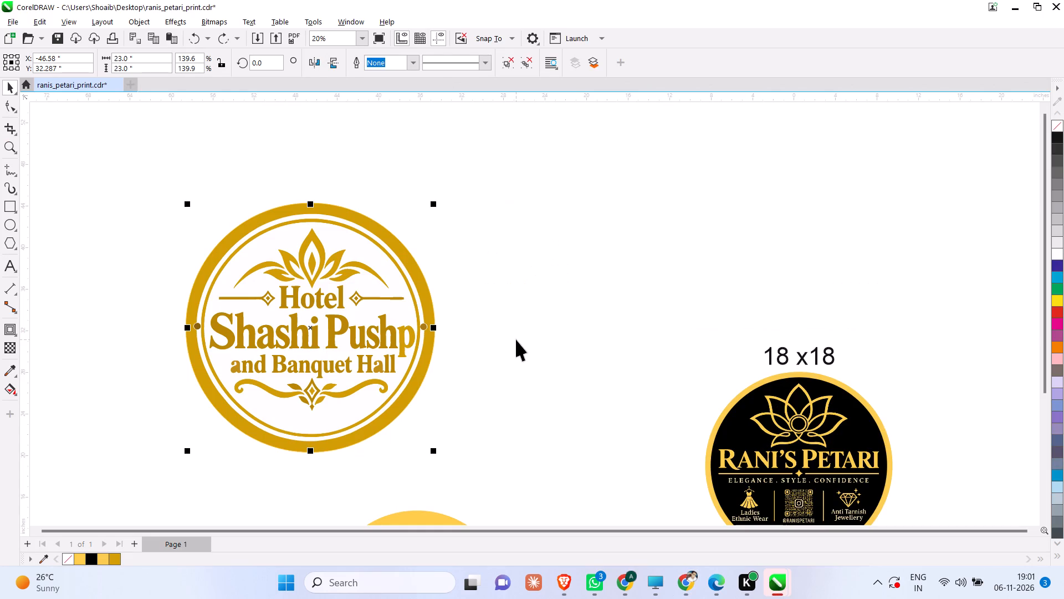
Move the Hotel Shashi Pushp logo group sideways off the centre of the gold circle.
click(516, 338)
scroll(386, 399, up, 8)
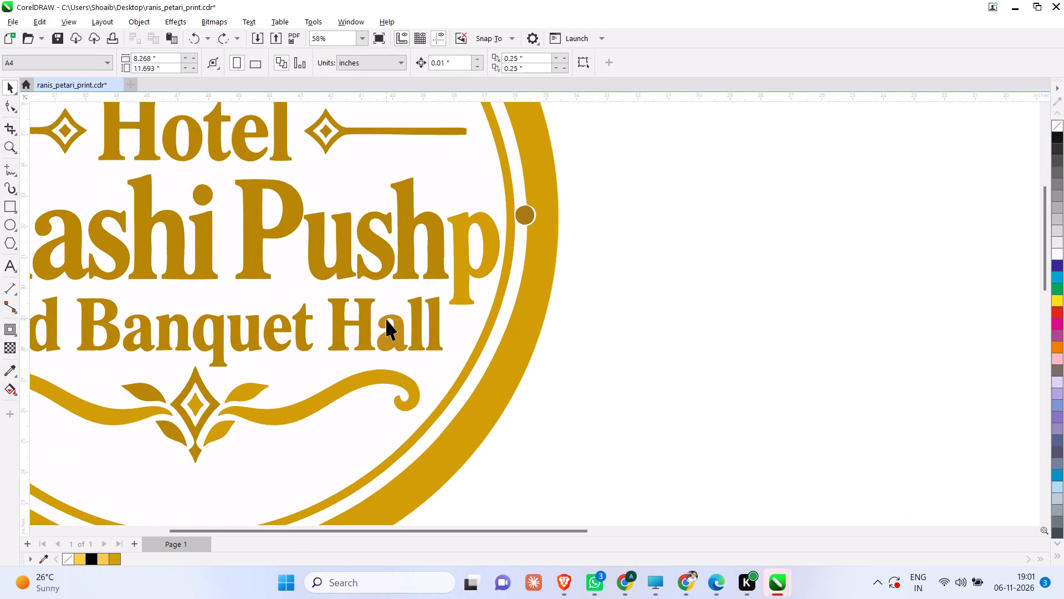
drag(386, 319, 602, 358)
scroll(615, 350, down, 5)
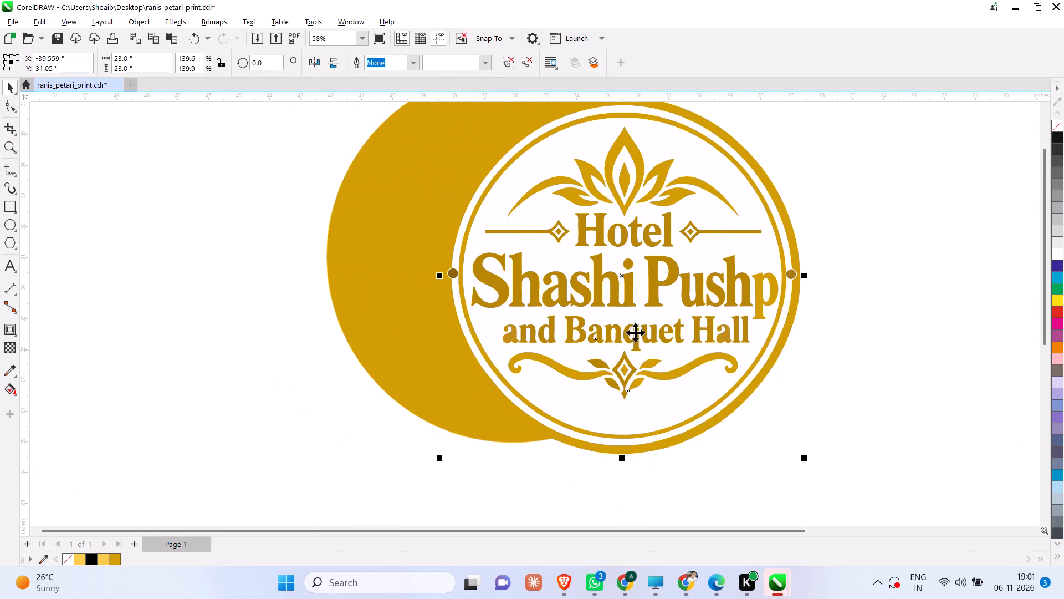
Move the Hotel Shashi Pushp logo group sideways, fully clear of the gold circle, to about X -70.5 in, Y 32.2 in.
drag(592, 331, 111, 313)
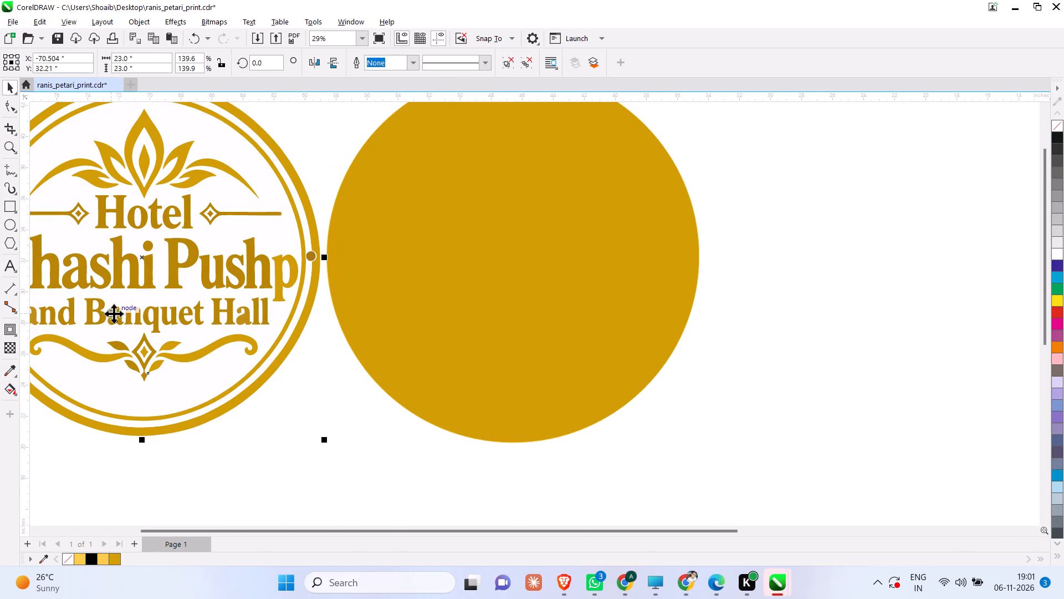
scroll(321, 377, down, 3)
scroll(136, 349, up, 8)
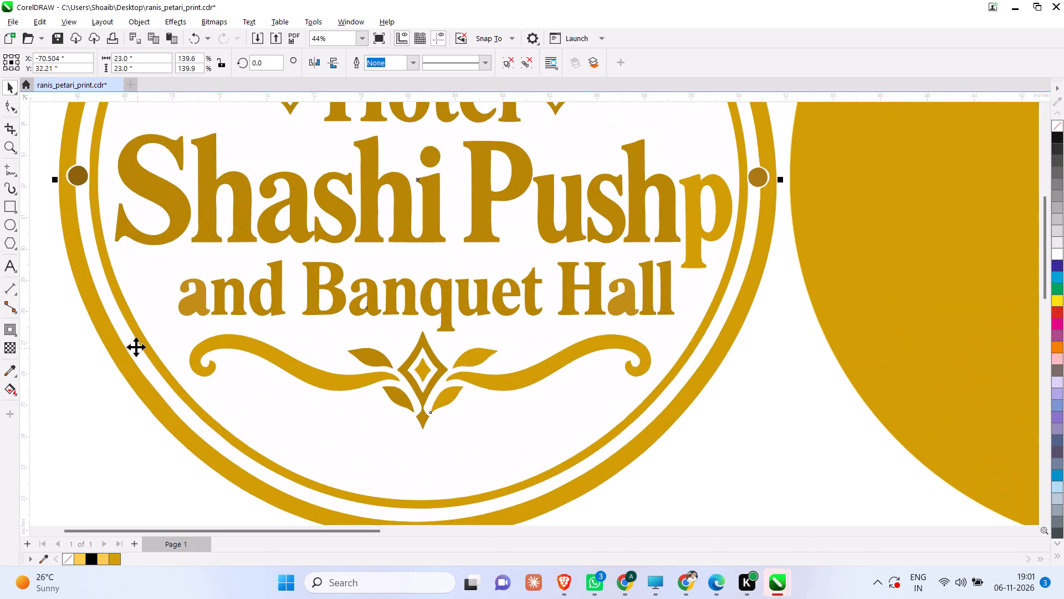
scroll(180, 322, up, 4)
scroll(478, 320, down, 5)
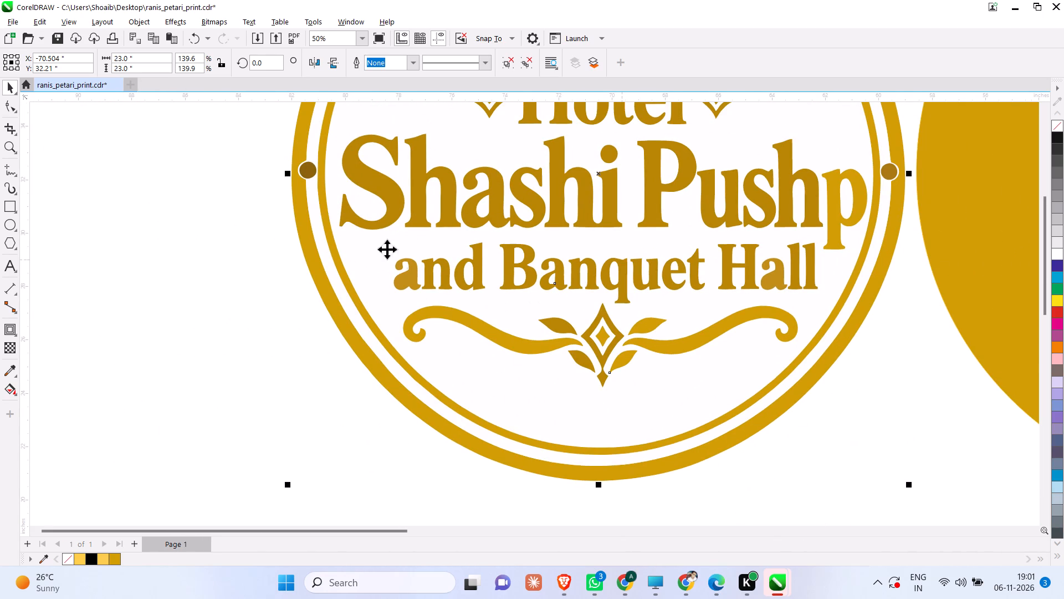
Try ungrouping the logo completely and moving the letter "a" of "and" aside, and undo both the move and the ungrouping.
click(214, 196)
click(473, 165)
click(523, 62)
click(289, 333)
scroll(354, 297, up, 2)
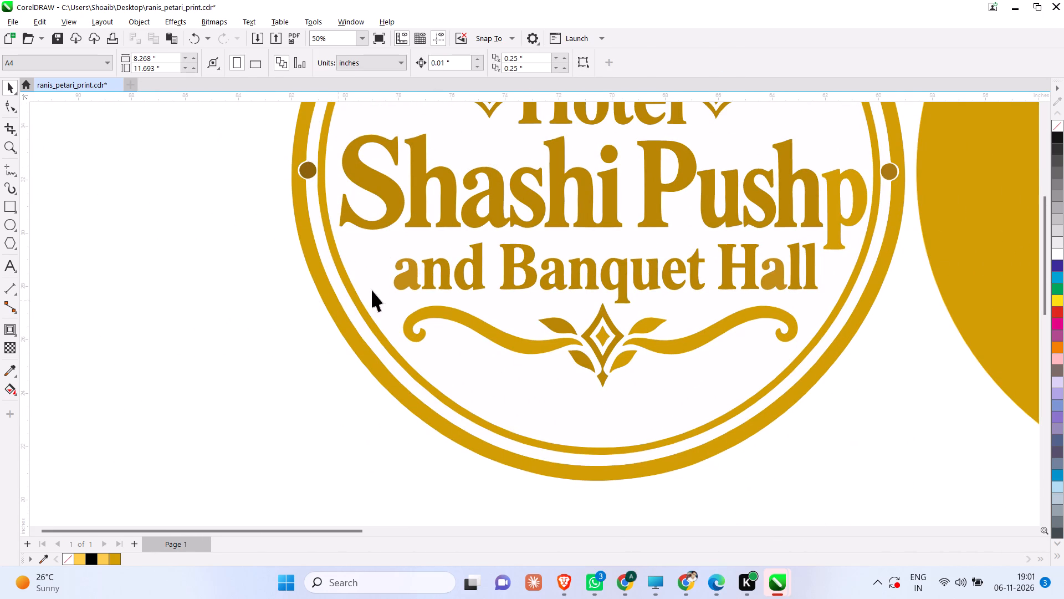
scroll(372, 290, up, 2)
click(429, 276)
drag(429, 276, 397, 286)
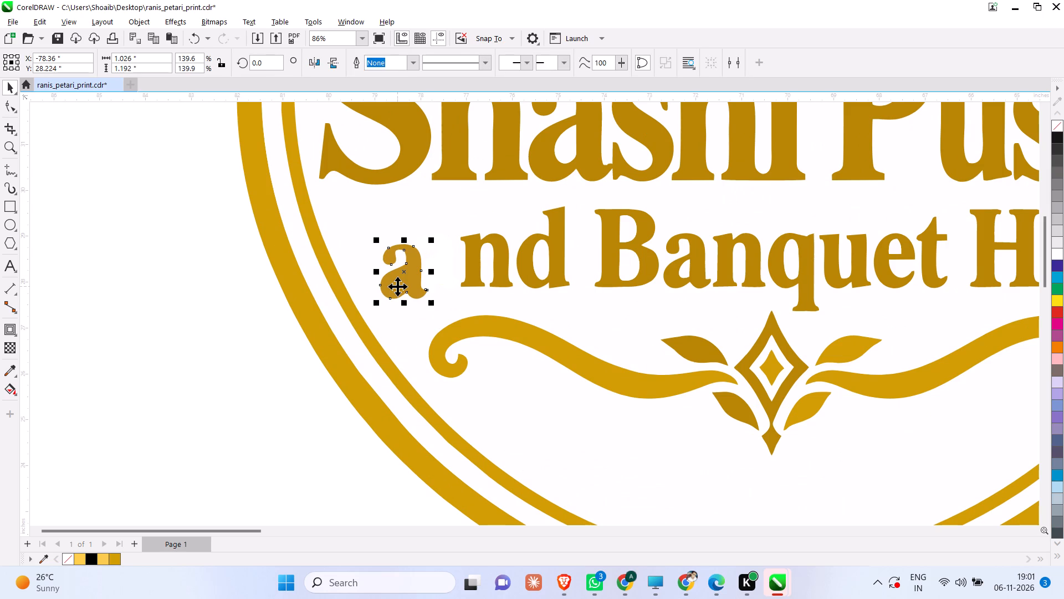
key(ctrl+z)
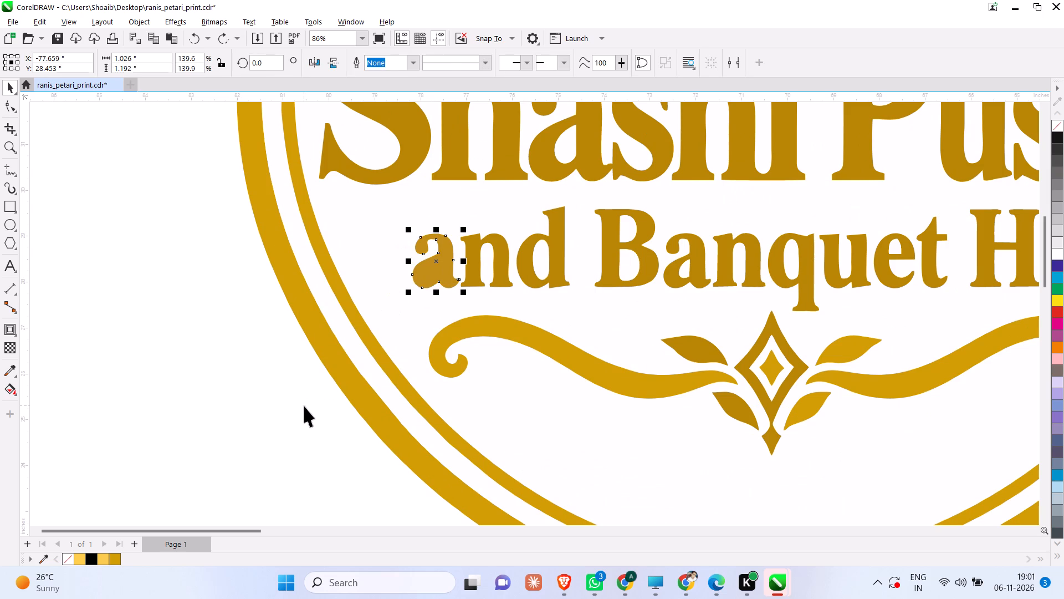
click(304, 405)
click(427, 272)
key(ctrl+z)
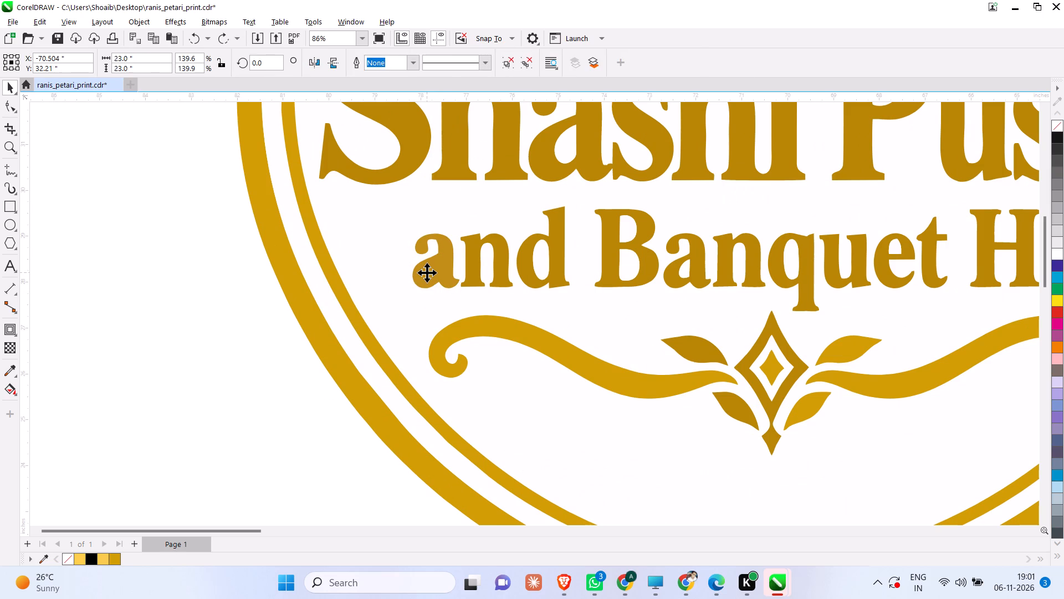
Remove the fill from the whole logo group and give it a 0.2 mm black outline.
scroll(427, 272, down, 5)
click(293, 281)
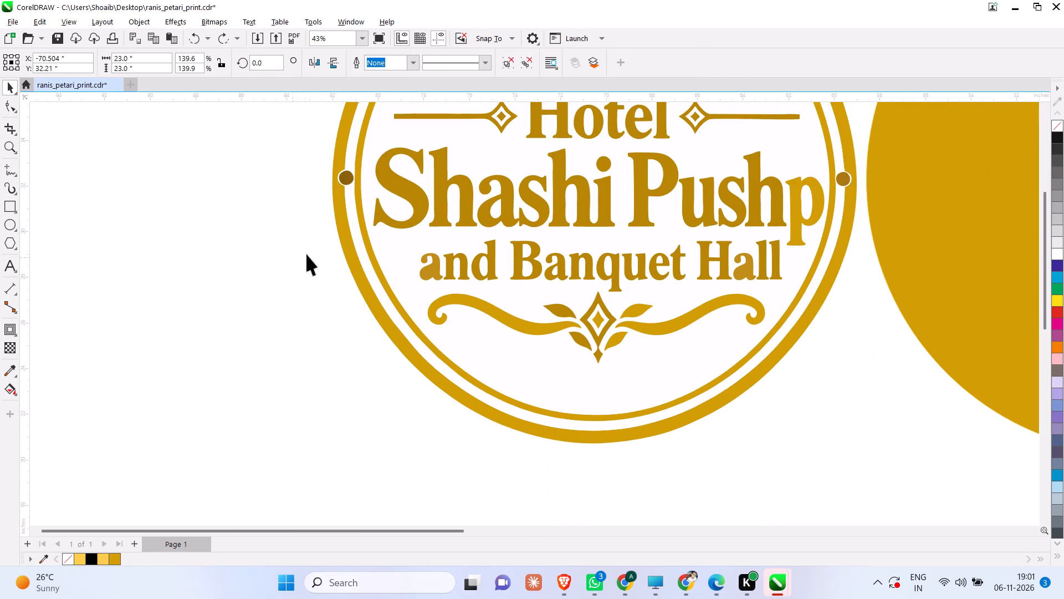
drag(316, 236, 444, 298)
click(430, 273)
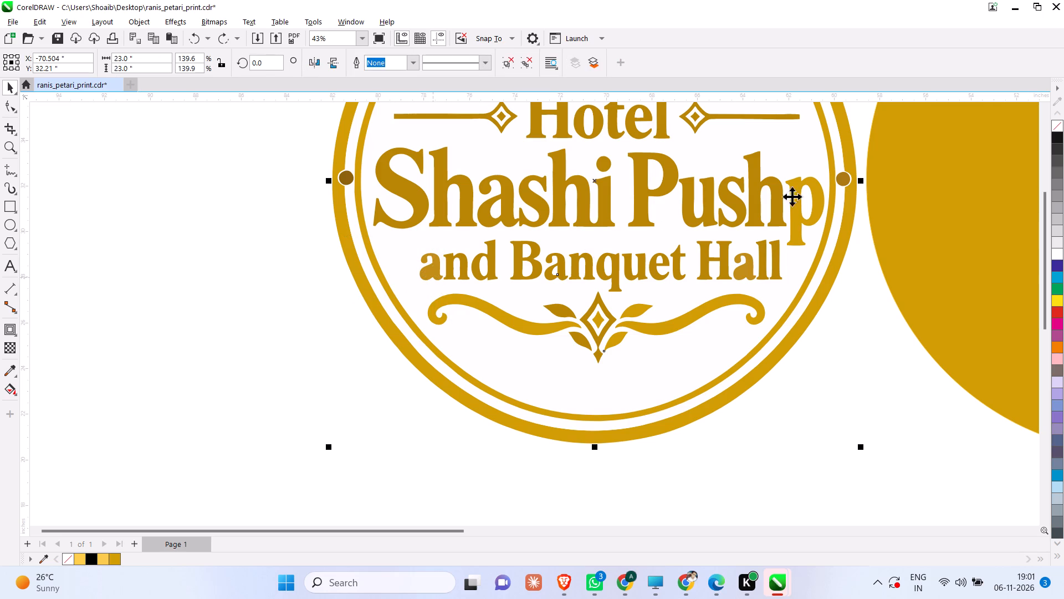
click(1053, 128)
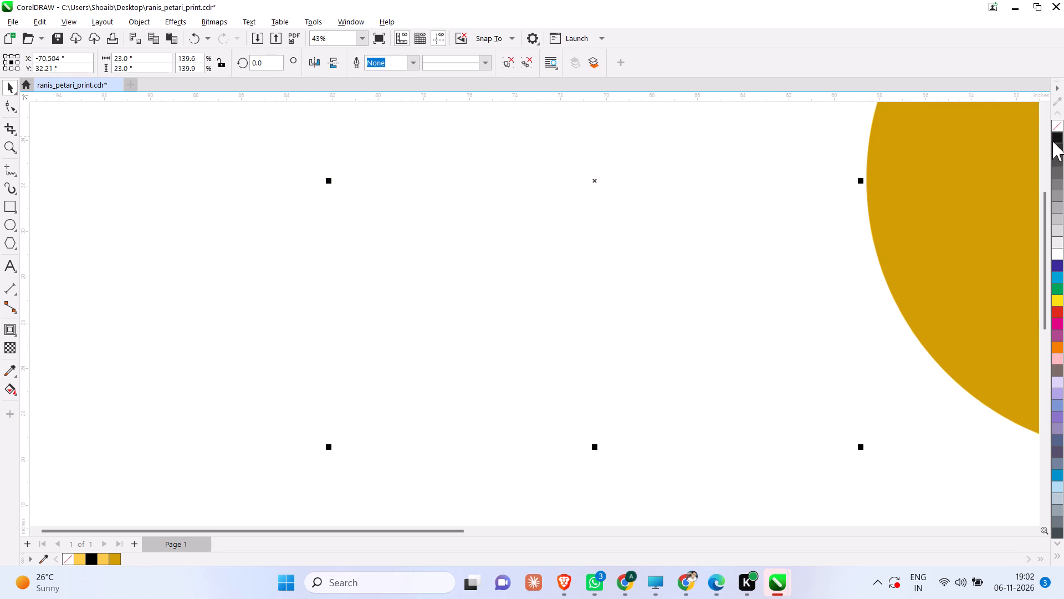
right_click(1052, 141)
click(862, 451)
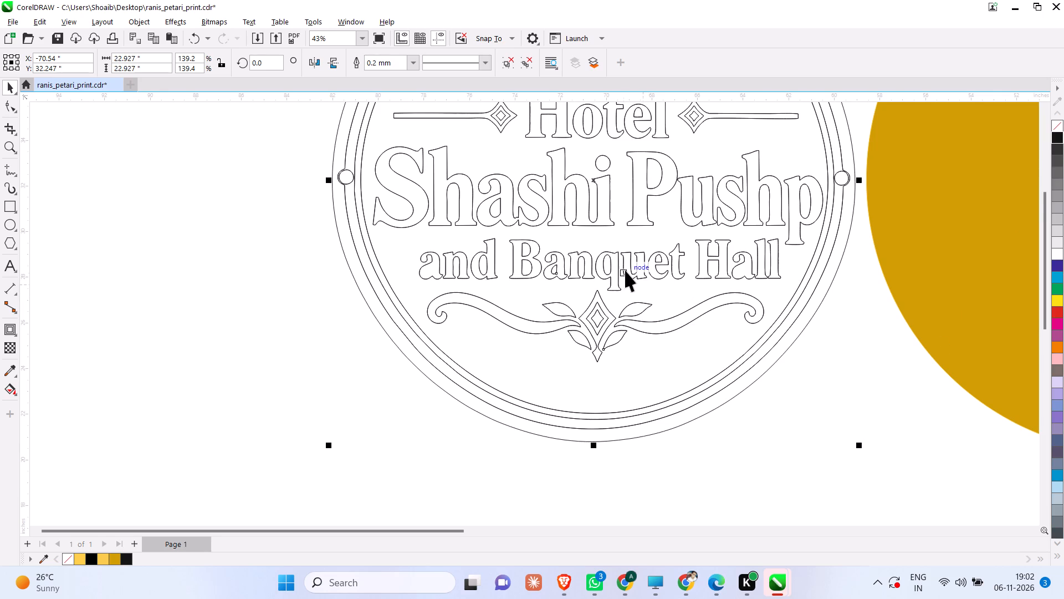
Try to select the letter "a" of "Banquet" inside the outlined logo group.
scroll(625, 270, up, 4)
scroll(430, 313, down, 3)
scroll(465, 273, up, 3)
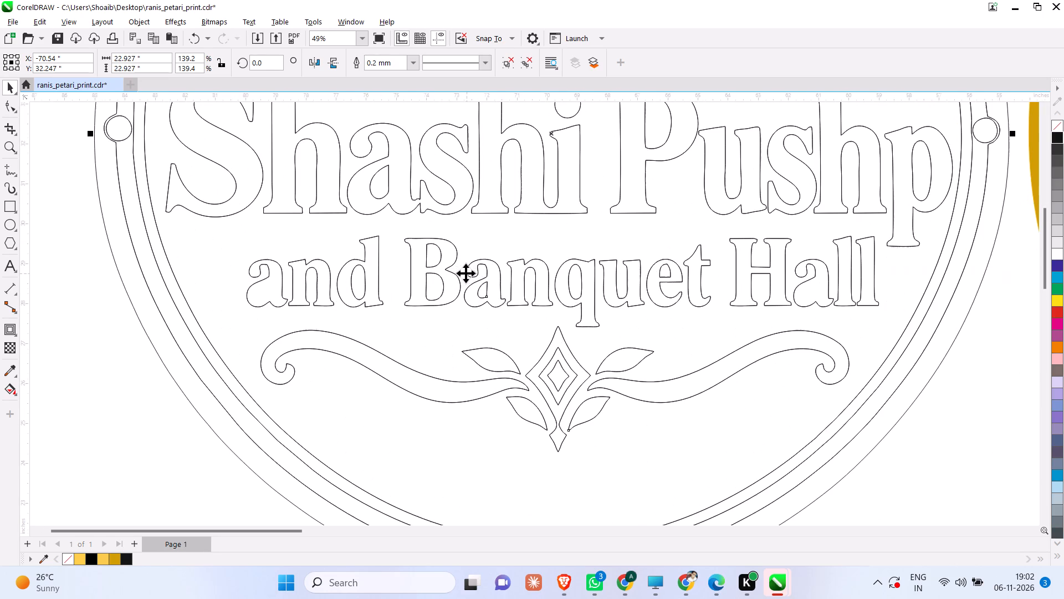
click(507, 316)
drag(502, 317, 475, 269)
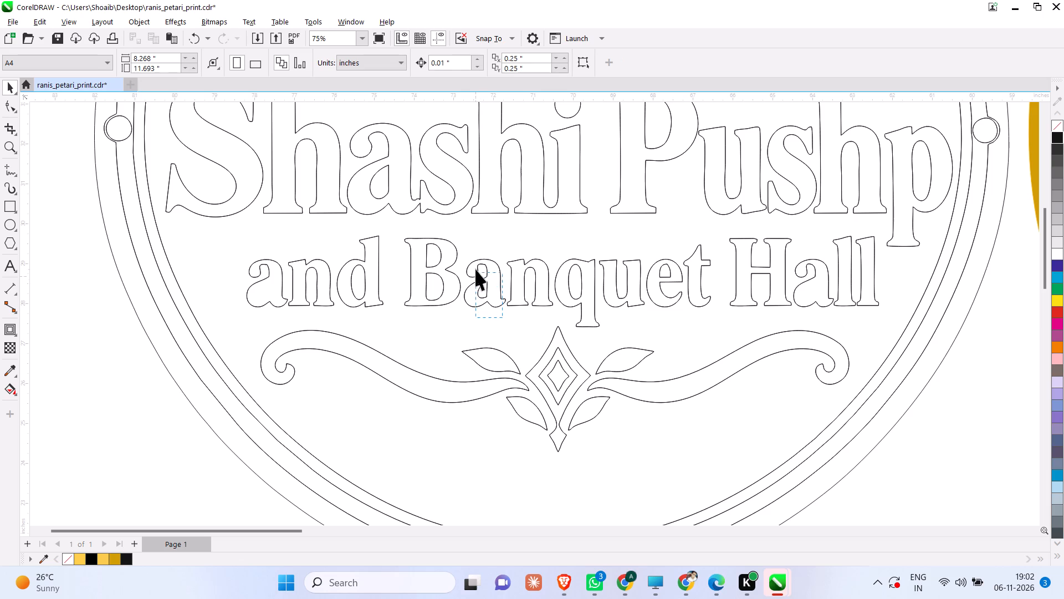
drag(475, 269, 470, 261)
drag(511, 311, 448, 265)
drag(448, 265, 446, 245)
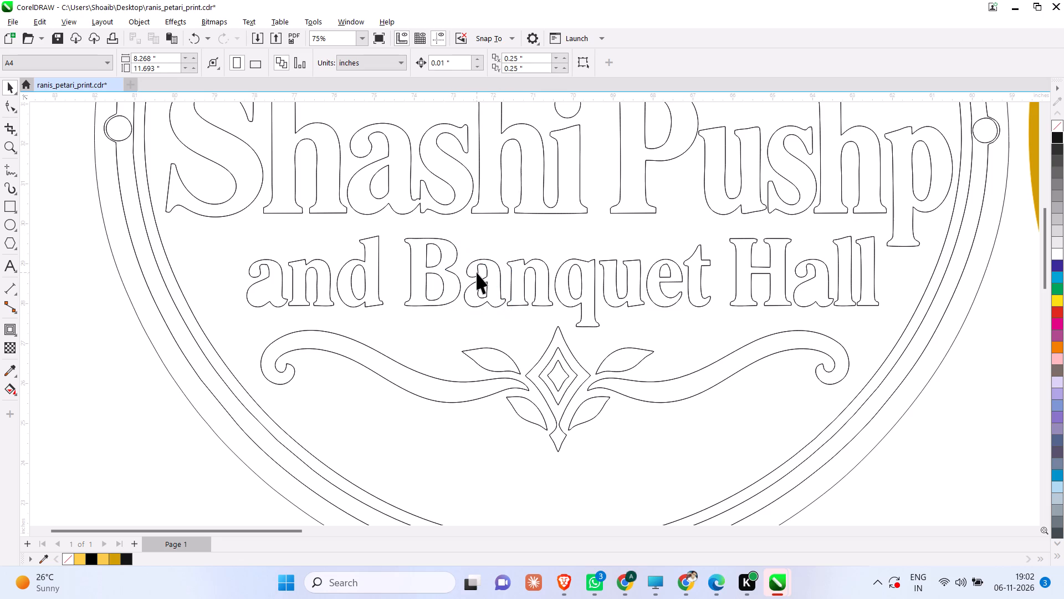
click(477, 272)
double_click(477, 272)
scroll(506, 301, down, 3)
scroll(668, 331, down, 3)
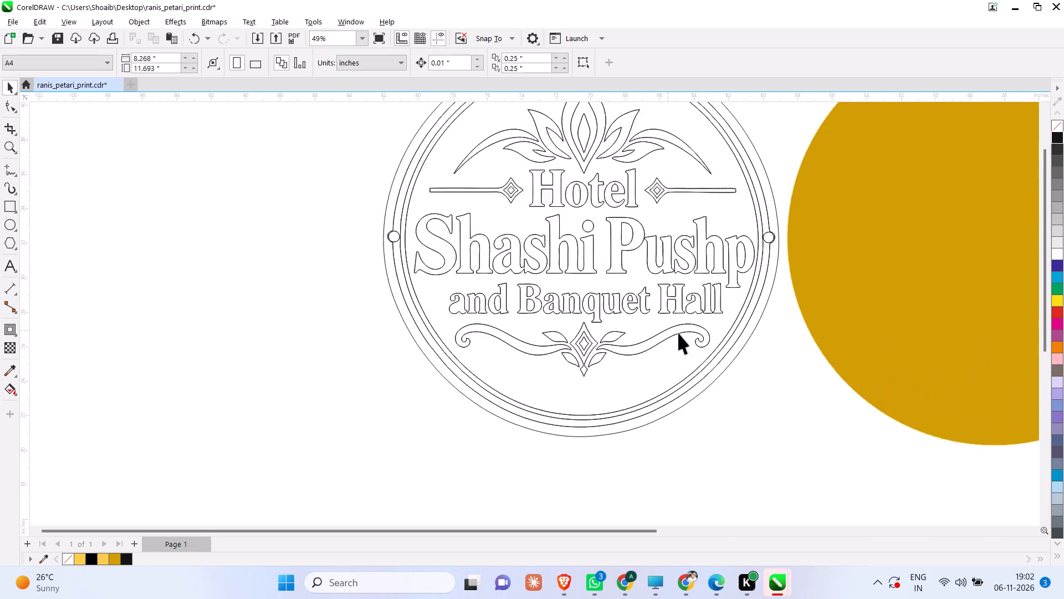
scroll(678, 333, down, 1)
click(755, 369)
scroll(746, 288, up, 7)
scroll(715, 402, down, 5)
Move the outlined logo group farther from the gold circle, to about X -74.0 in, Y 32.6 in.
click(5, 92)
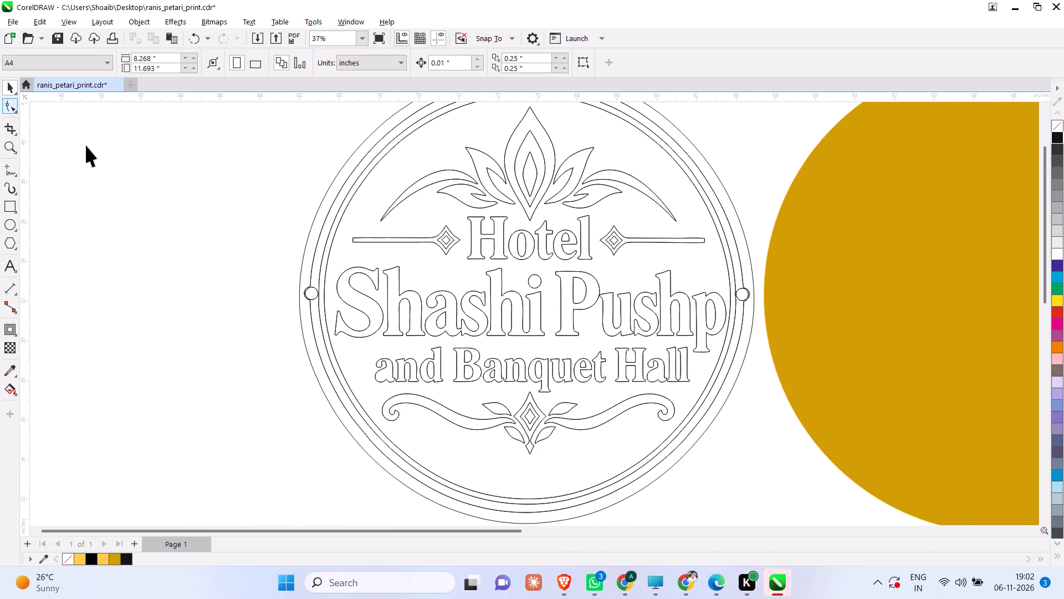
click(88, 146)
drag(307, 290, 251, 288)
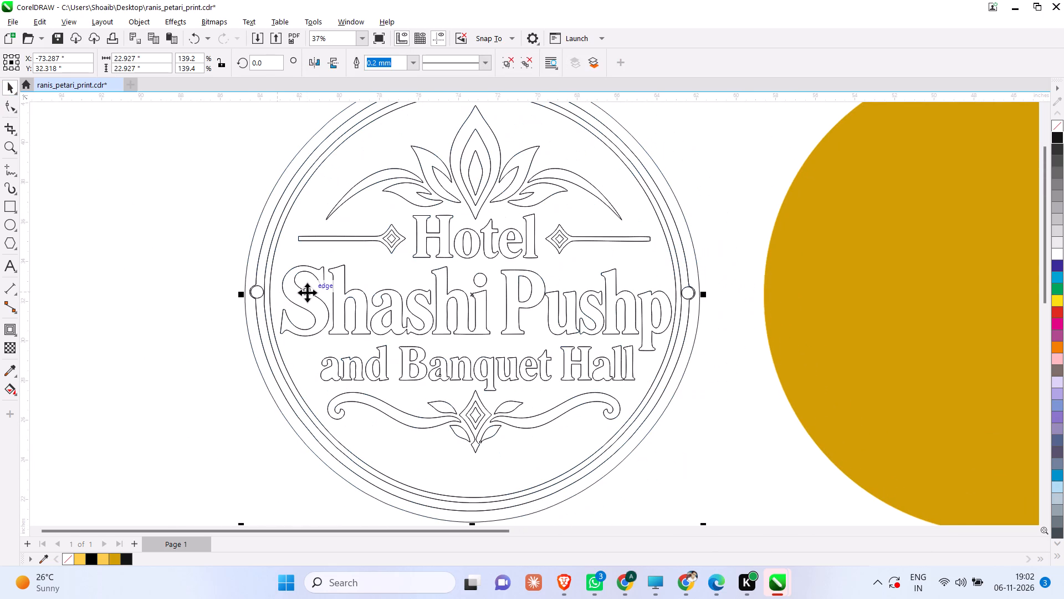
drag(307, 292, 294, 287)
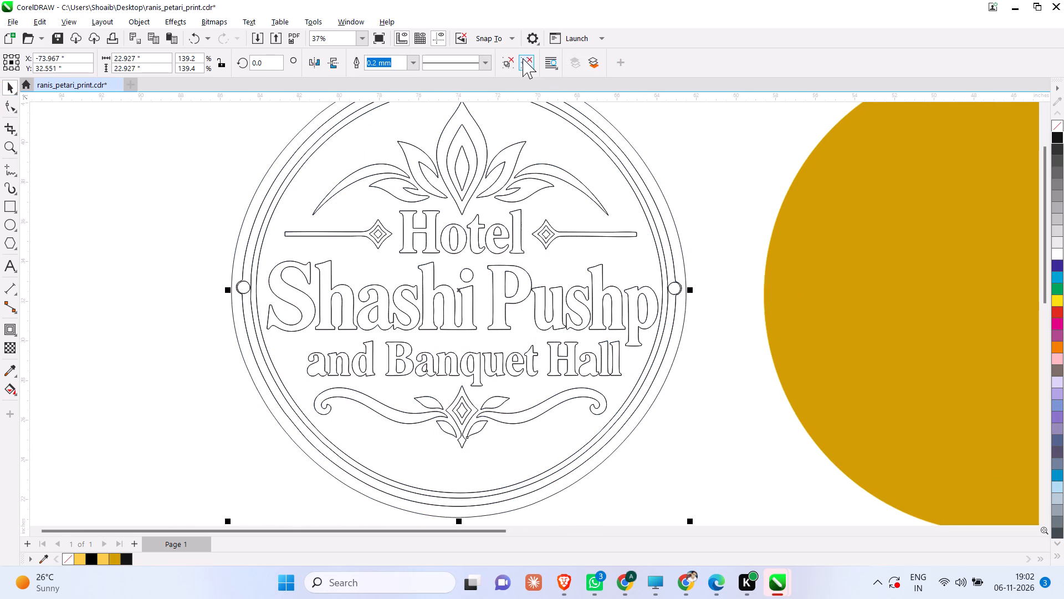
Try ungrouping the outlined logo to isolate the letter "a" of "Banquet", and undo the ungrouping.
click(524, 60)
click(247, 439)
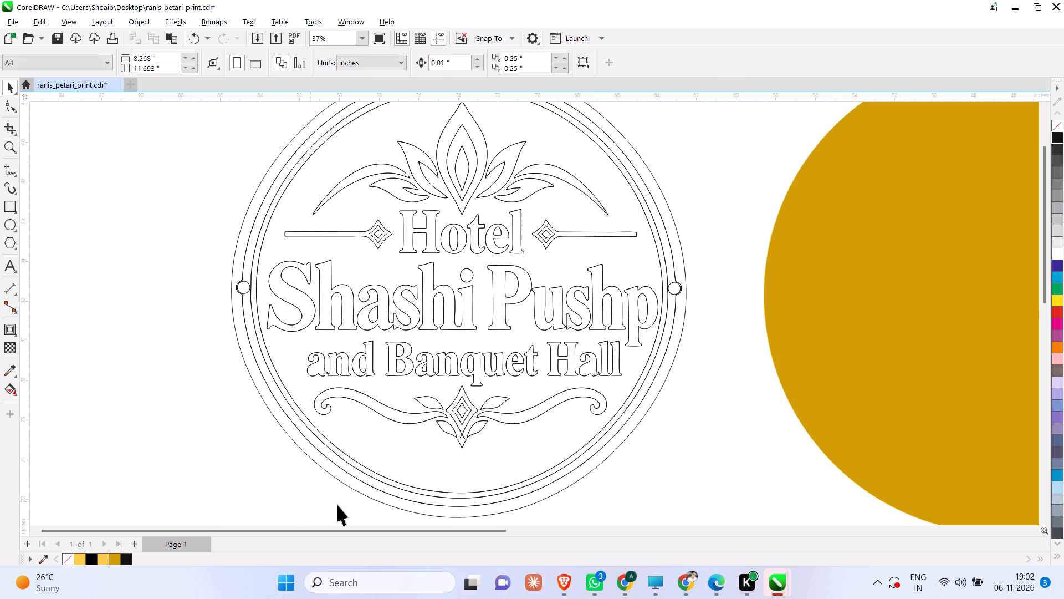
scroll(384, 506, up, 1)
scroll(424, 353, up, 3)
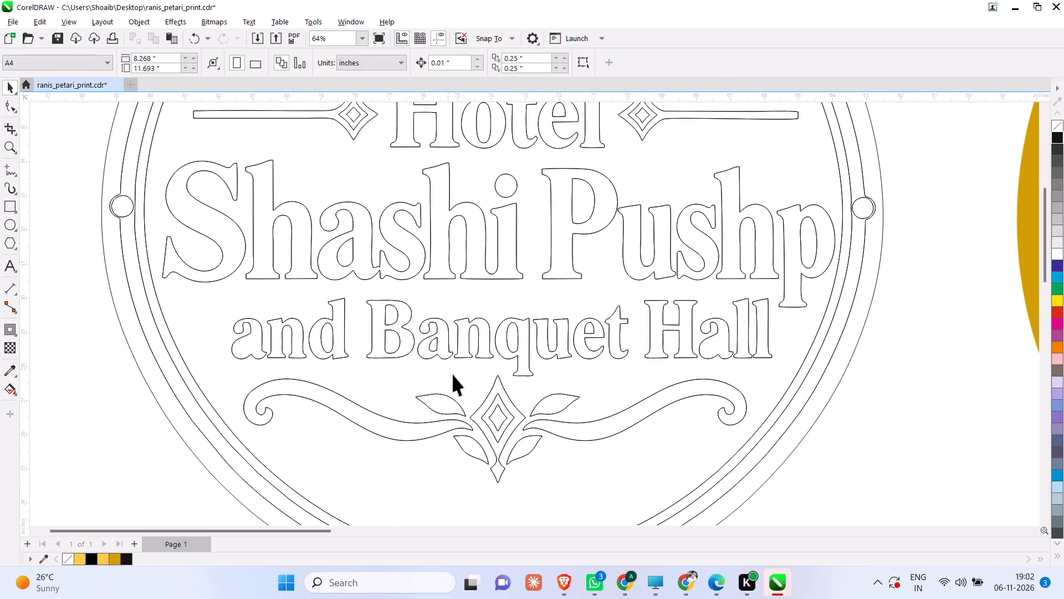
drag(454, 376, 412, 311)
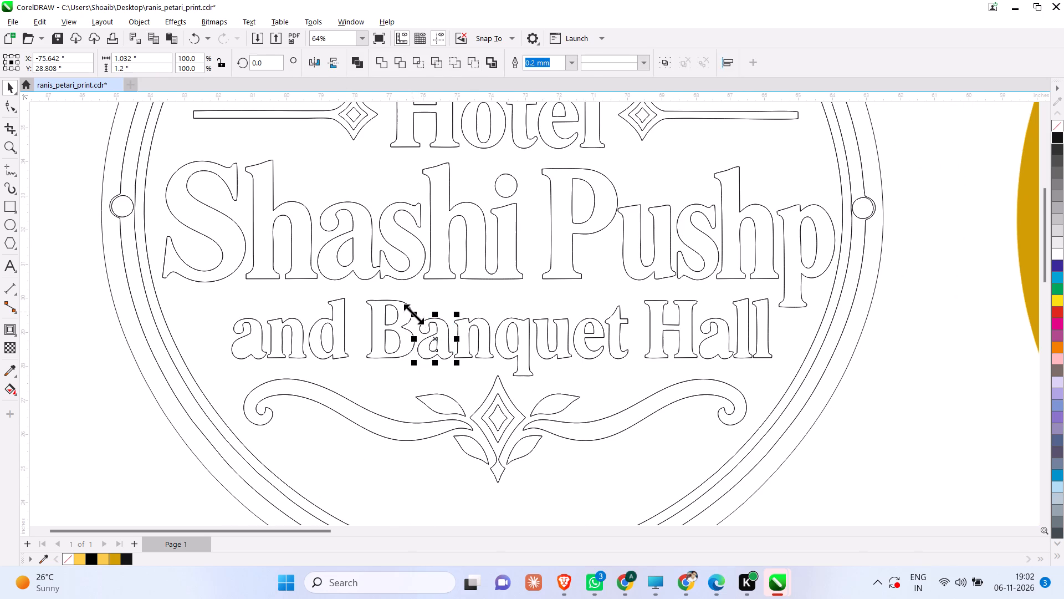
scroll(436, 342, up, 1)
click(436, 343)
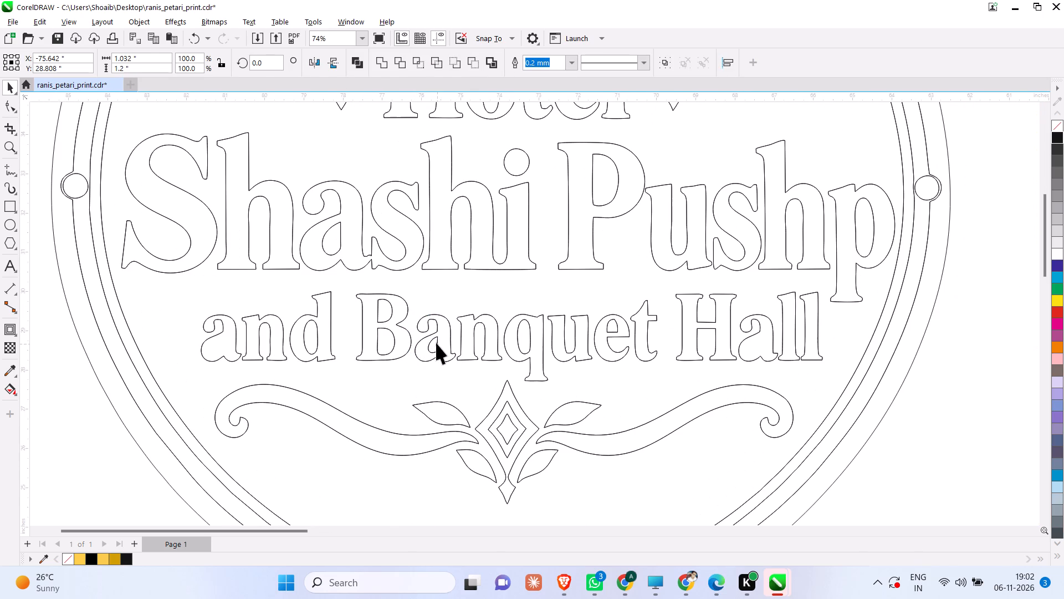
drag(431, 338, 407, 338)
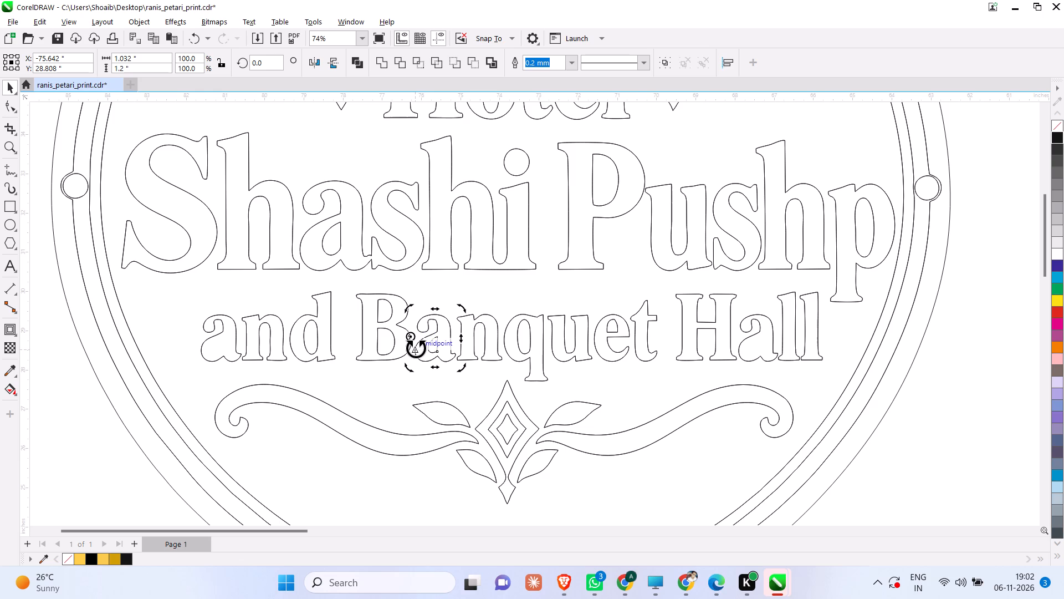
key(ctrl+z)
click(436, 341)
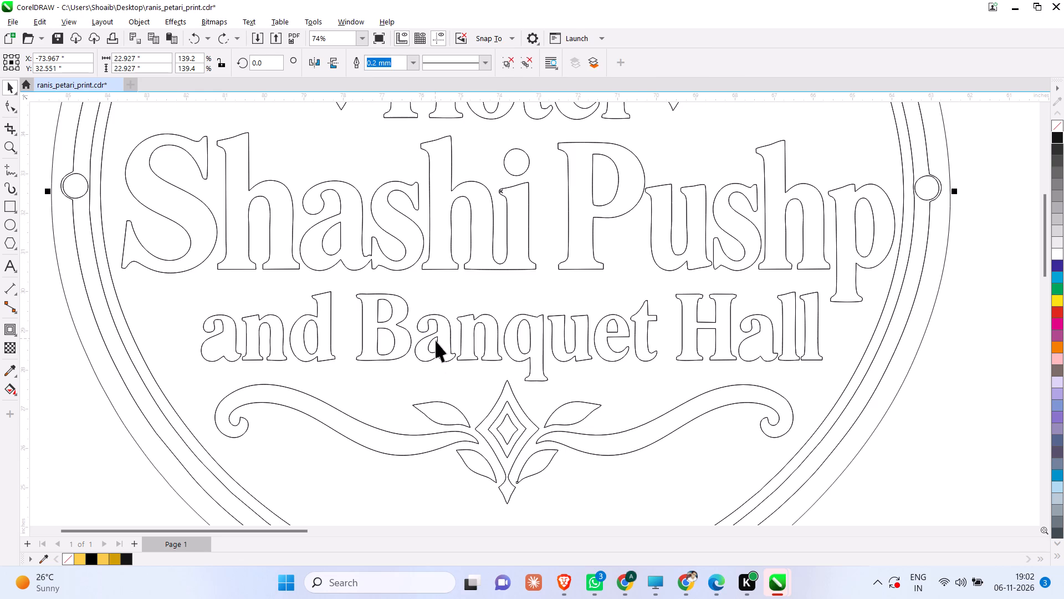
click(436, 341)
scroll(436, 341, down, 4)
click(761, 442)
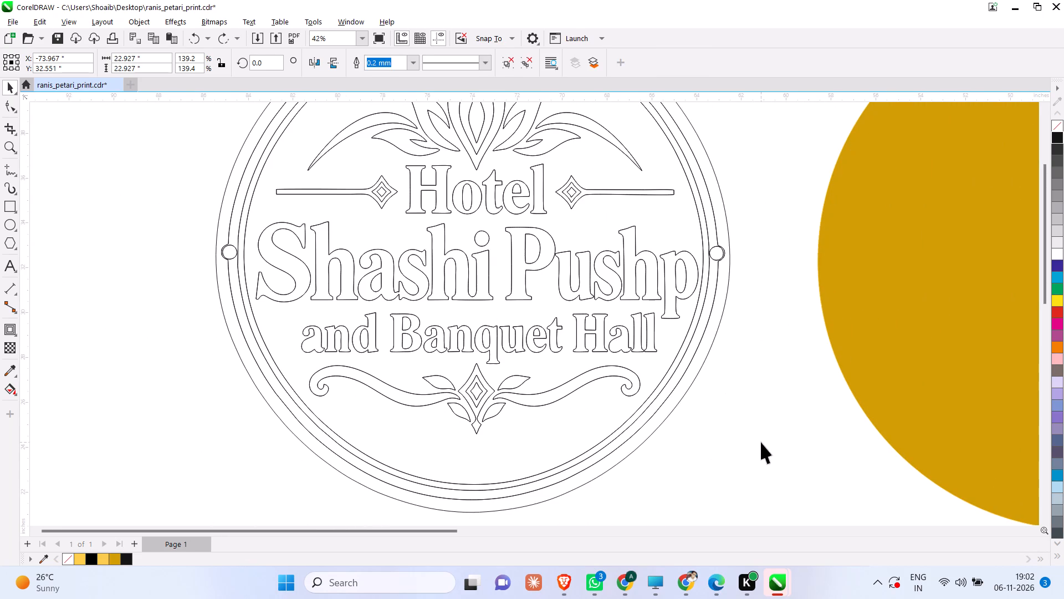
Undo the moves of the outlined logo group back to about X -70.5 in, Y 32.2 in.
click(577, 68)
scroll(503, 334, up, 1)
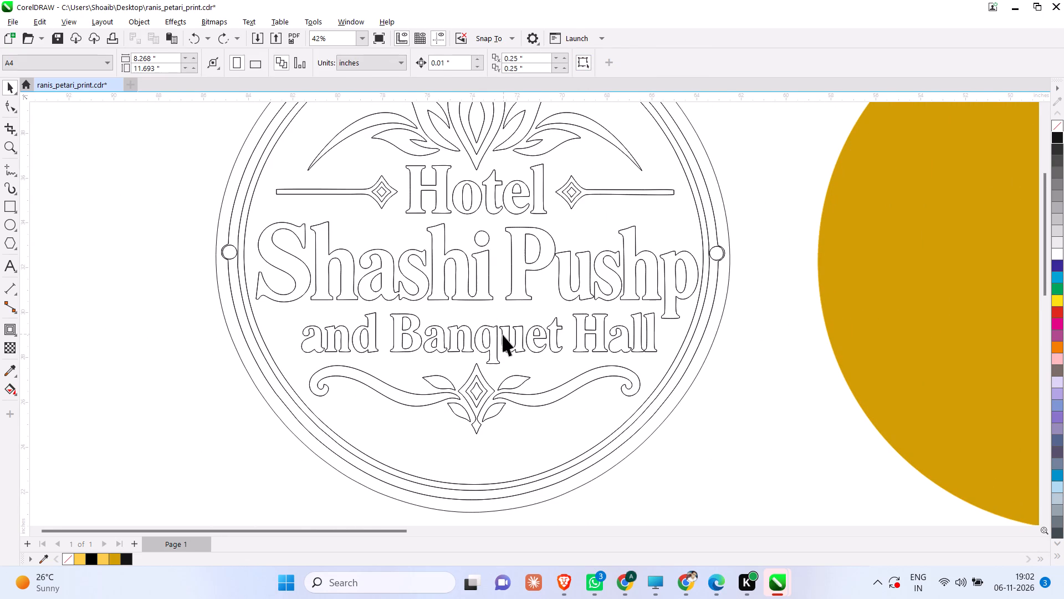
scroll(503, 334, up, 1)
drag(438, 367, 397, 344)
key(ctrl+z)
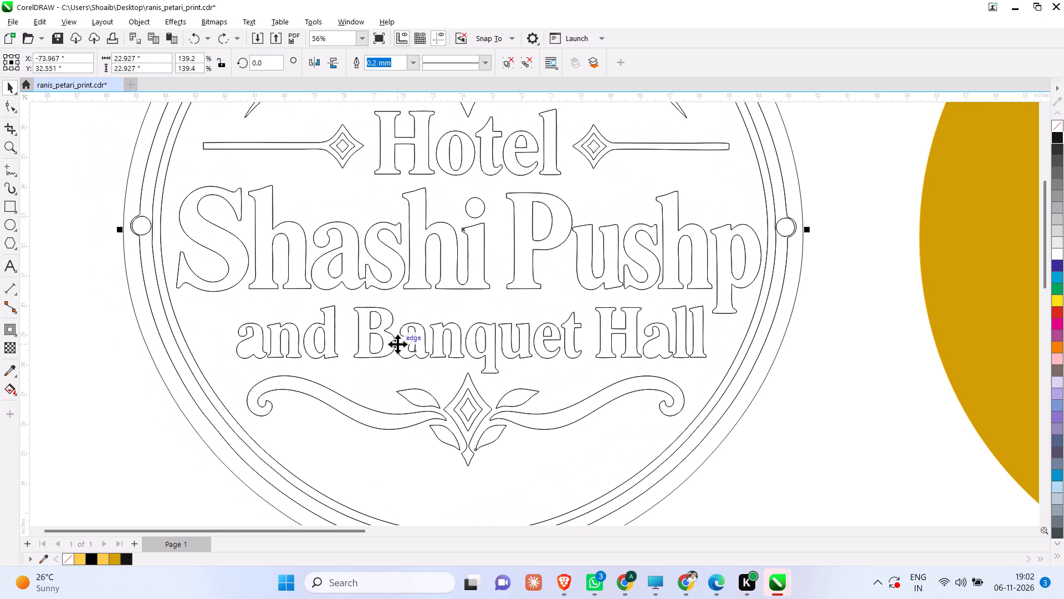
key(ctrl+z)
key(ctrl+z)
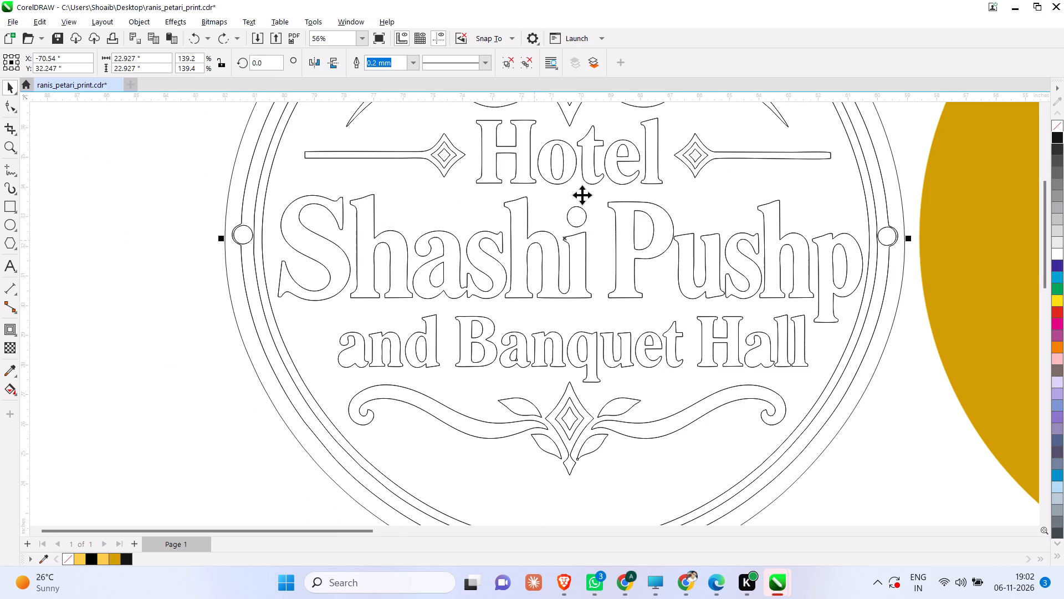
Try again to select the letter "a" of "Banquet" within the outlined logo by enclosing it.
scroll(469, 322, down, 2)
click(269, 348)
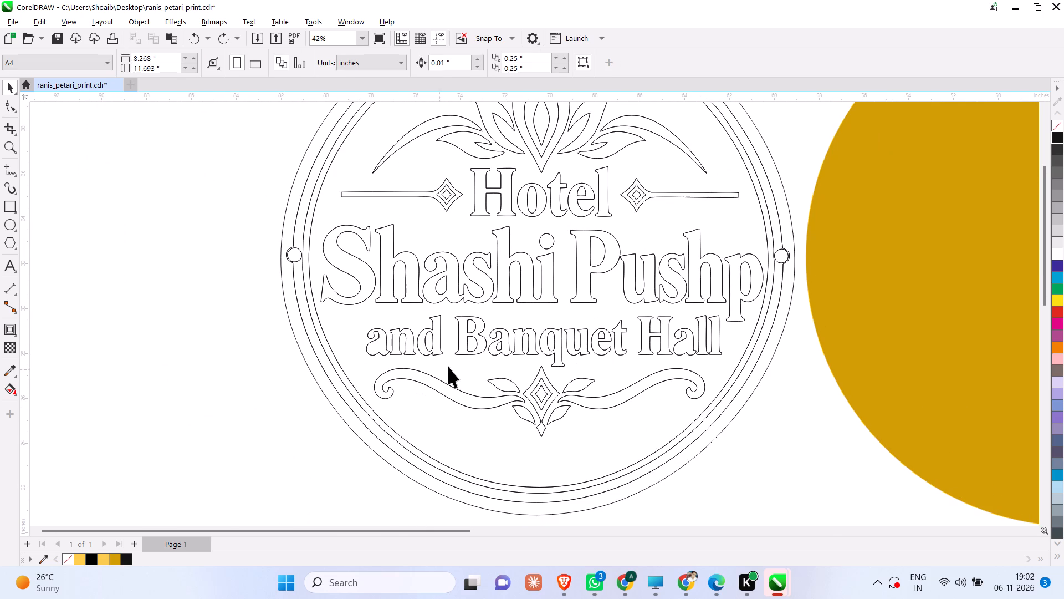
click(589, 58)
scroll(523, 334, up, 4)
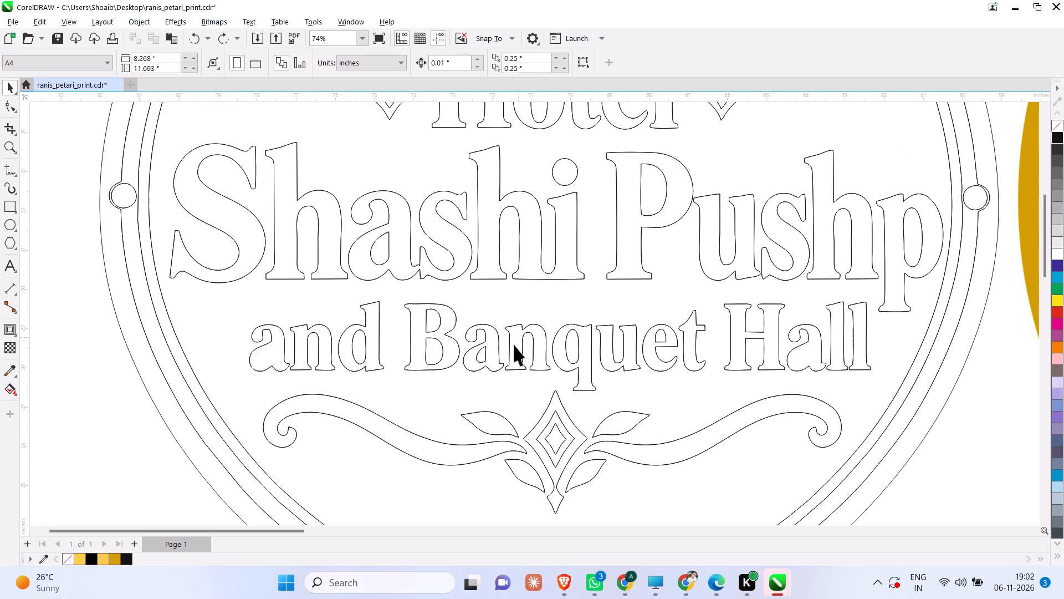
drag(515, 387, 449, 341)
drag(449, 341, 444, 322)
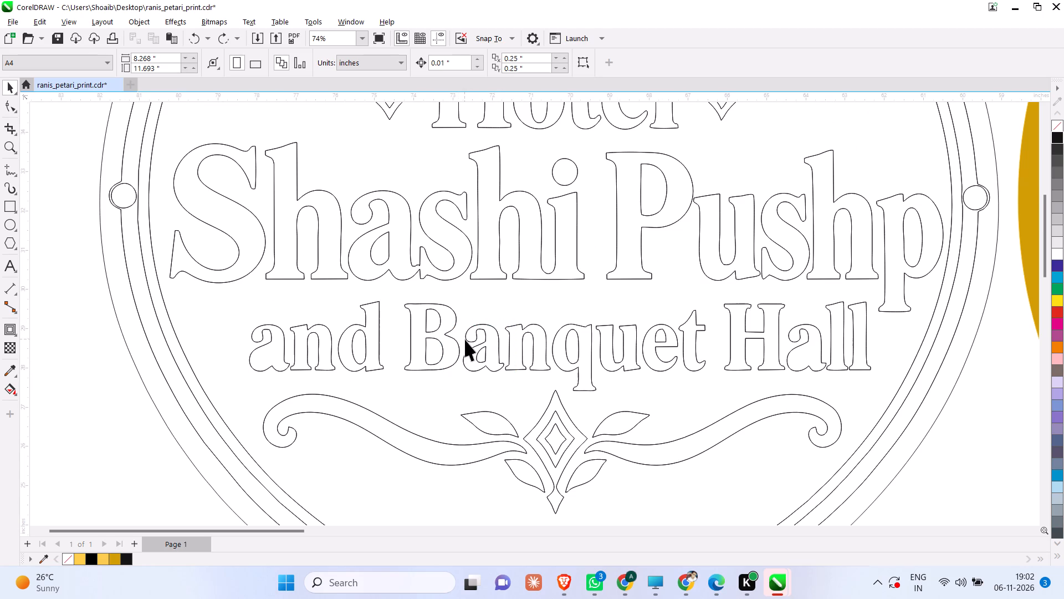
Ungroup all objects in the outlined Hotel Shashi Pushp logo.
click(465, 339)
click(526, 63)
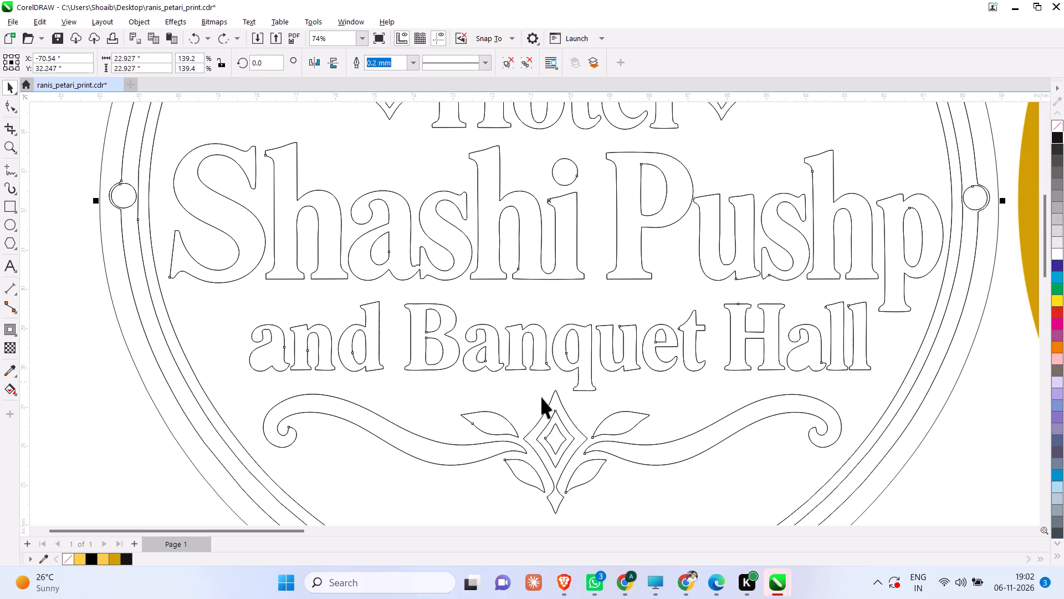
Duplicate the letter "a" of "Banquet" and place the copy just before the word "and", at about X -78.9 in, Y 29.5 in.
click(534, 400)
drag(513, 382, 443, 320)
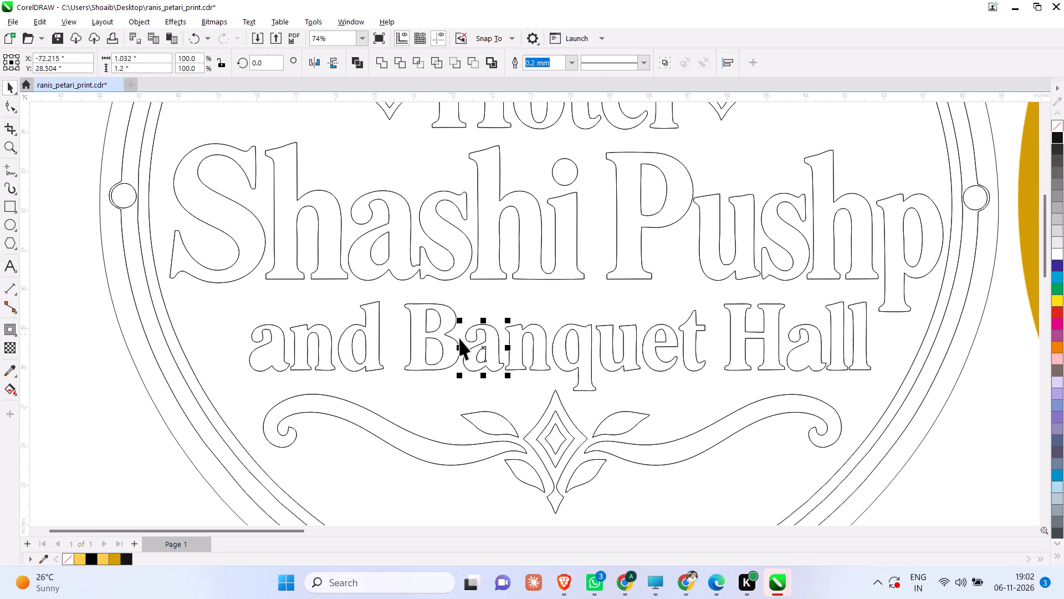
drag(480, 352, 258, 351)
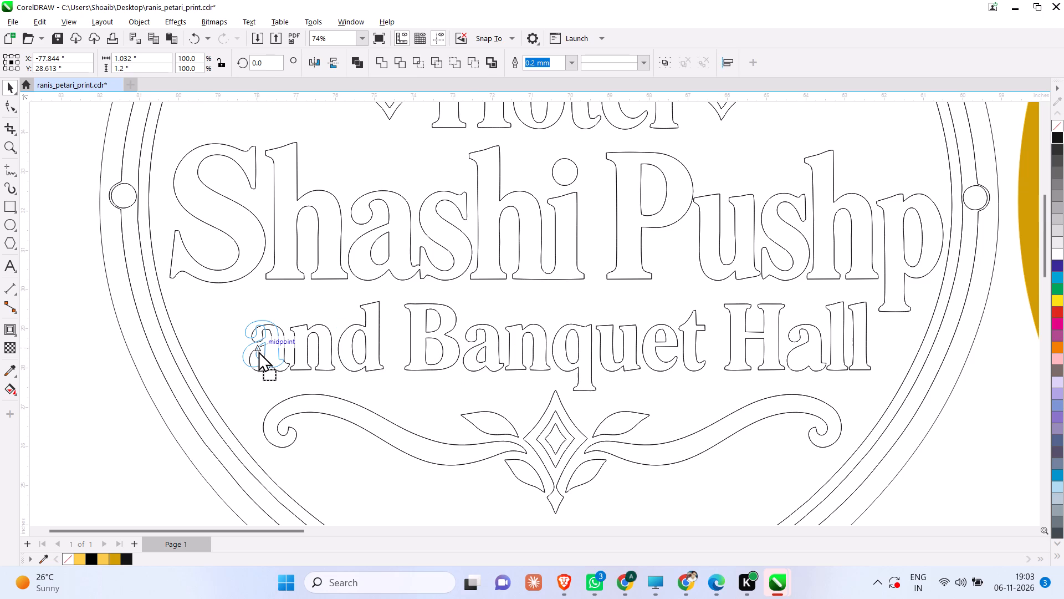
drag(258, 351, 214, 315)
right_click(214, 315)
Move the duplicated "a" over the first letter of "and", to about X -77.67 in, Y 28.50 in.
drag(288, 382, 263, 362)
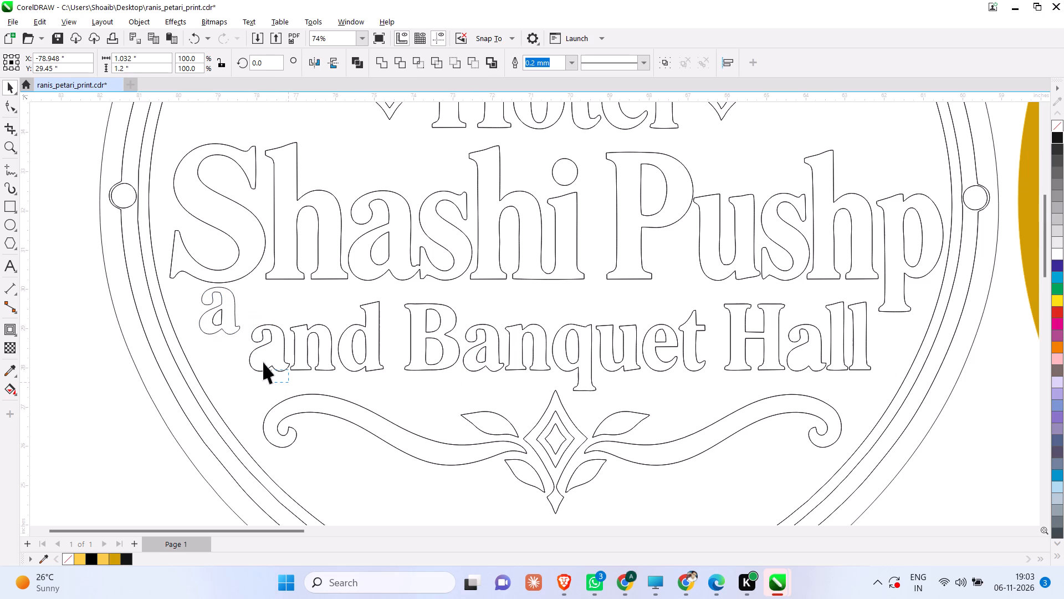
drag(263, 362, 239, 339)
click(221, 302)
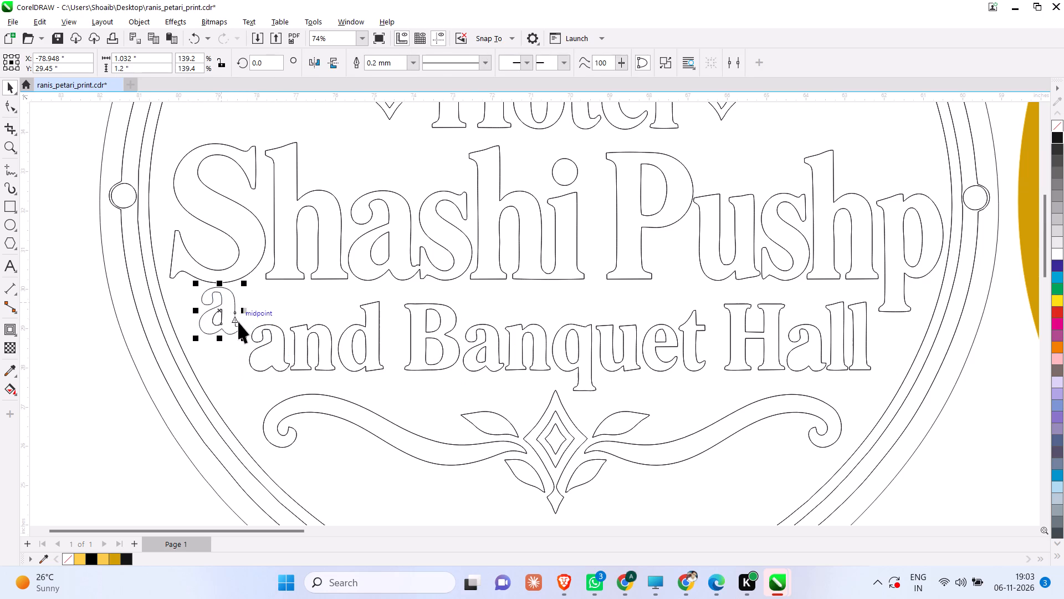
drag(219, 308, 262, 337)
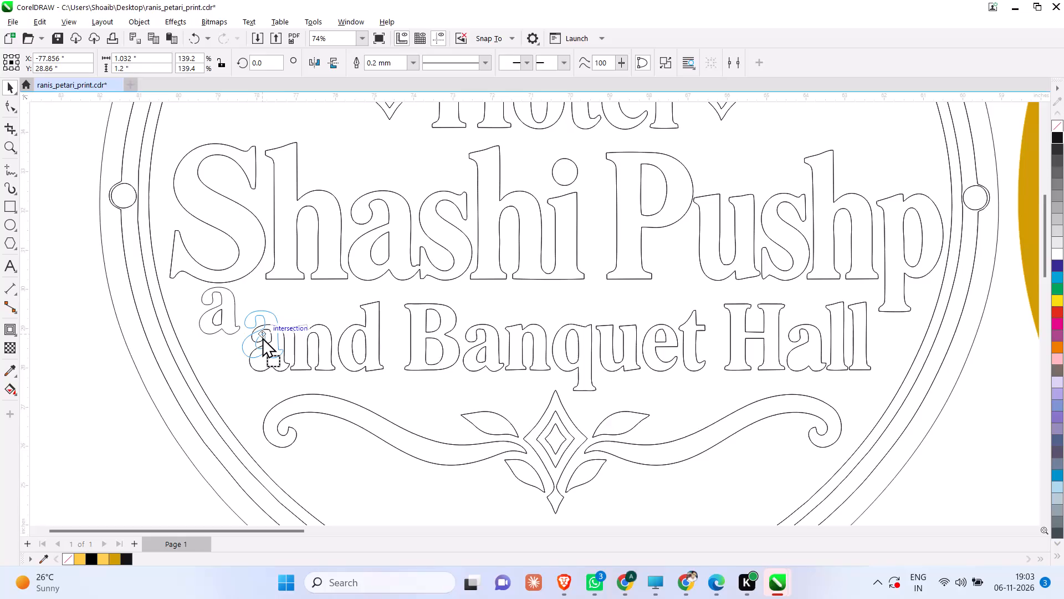
drag(262, 337, 268, 349)
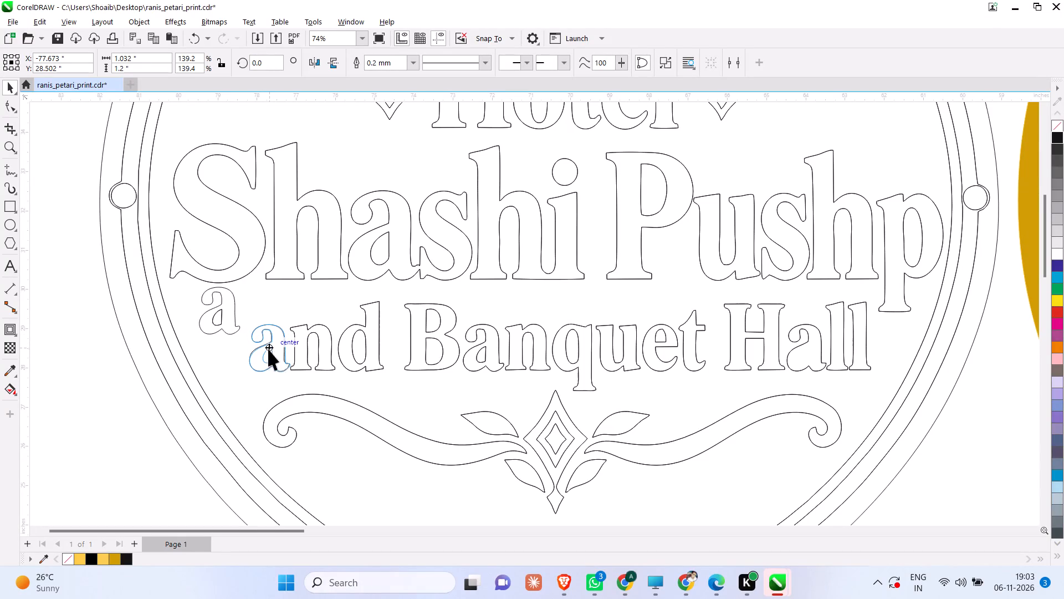
click(92, 430)
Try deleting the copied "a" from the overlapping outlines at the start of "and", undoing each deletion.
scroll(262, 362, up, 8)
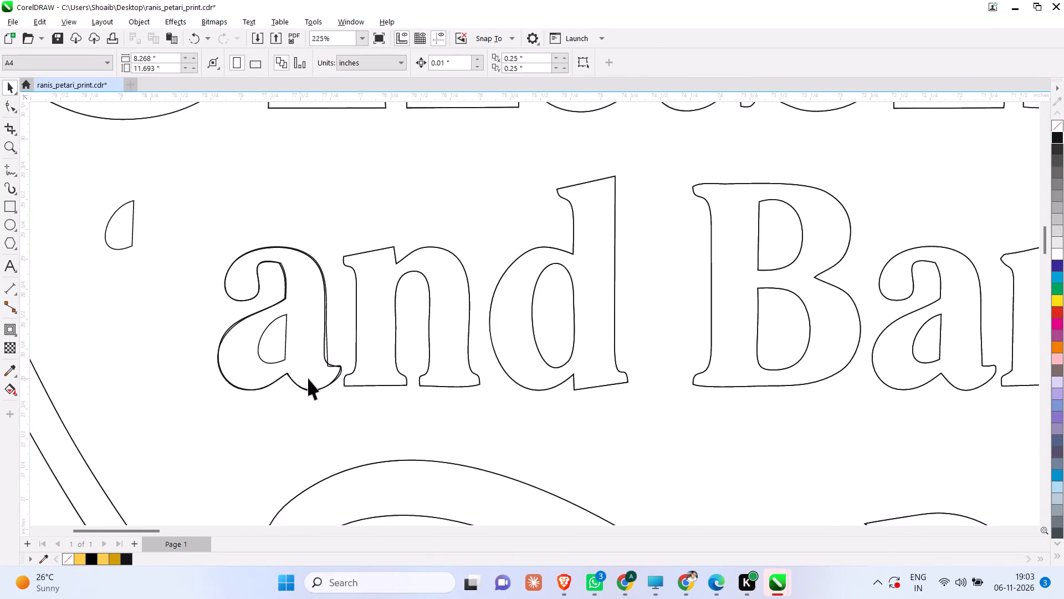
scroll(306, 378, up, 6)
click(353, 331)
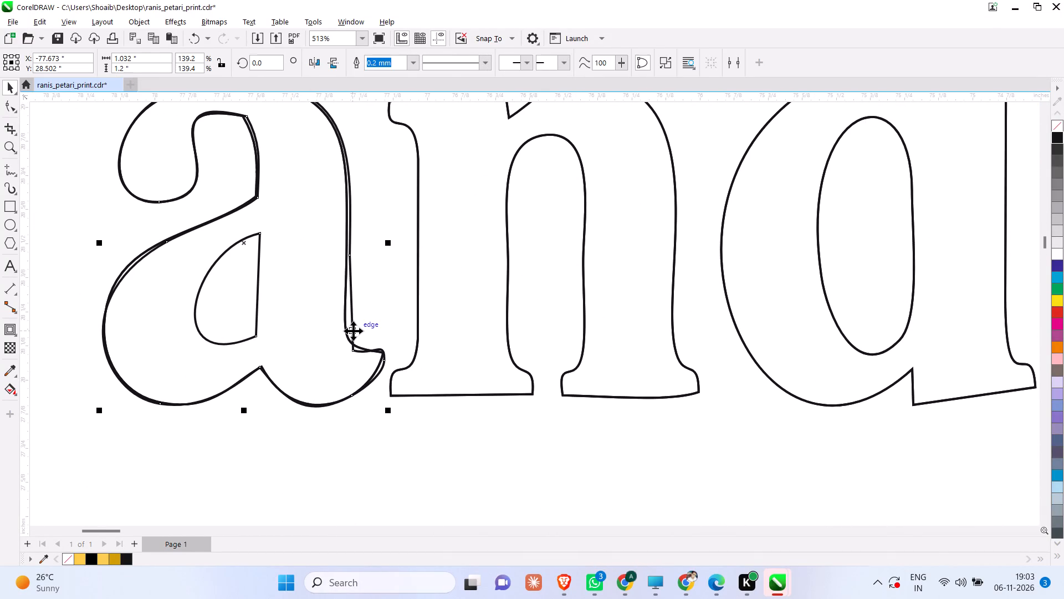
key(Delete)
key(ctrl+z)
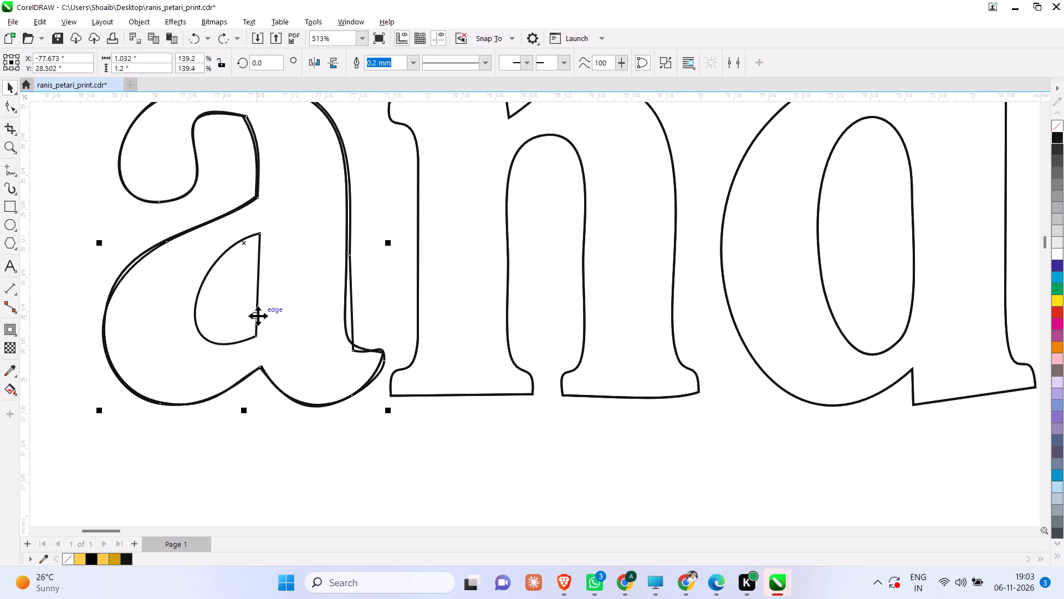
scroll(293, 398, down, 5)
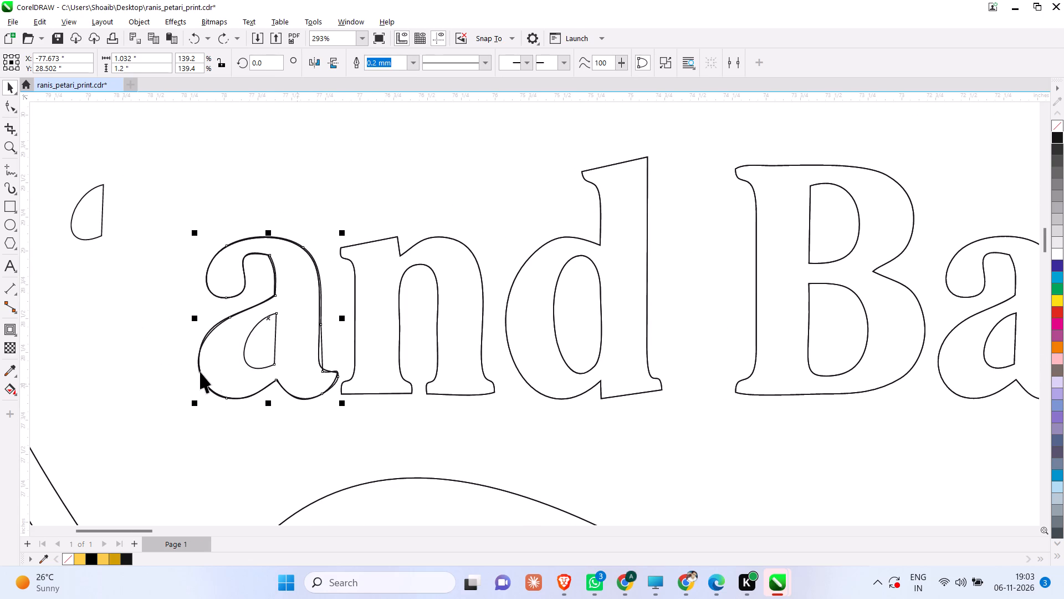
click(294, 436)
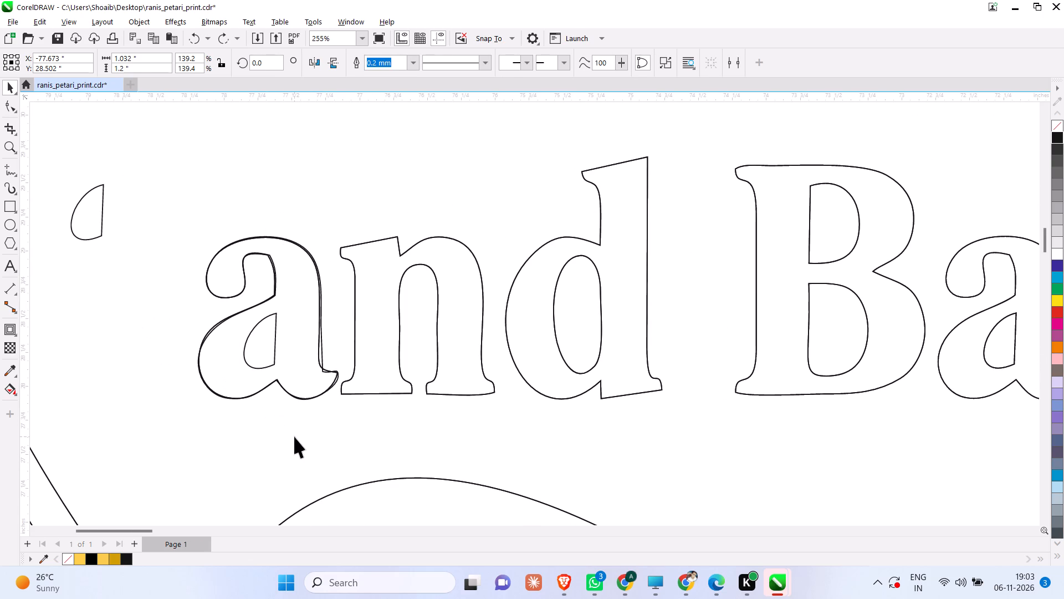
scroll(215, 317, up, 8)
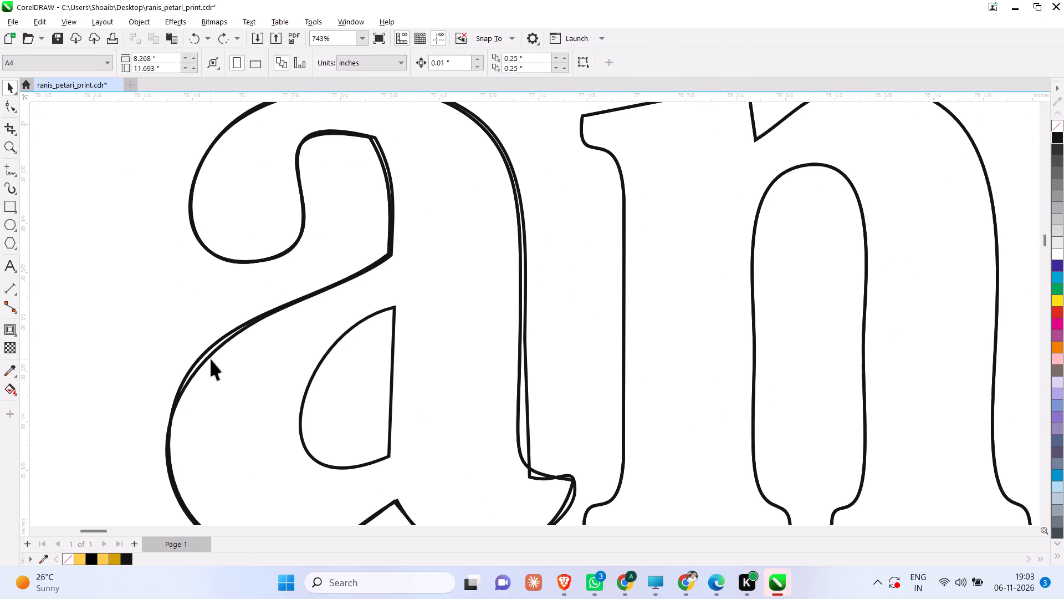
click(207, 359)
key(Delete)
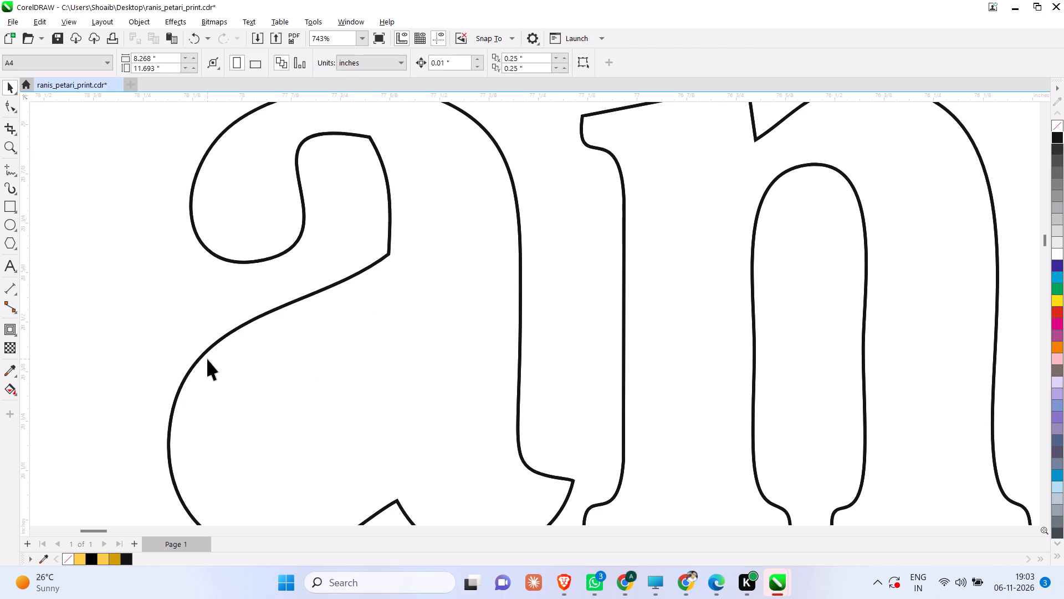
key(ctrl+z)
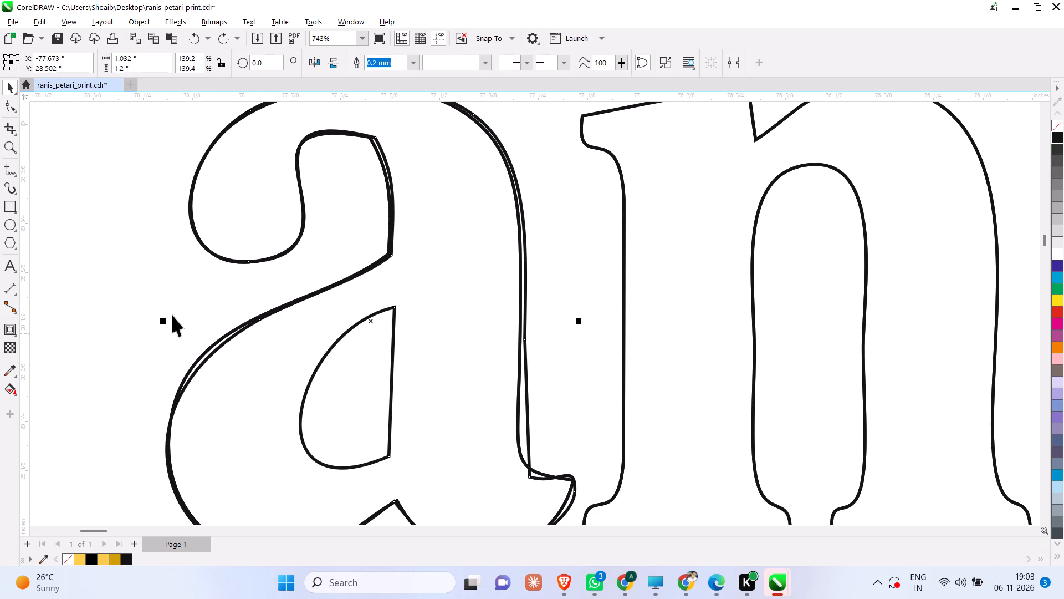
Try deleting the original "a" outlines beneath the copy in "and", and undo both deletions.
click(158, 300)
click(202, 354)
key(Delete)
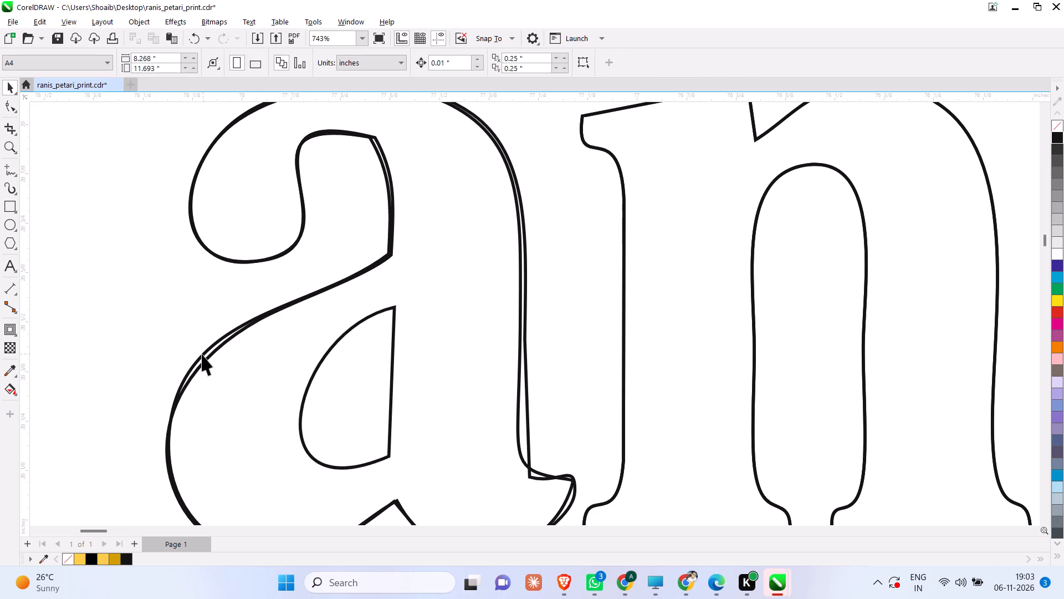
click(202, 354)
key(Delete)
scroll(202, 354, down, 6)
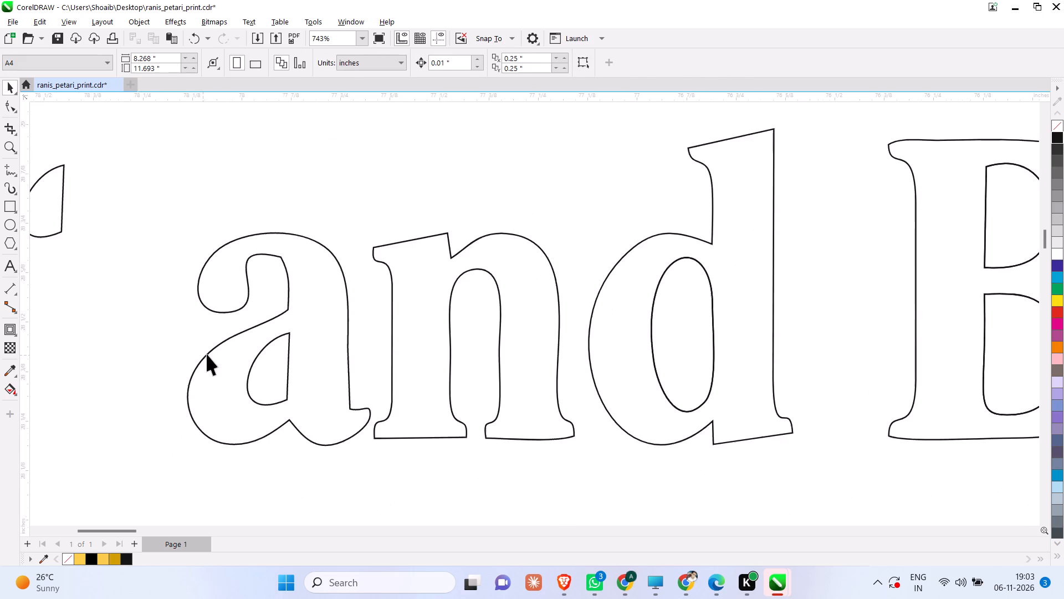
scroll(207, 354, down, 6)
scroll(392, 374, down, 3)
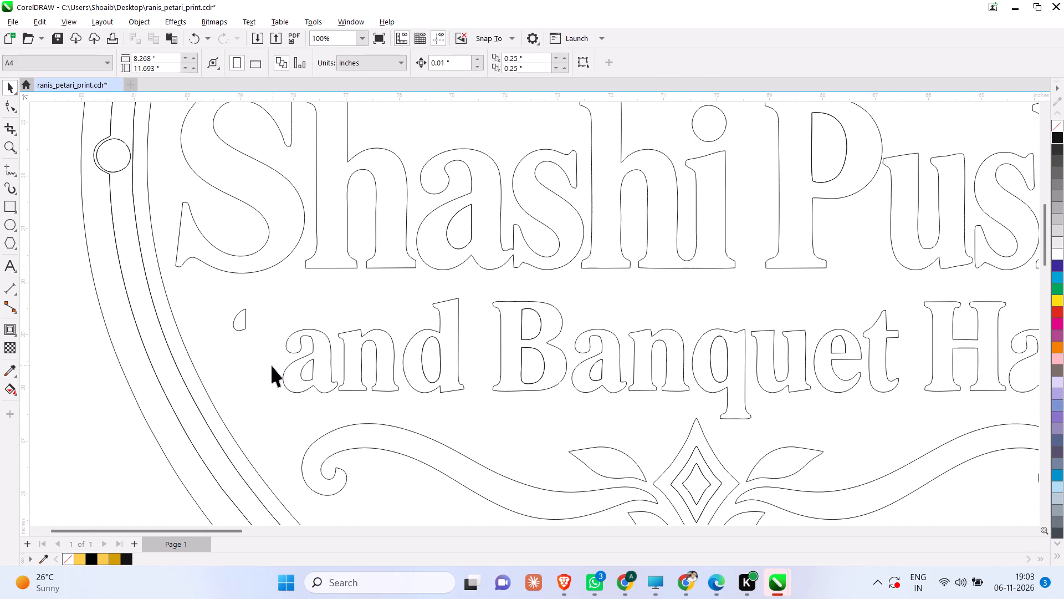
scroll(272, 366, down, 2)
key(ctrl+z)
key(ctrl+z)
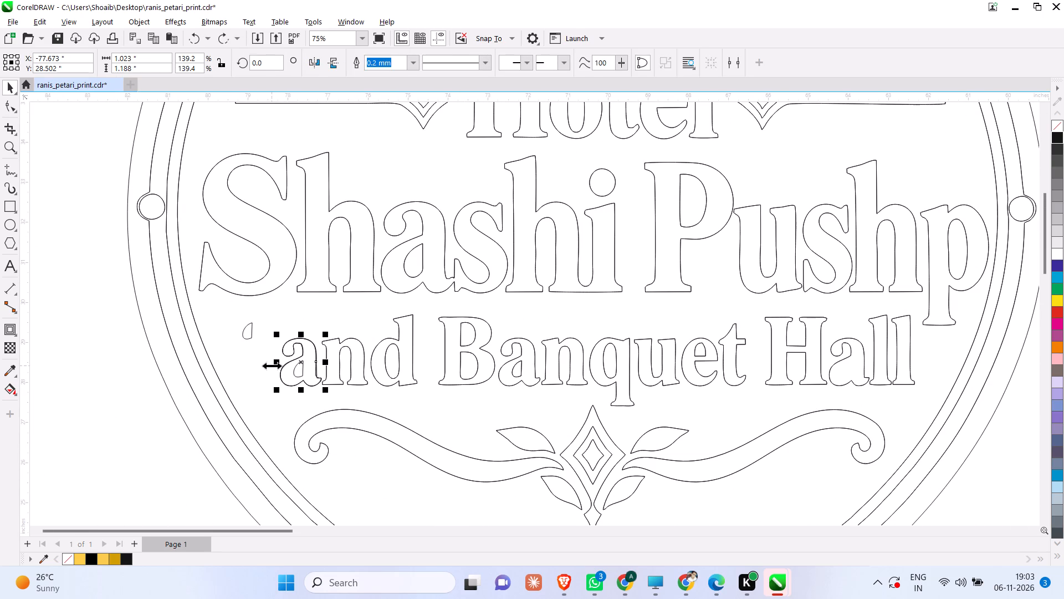
Set the nudge distance to 2 in.
scroll(272, 366, up, 5)
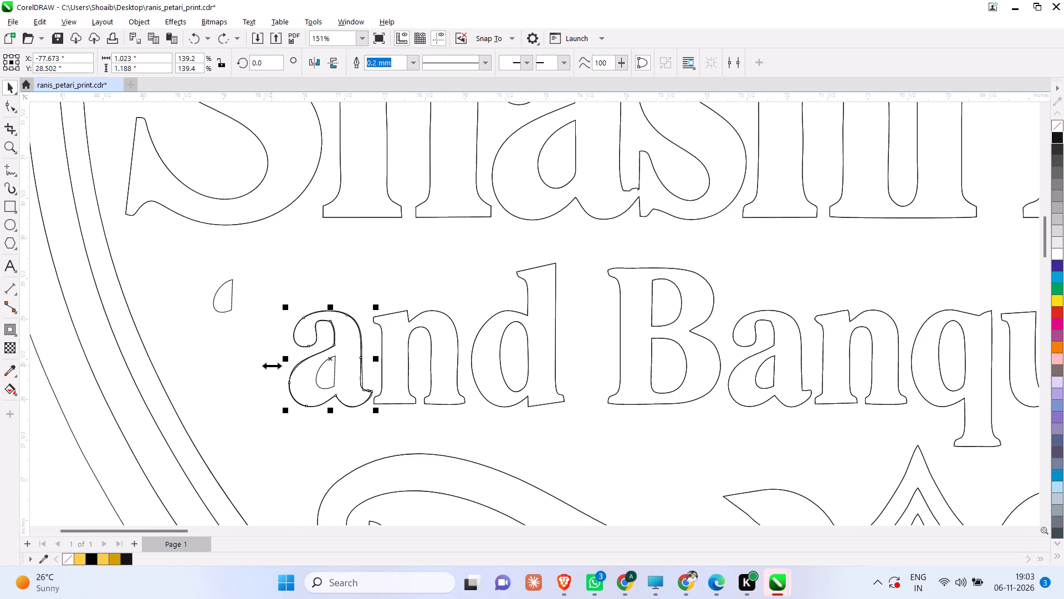
scroll(469, 280, down, 4)
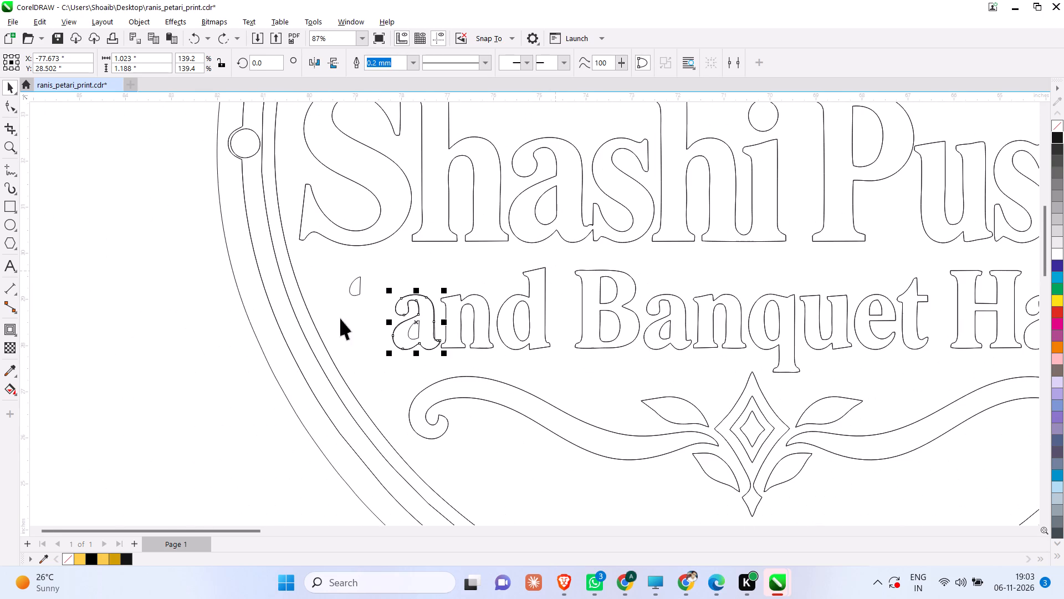
click(158, 320)
drag(459, 61, 363, 65)
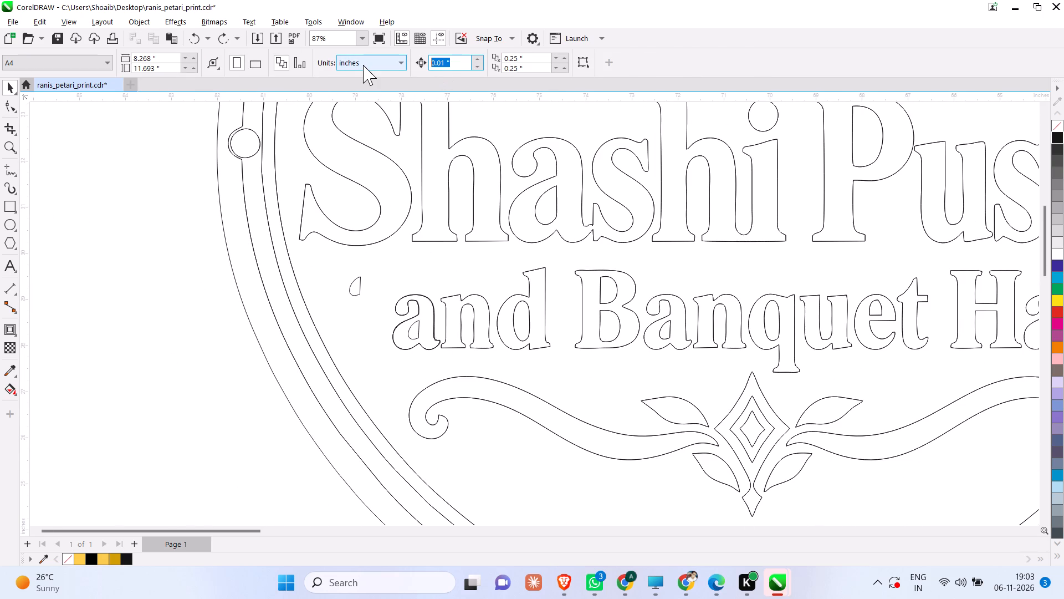
key(2)
key(Return)
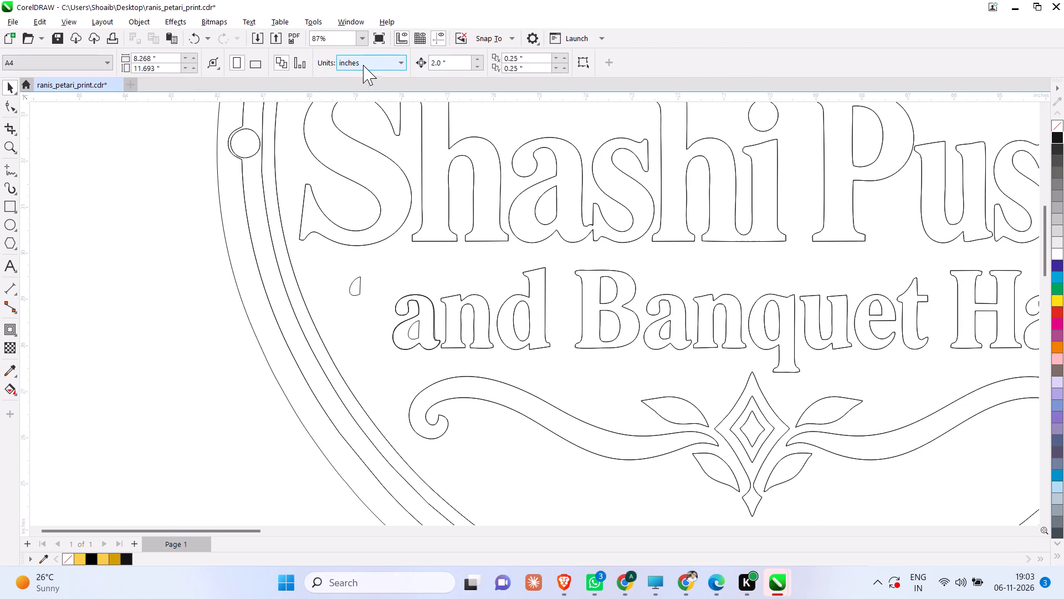
Nudge the copied "a" 2 in left and delete the original "a" outline of "and" that it covered.
click(202, 337)
scroll(374, 332, up, 6)
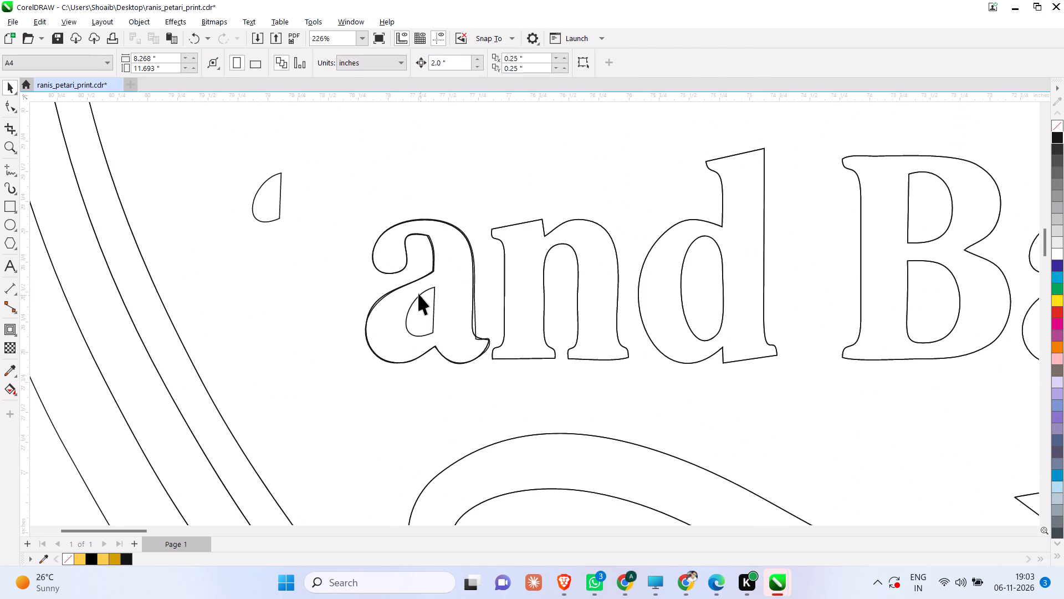
click(420, 295)
key(Left)
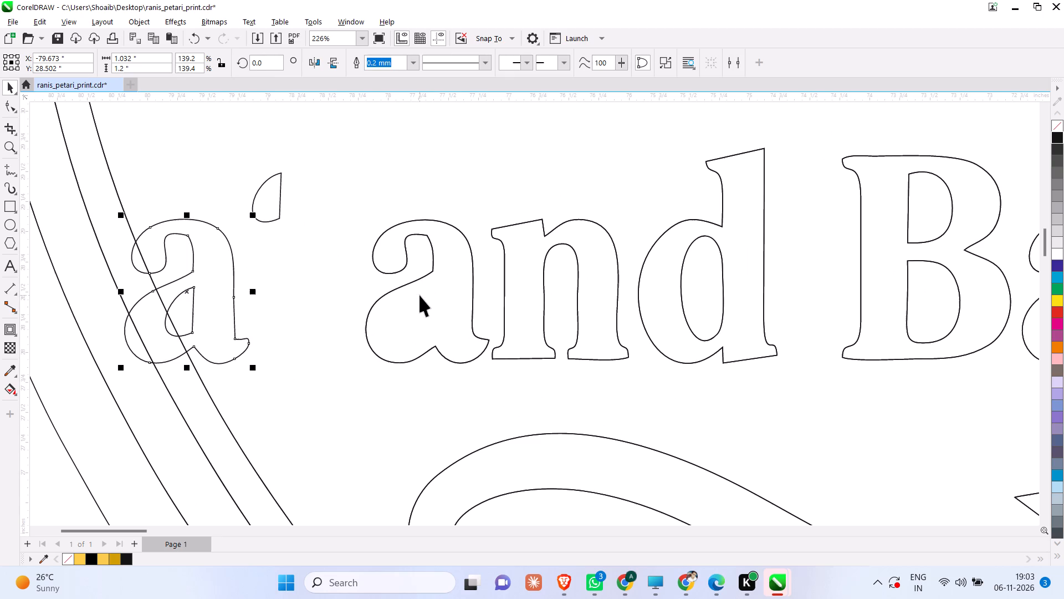
drag(310, 183, 513, 432)
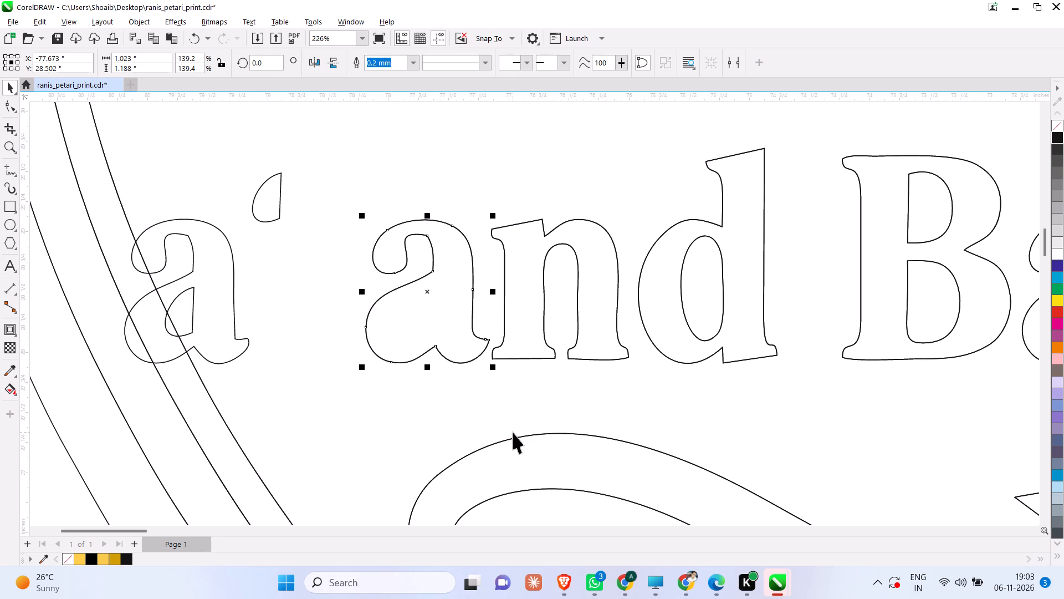
key(Delete)
Nudge the copied "a" 2 in right, back into place at the start of "and".
scroll(527, 401, down, 6)
scroll(493, 348, down, 2)
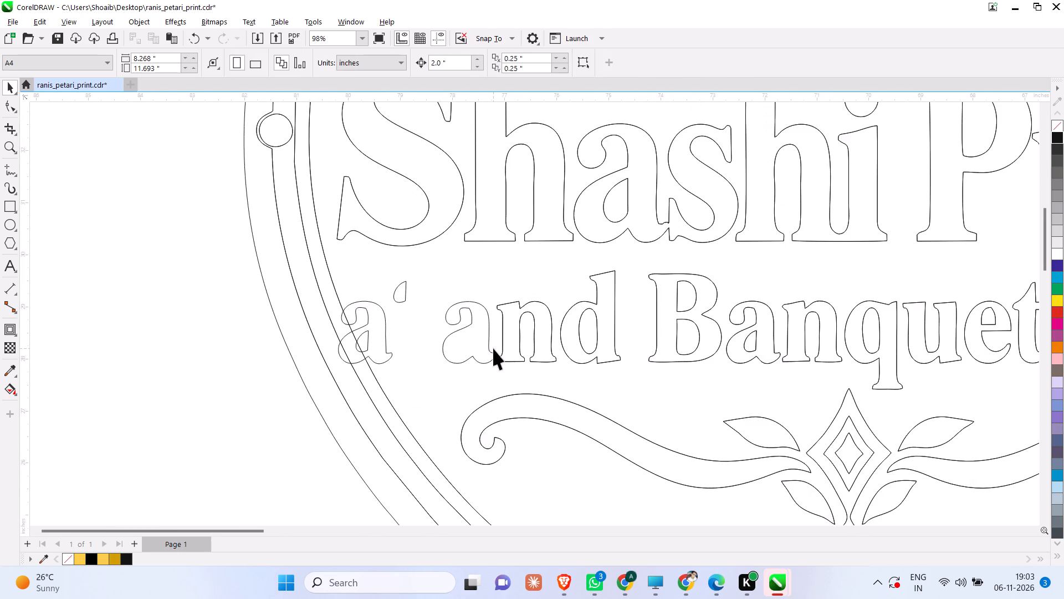
scroll(493, 348, down, 4)
click(437, 329)
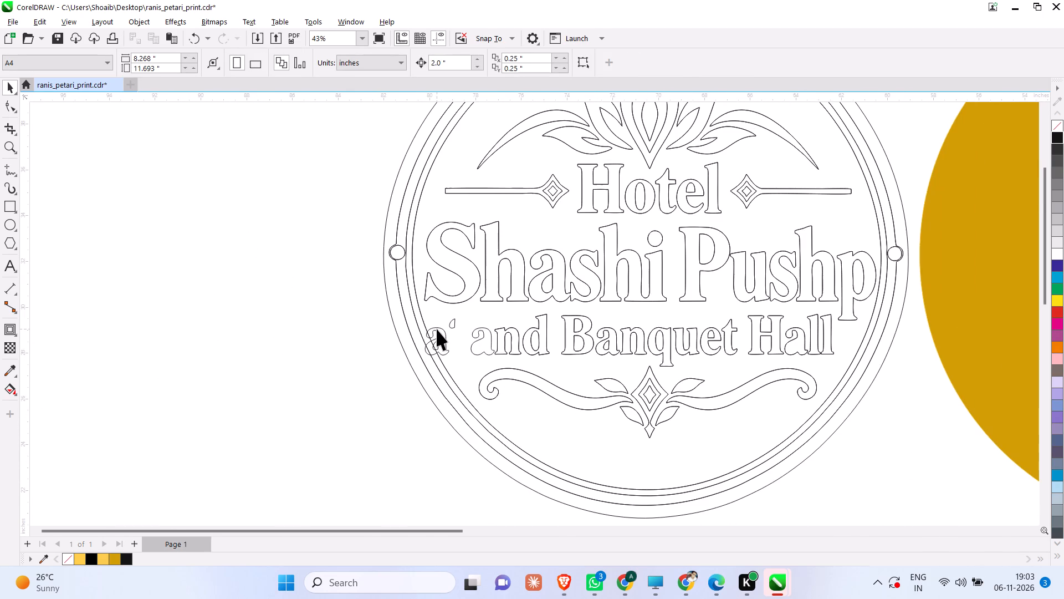
click(438, 331)
key(Right)
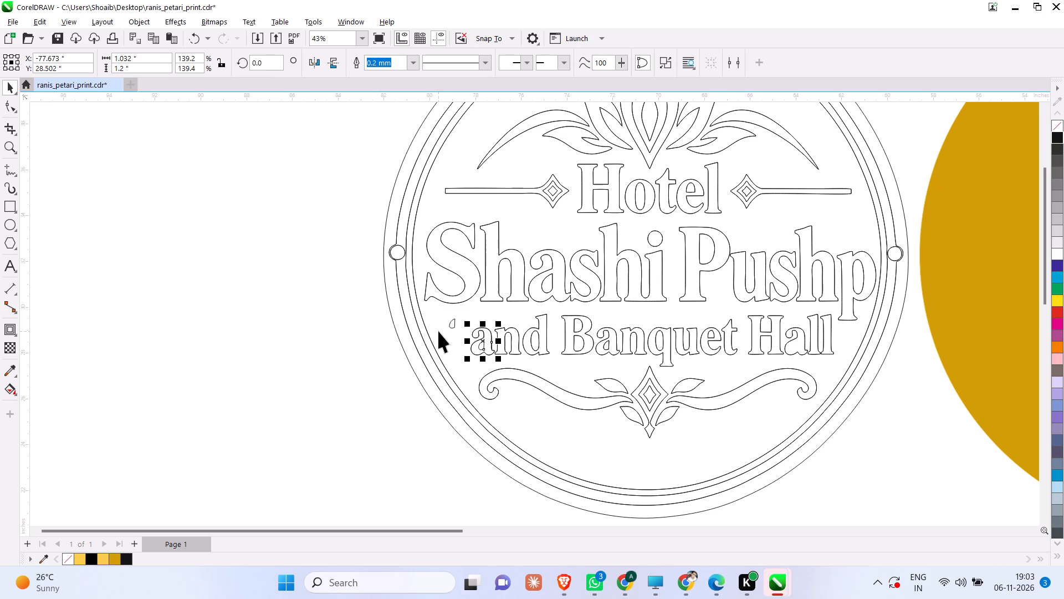
Copy the "a" of "and" onto the "a" of "Hall", aligning it at about X -63.98 in, Y 28.49 in.
drag(483, 341, 748, 355)
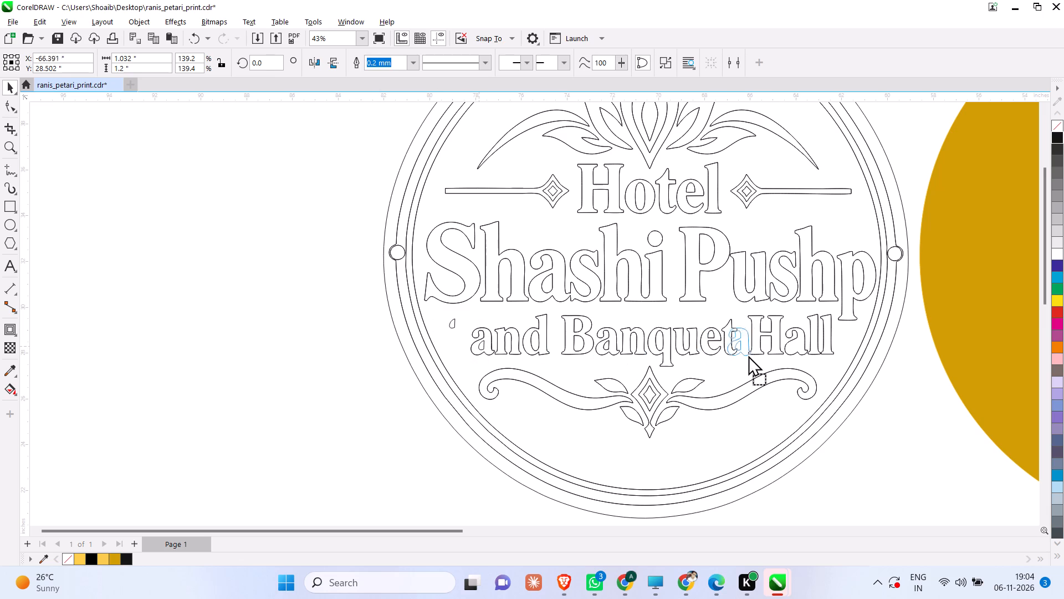
drag(748, 355, 795, 360)
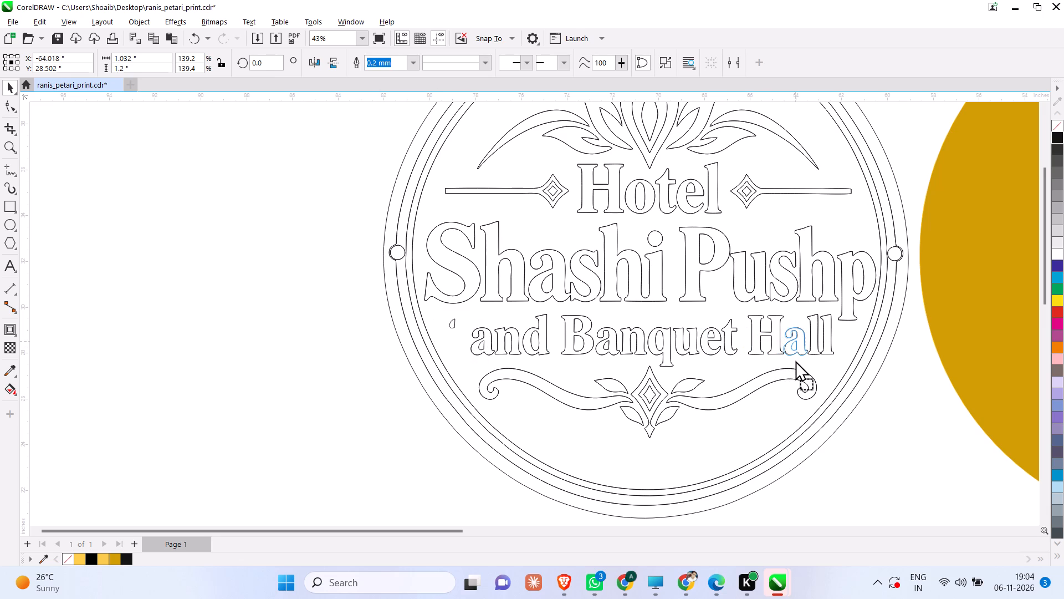
drag(795, 360, 797, 360)
shift+right_click(795, 360)
scroll(791, 357, up, 5)
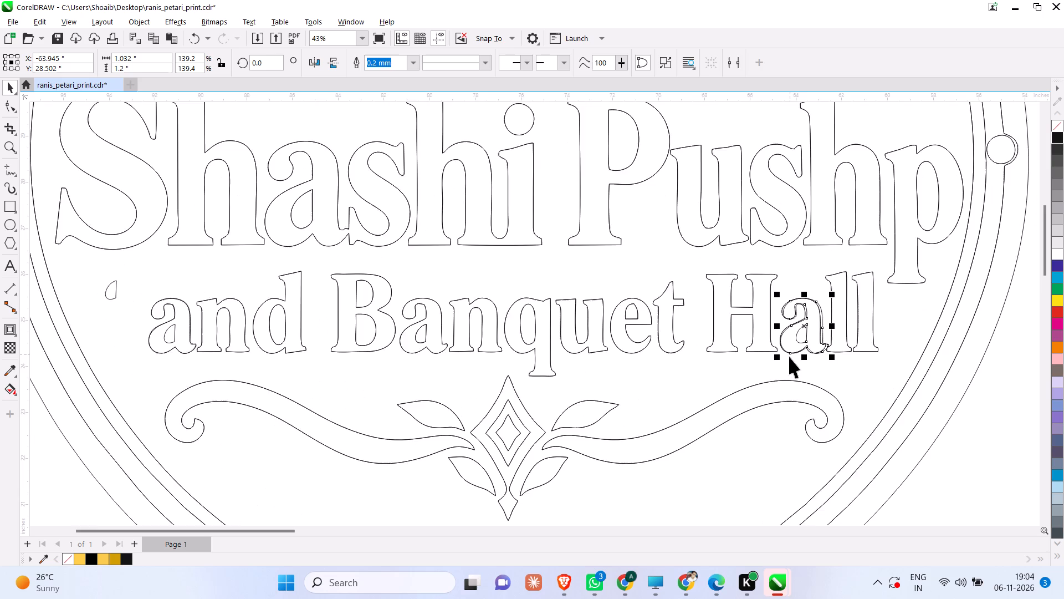
scroll(789, 357, up, 7)
scroll(937, 304, up, 5)
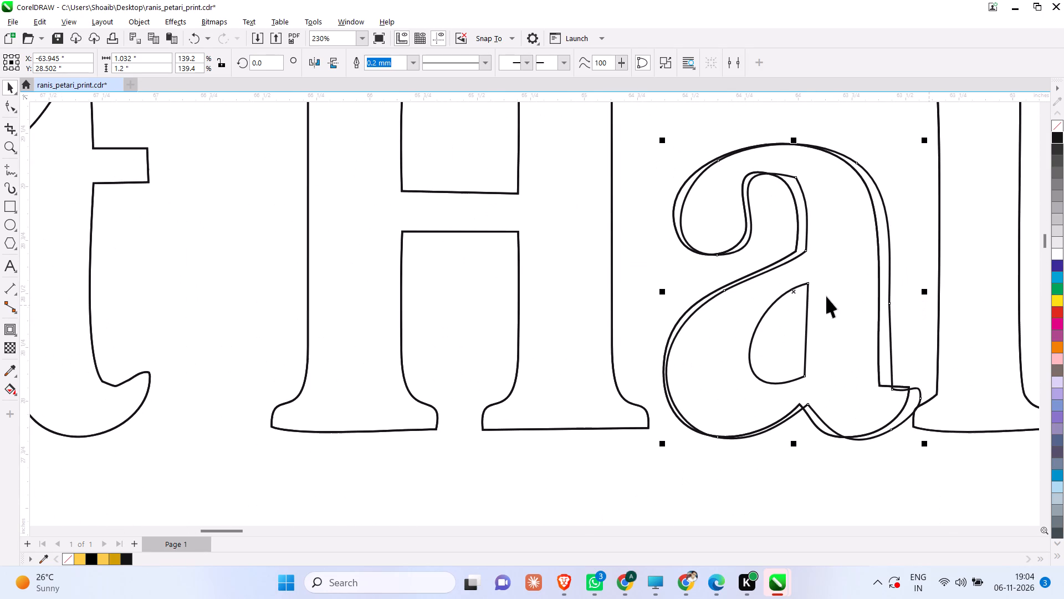
drag(795, 288, 788, 286)
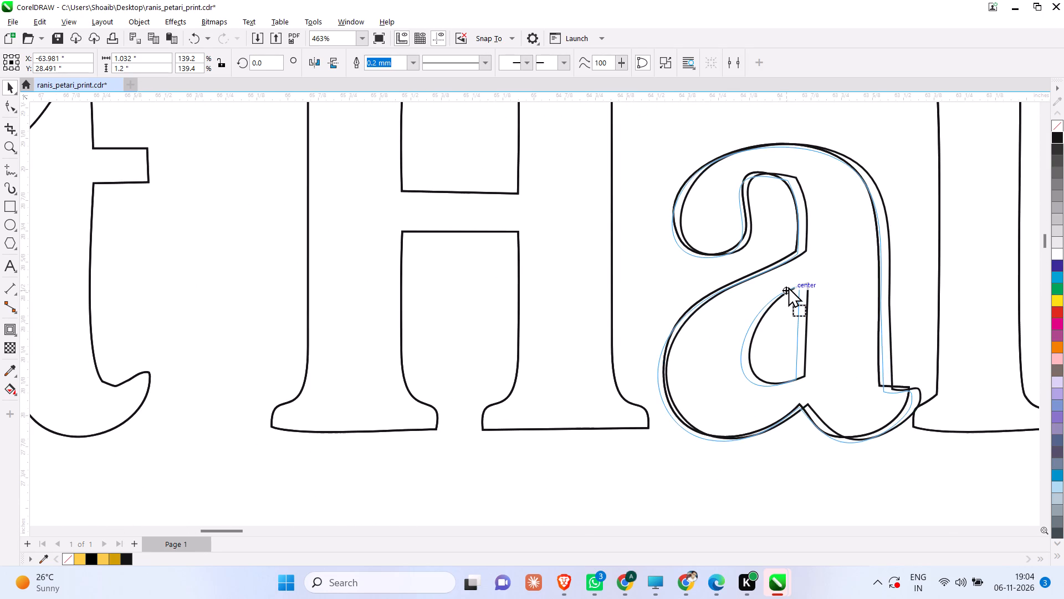
drag(788, 286, 789, 286)
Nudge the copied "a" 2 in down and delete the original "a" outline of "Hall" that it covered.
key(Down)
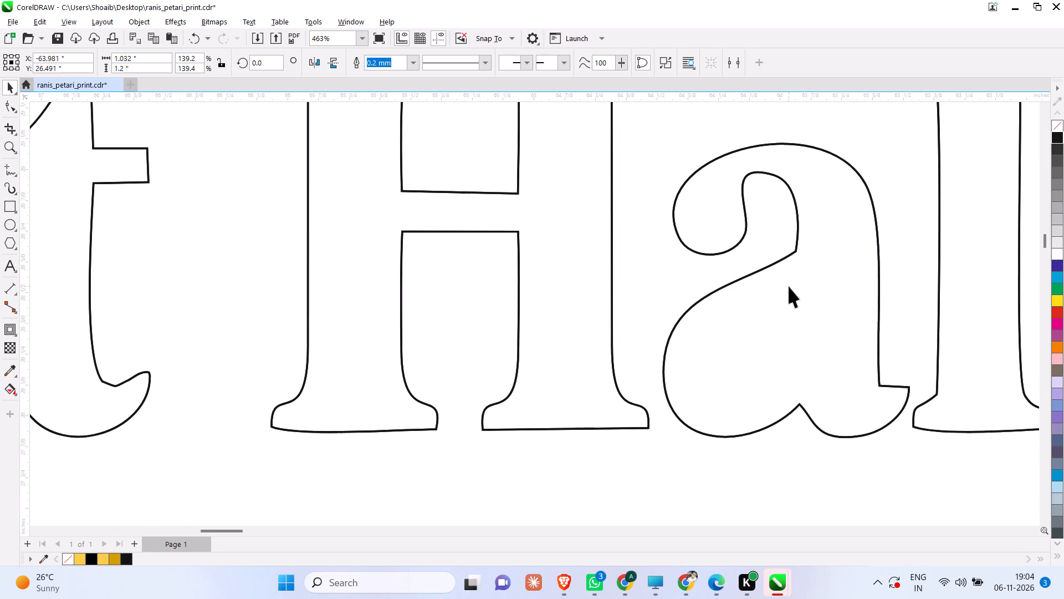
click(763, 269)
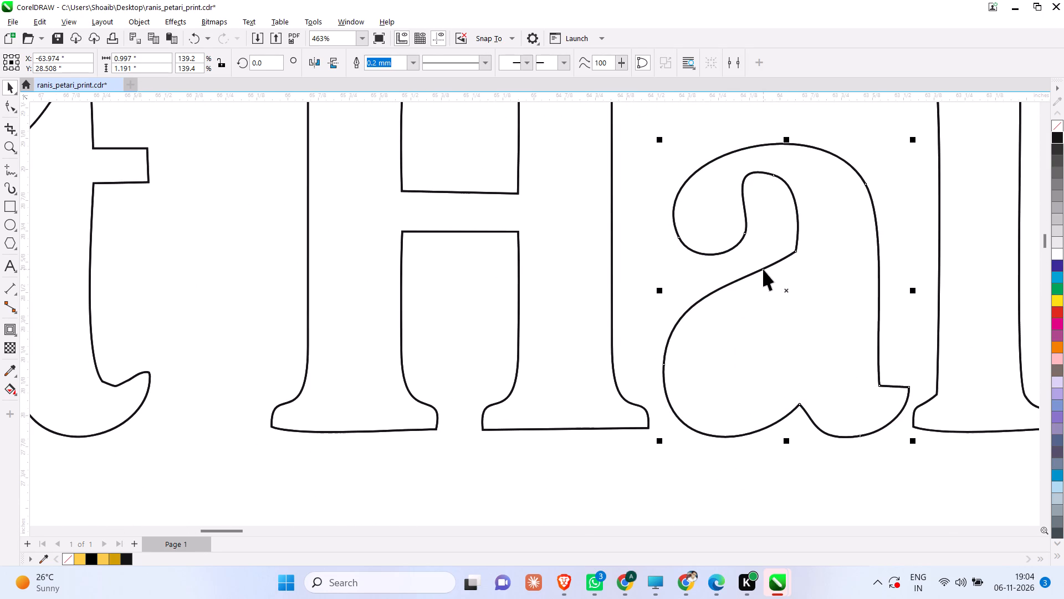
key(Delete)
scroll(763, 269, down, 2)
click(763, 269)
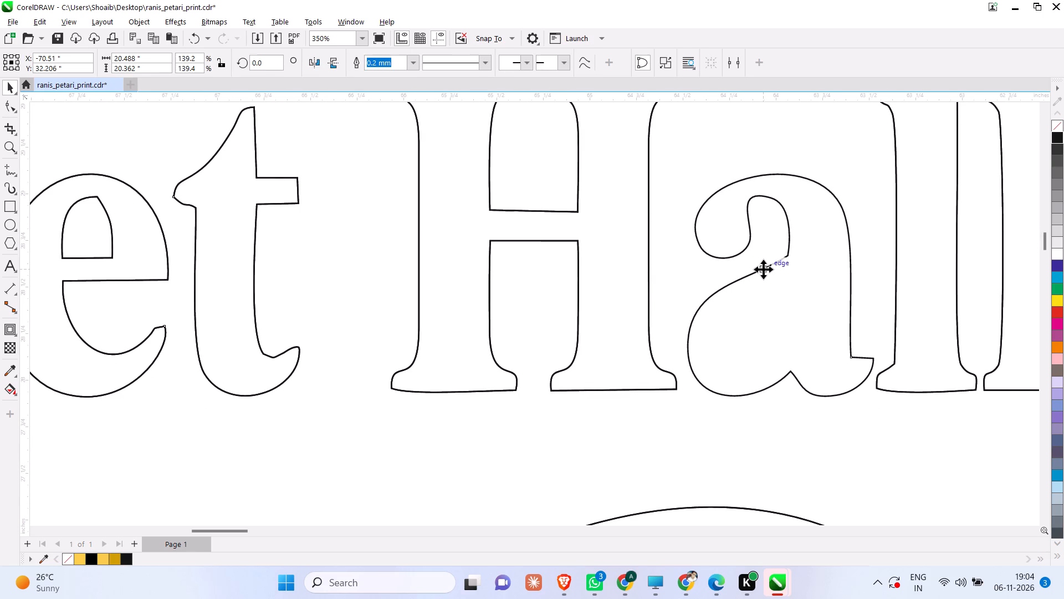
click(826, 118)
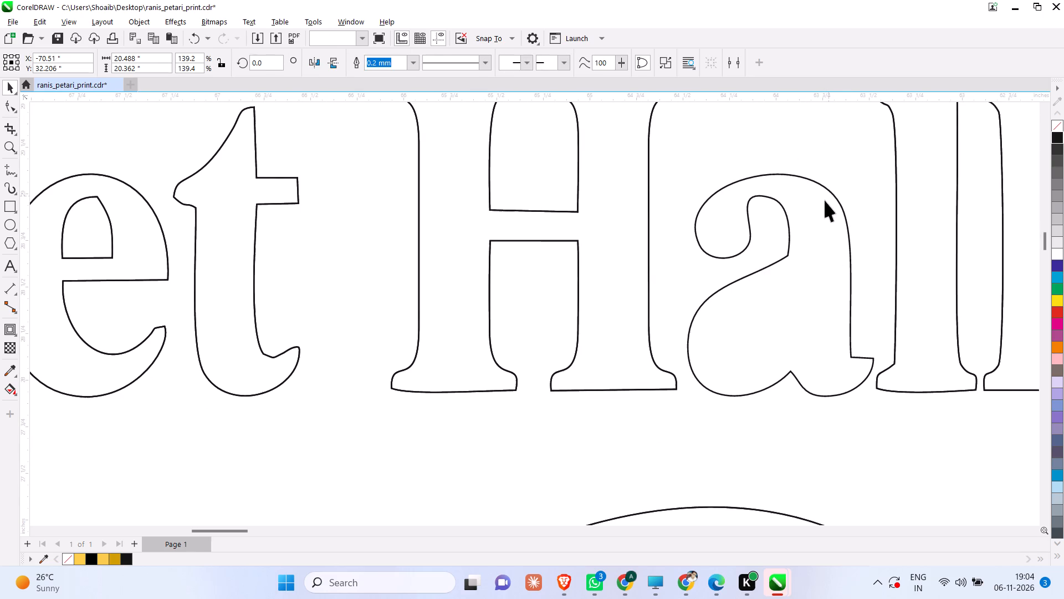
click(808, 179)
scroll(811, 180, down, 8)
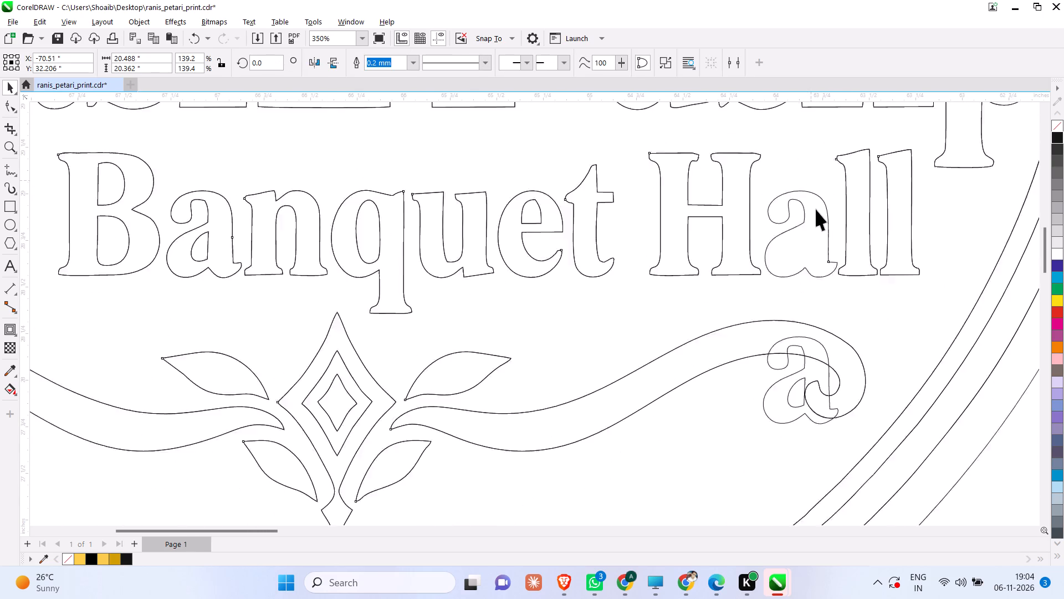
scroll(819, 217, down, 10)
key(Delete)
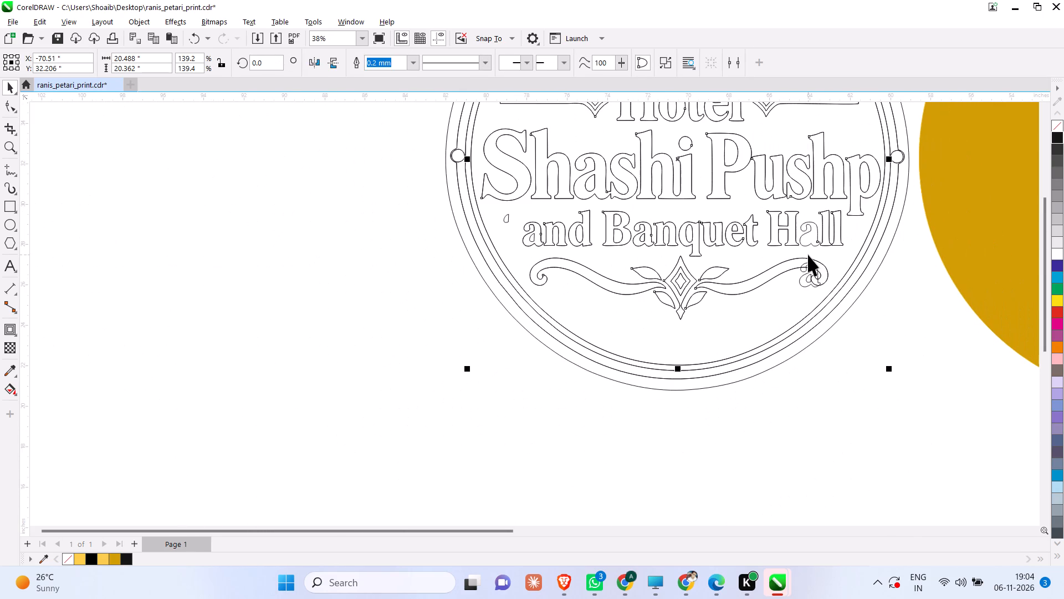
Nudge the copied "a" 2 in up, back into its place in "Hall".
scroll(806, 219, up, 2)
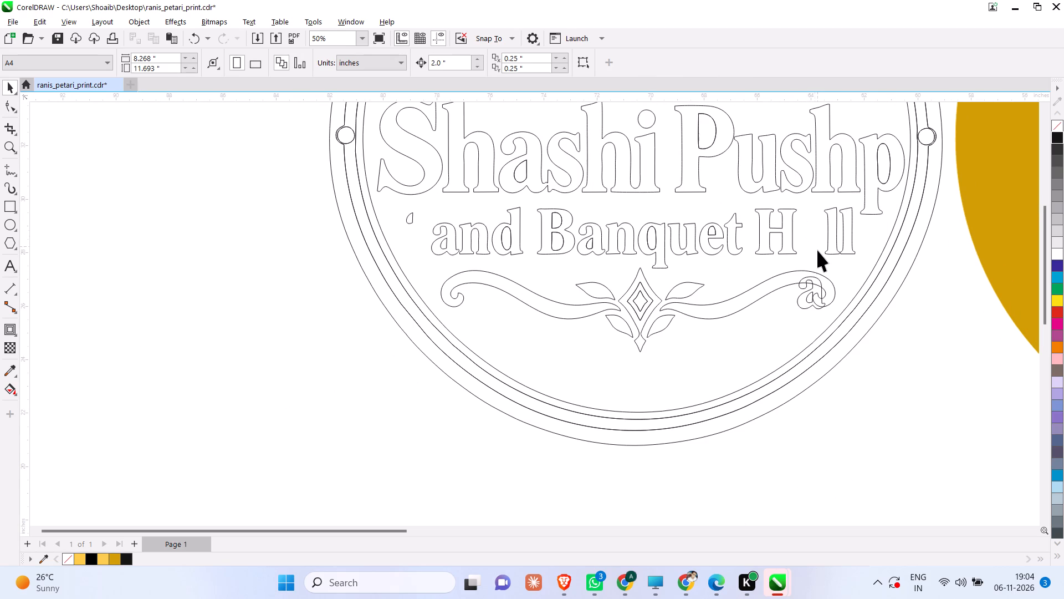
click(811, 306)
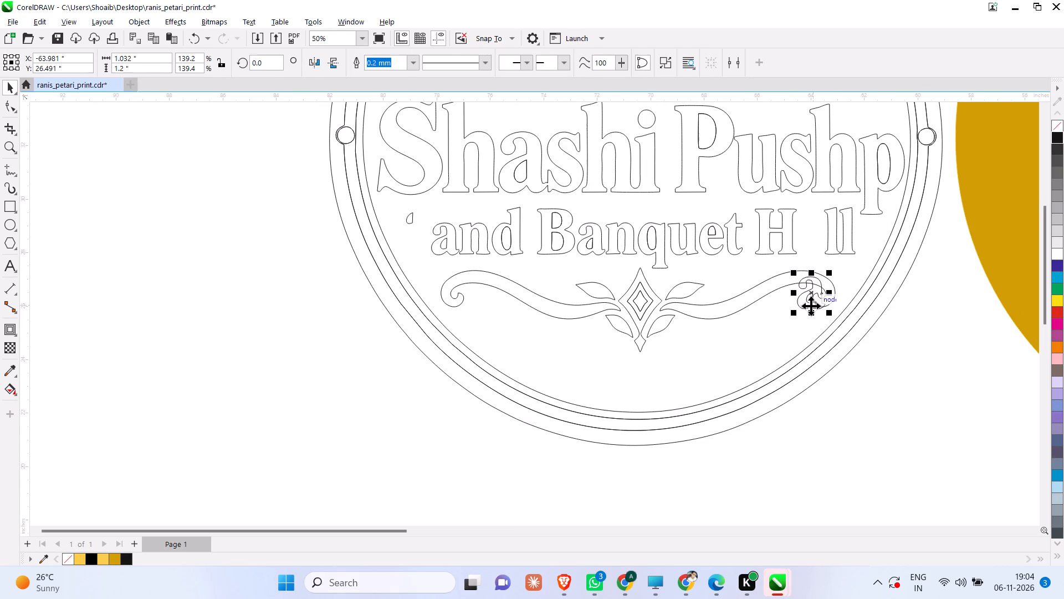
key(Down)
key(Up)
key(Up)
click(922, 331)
Examine the outlined lettering of the Hotel Shashi Pushp sign, also comparing it in the wireframe view.
scroll(852, 246, up, 2)
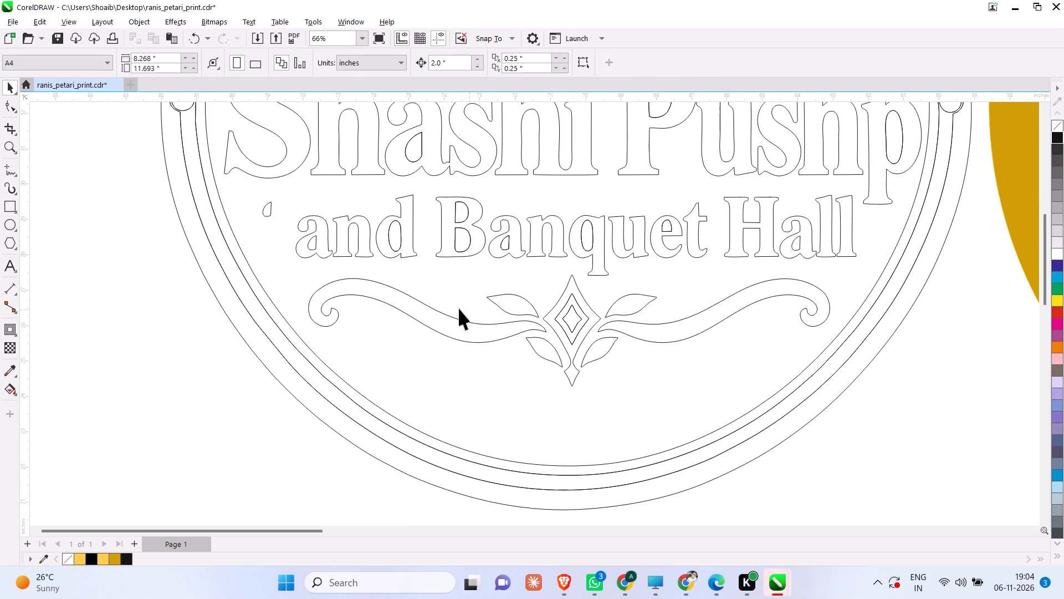
scroll(429, 217, up, 7)
scroll(487, 214, up, 6)
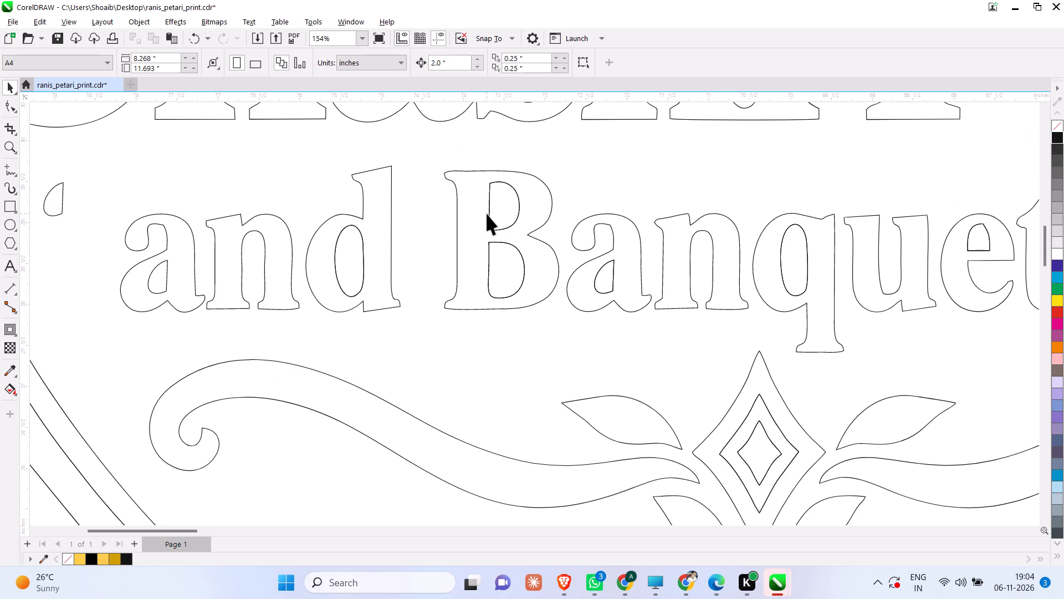
scroll(487, 214, up, 7)
scroll(485, 214, down, 20)
scroll(485, 214, down, 2)
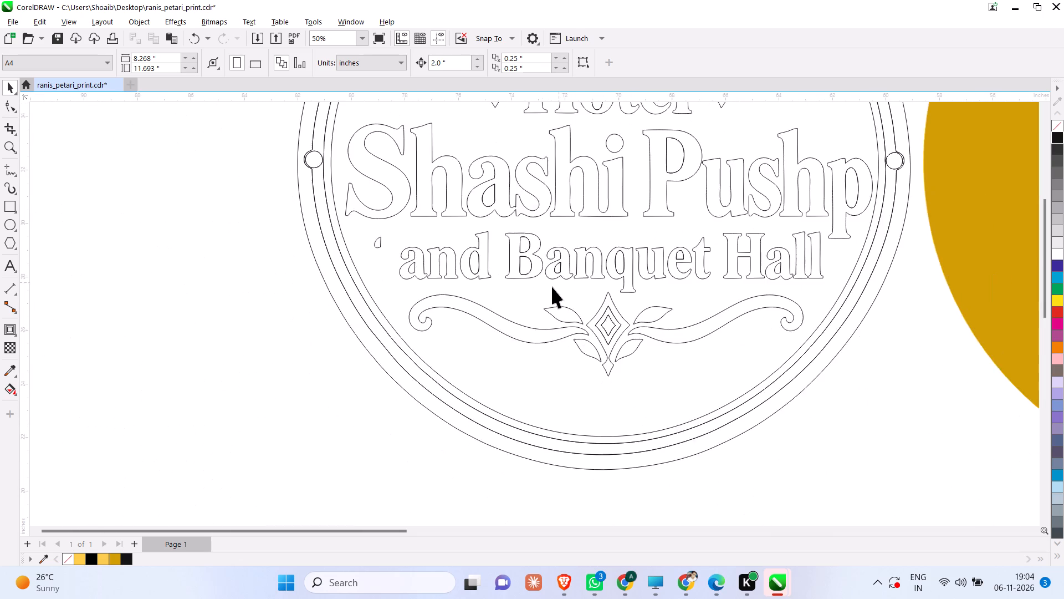
scroll(552, 287, down, 6)
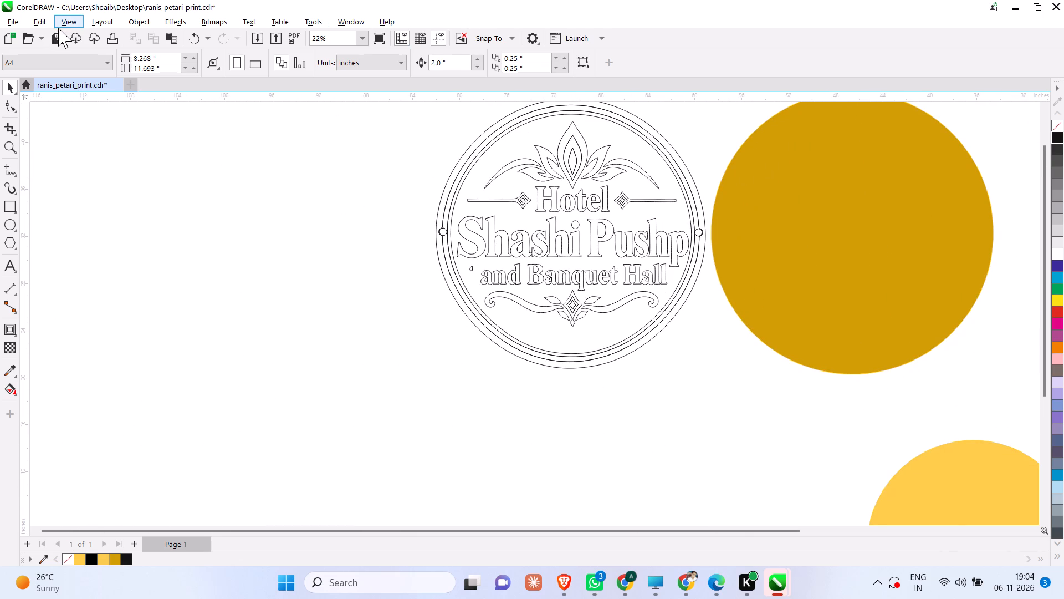
click(58, 28)
click(74, 40)
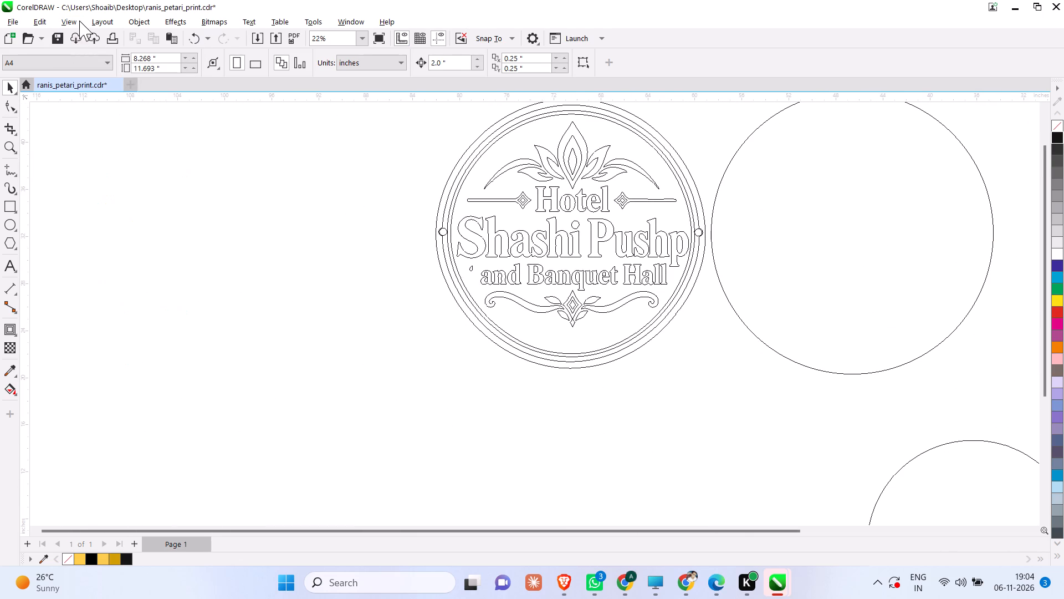
click(72, 16)
click(76, 47)
click(224, 207)
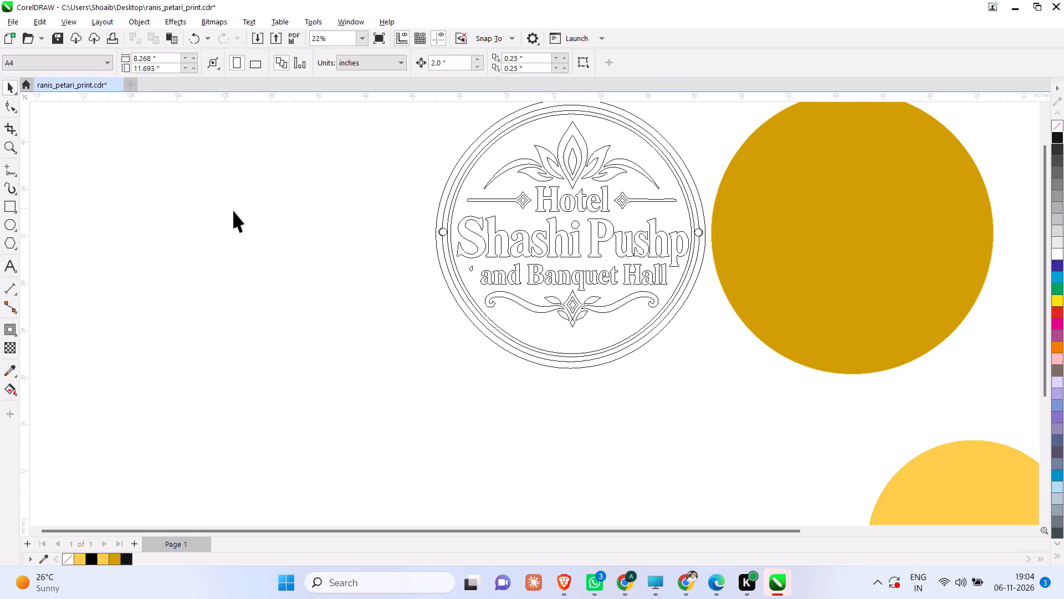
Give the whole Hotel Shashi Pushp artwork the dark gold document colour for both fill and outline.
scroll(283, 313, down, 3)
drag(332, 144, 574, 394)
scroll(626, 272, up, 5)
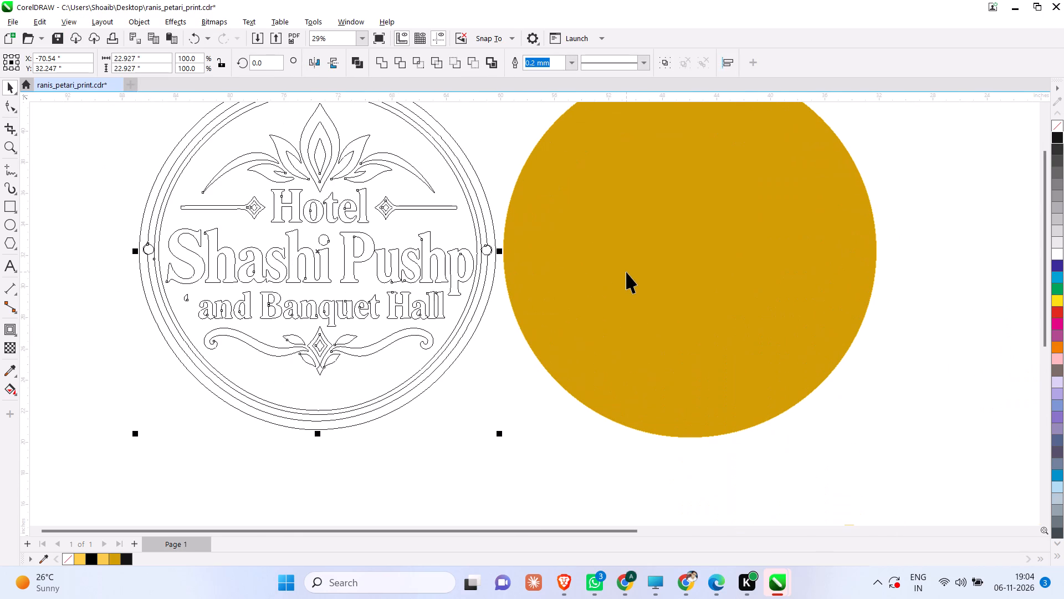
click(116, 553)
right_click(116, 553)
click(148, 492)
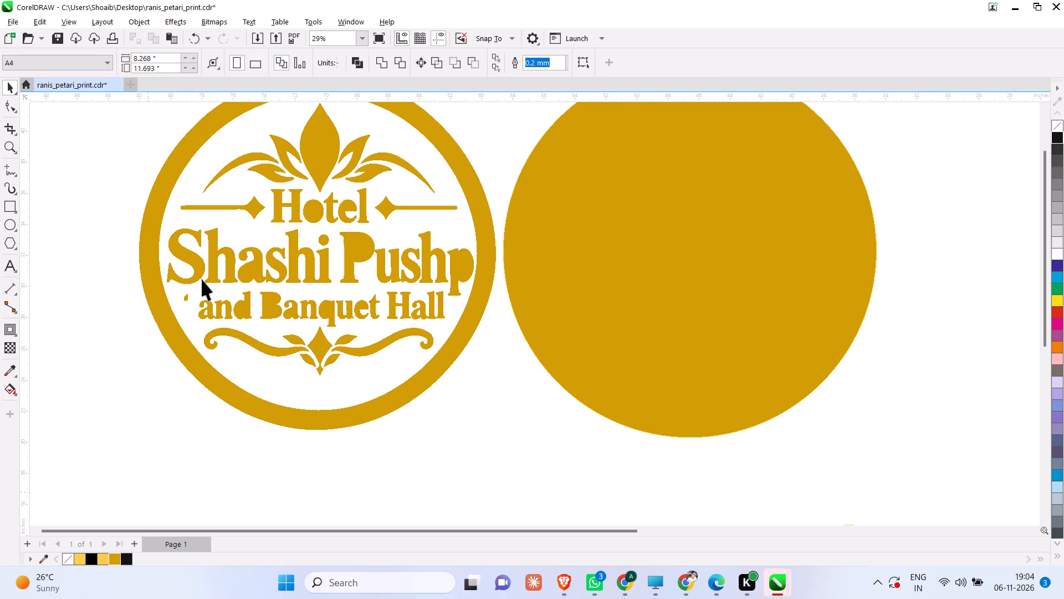
Examine the gold-filled sign, checking the counters of the "B" in "Banquet" and the "a" in "Shashi".
scroll(173, 206, up, 5)
scroll(436, 343, down, 1)
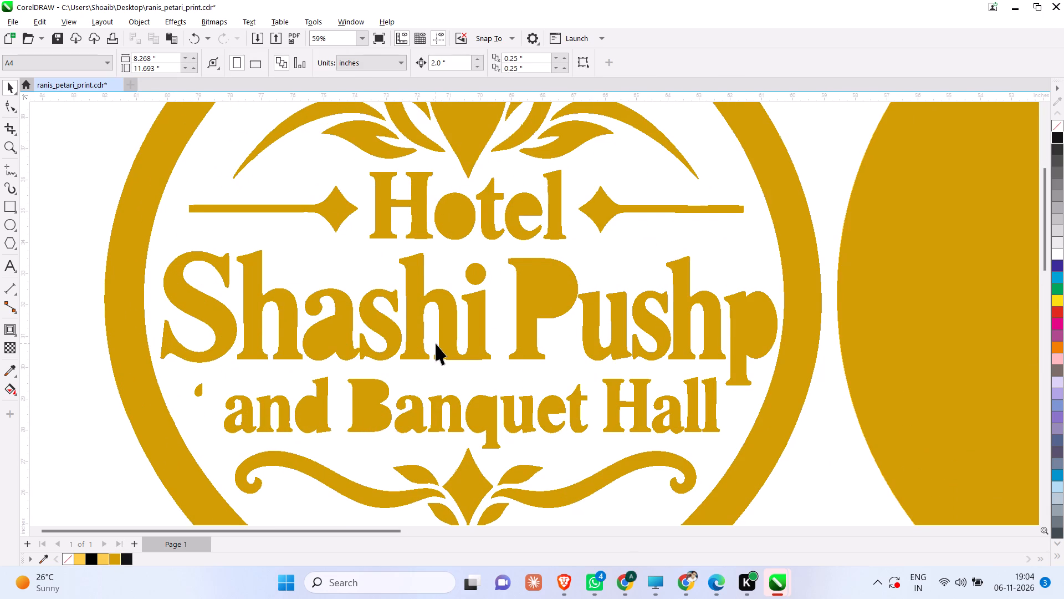
click(377, 411)
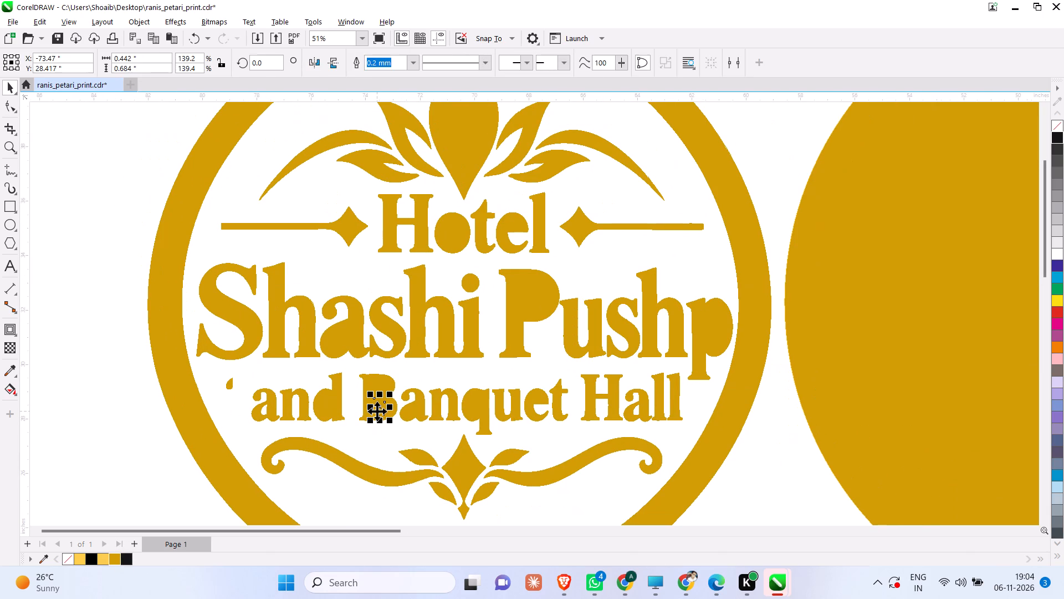
drag(401, 435, 346, 364)
click(360, 67)
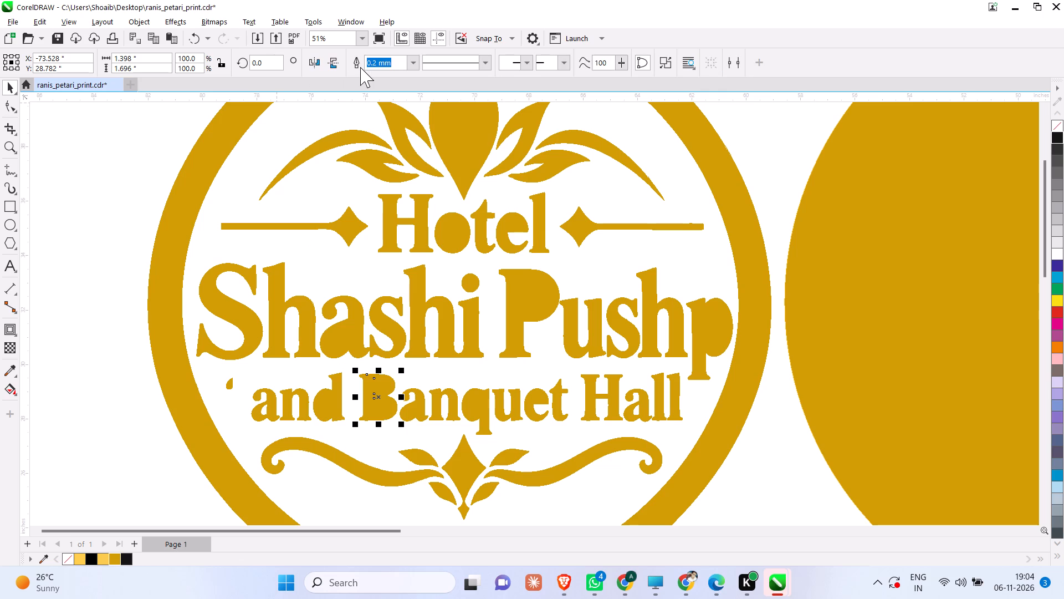
click(388, 445)
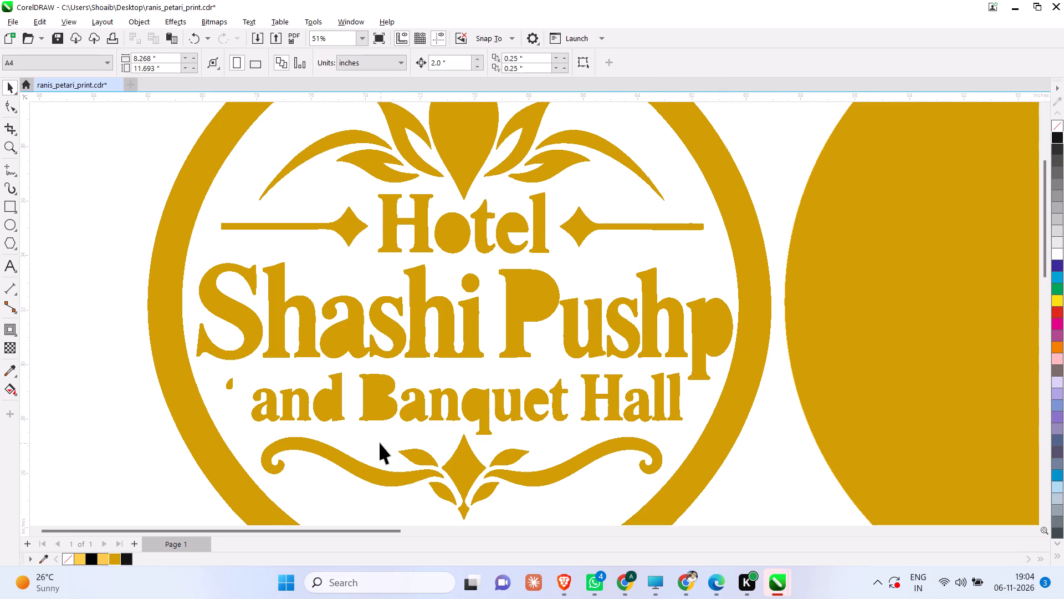
scroll(377, 440, down, 4)
scroll(369, 412, up, 2)
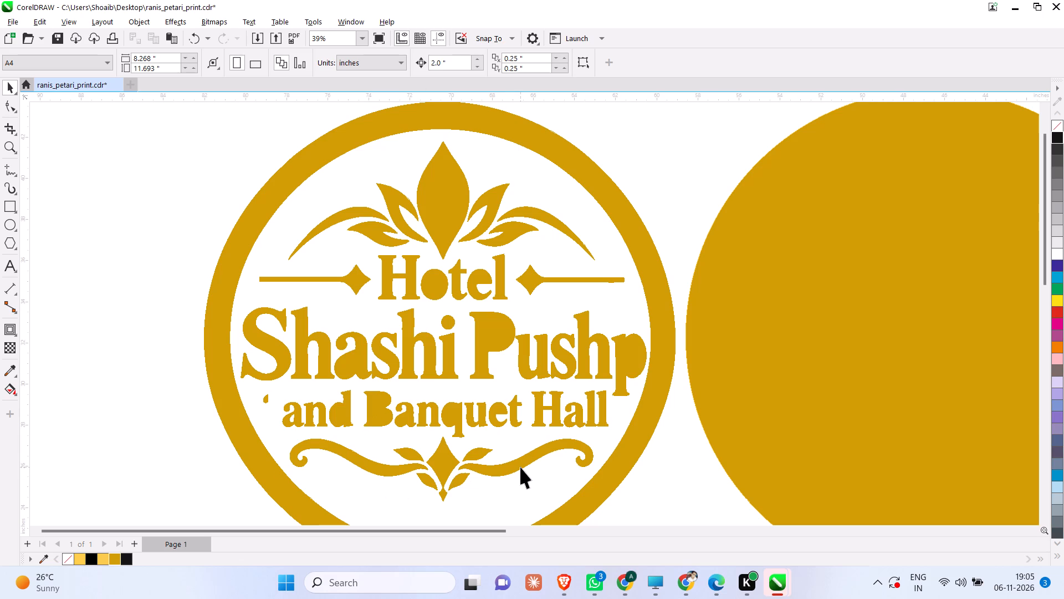
scroll(510, 395, down, 12)
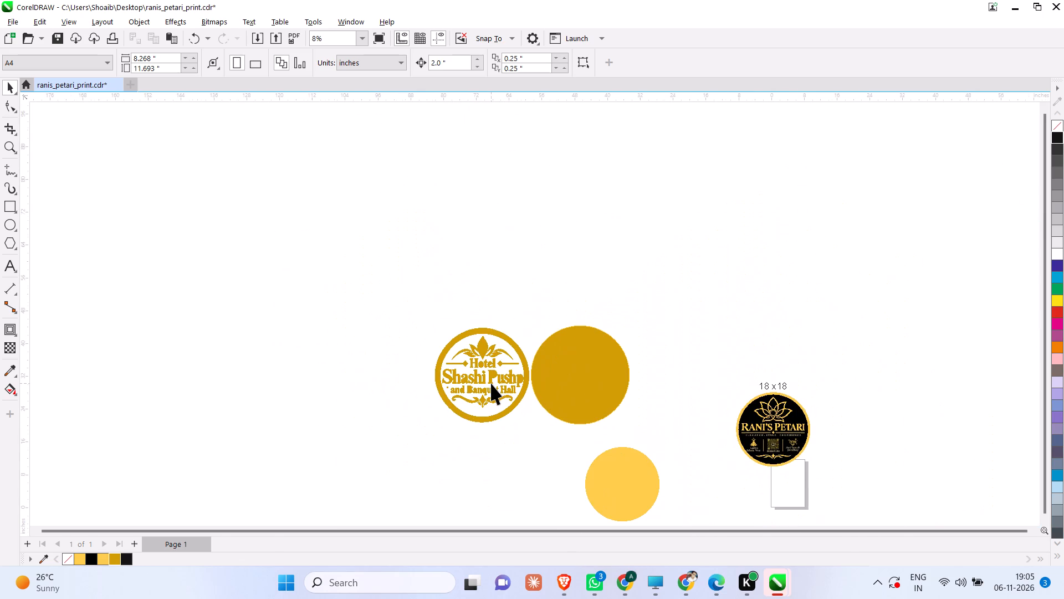
scroll(491, 383, up, 3)
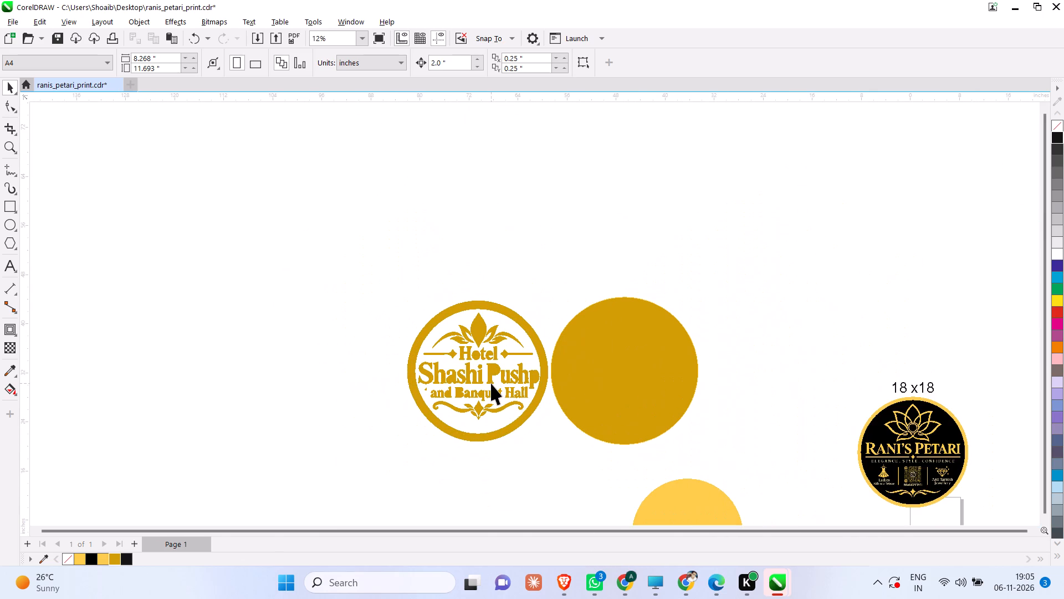
scroll(509, 432, up, 4)
scroll(408, 343, up, 2)
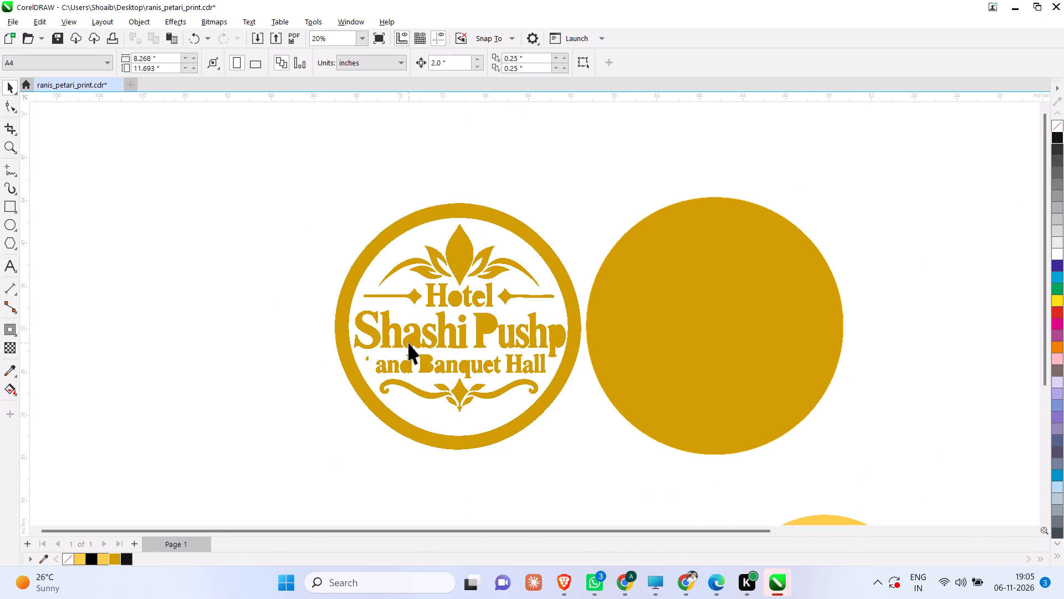
scroll(408, 343, up, 2)
click(412, 343)
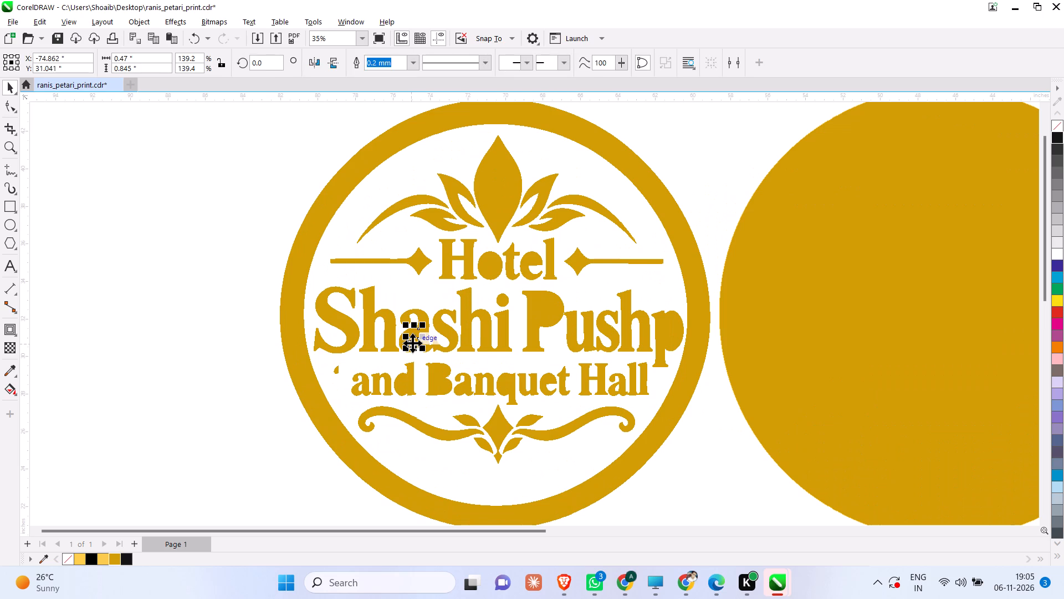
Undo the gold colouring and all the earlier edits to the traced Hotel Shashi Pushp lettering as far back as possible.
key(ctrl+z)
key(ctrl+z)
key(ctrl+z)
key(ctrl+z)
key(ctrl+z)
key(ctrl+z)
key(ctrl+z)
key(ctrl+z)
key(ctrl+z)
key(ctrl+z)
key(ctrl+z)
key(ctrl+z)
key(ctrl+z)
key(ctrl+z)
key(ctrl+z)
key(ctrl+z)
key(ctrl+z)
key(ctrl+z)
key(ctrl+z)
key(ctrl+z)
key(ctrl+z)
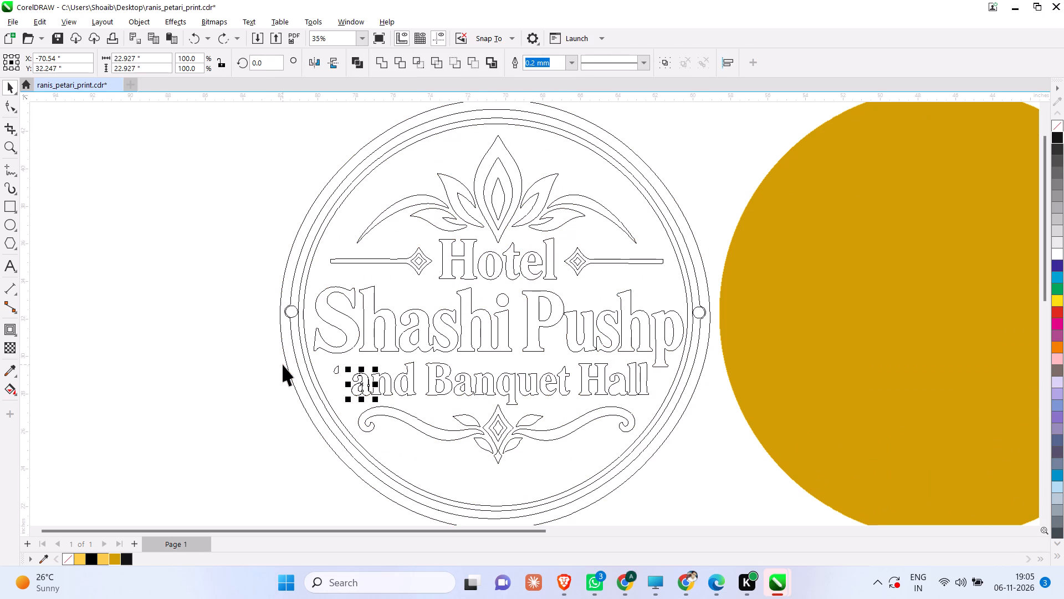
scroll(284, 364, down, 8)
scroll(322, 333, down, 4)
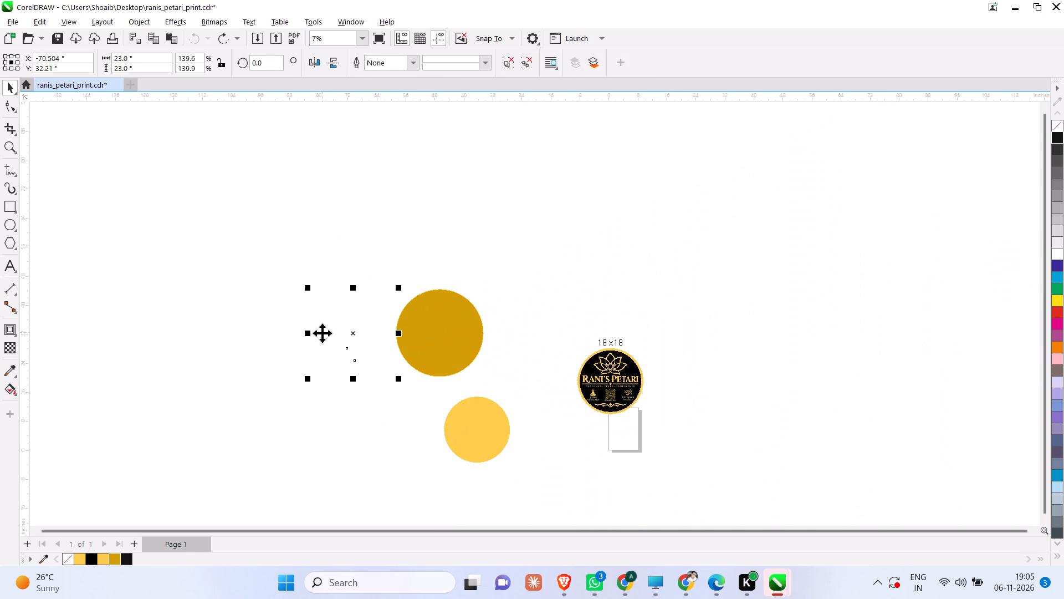
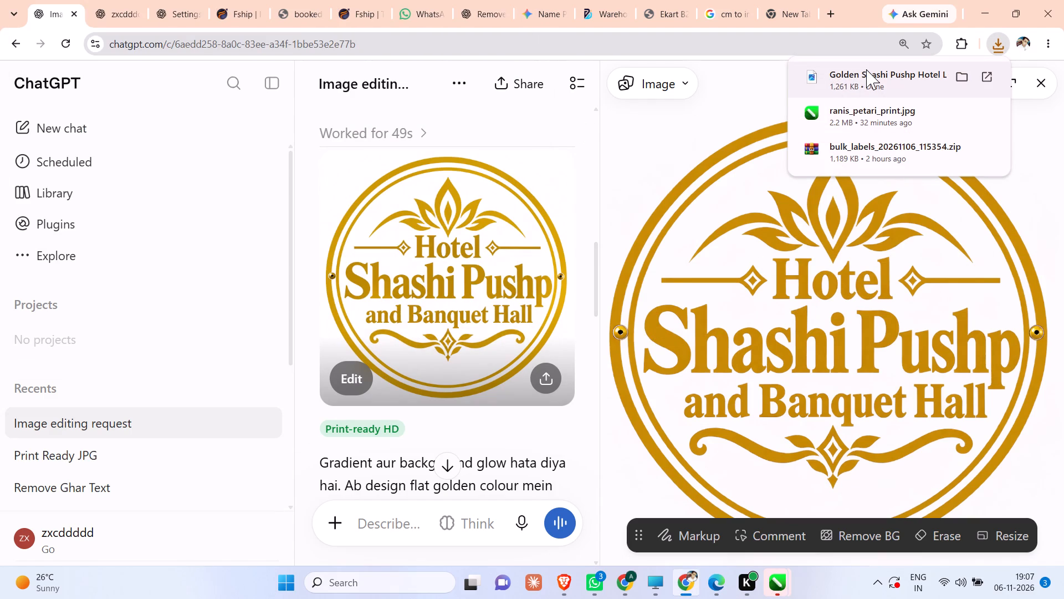
Open the downloaded Golden Shashi Pushp Hotel Logo image in Photos and copy it.
click(866, 69)
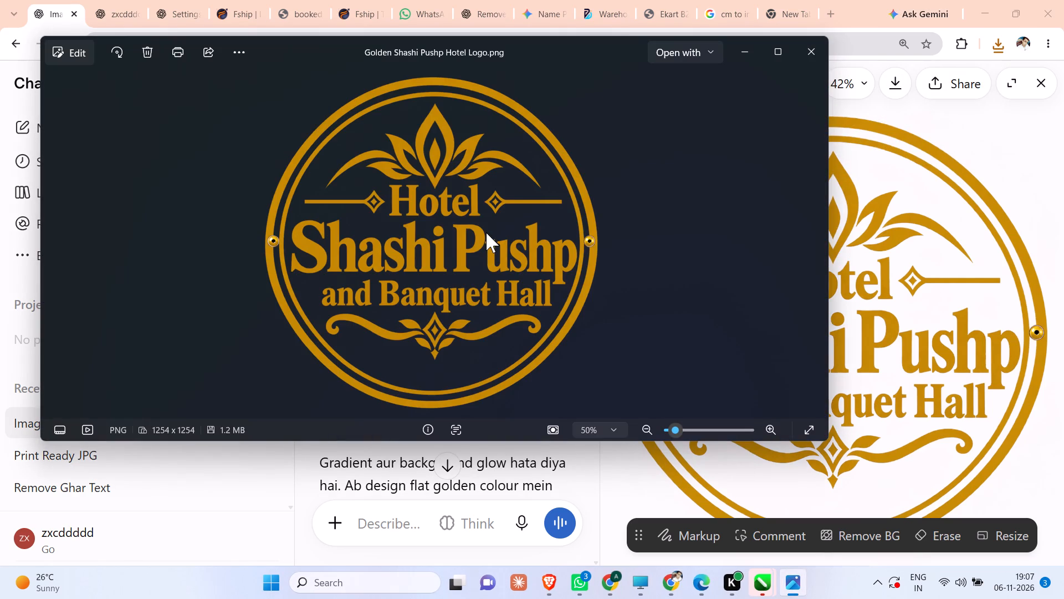
key(ctrl+c)
right_click(486, 232)
Switch to CorelDRAW, paste the transparent logo and place it clear of the dark gold circle, about X -19.1 in, Y 38.4 in.
key(alt+Tab)
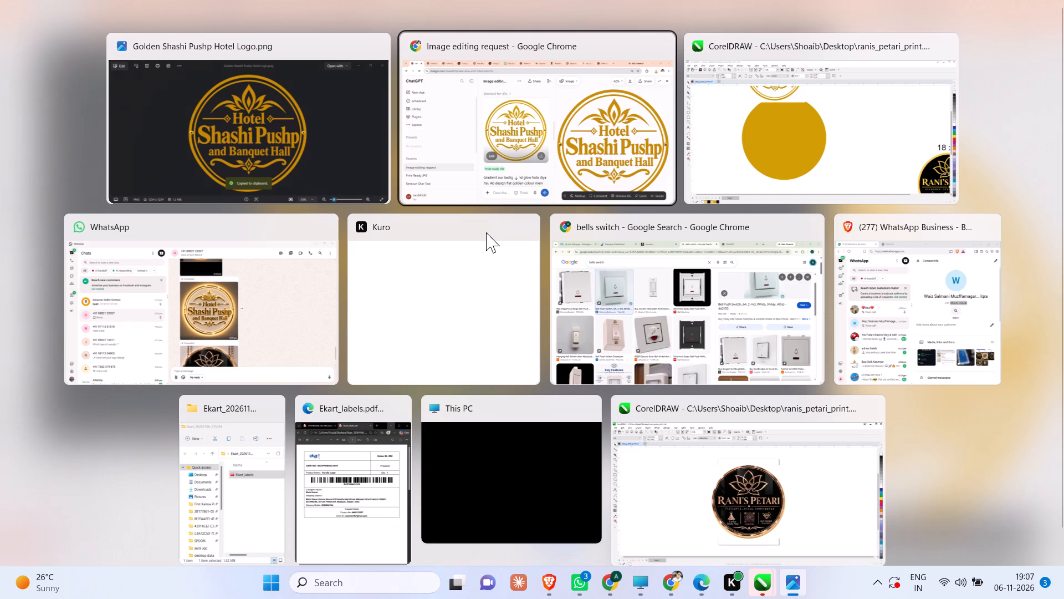
key(alt+Tab)
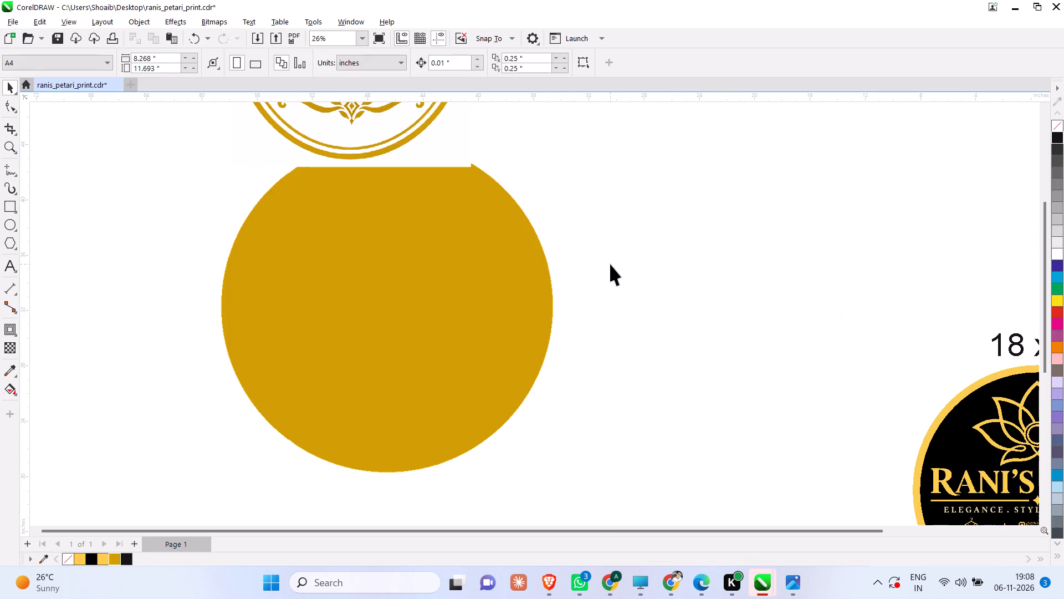
key(ctrl+v)
key(F4)
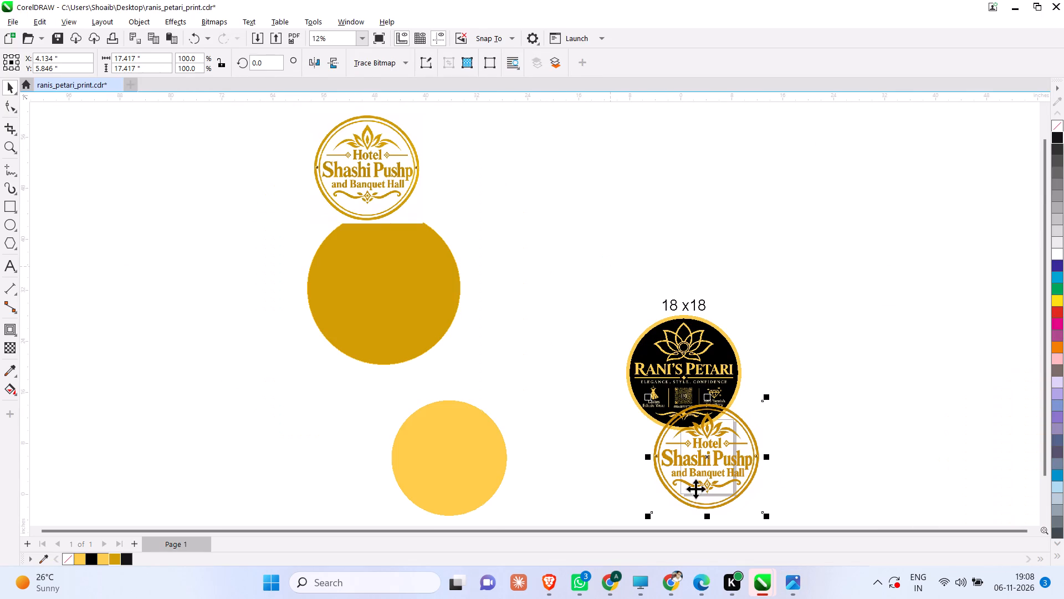
drag(695, 489, 585, 284)
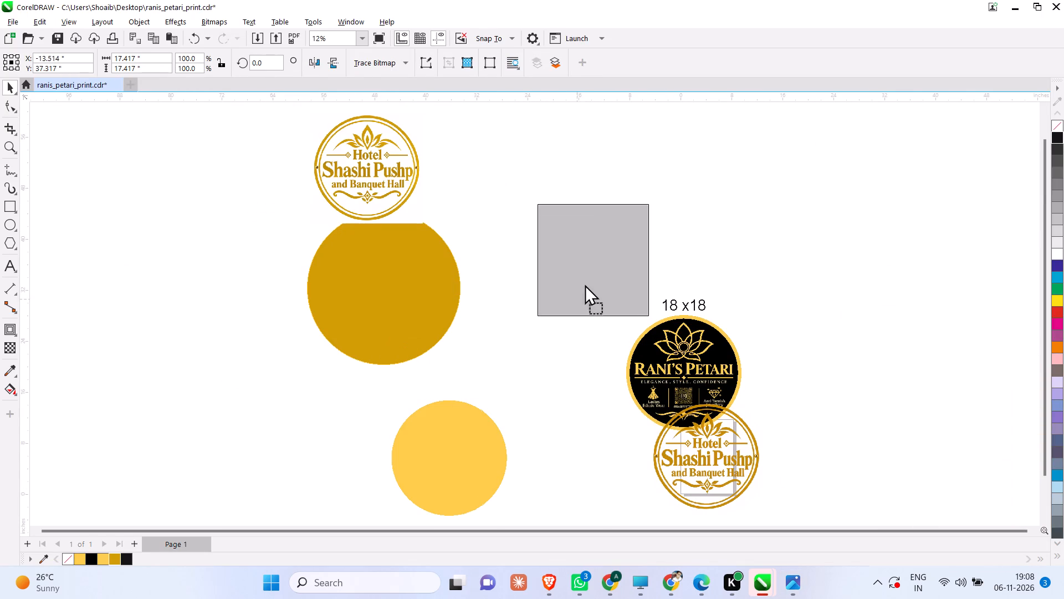
drag(585, 284, 587, 267)
scroll(596, 231, up, 4)
drag(596, 231, 354, 288)
drag(354, 288, 370, 288)
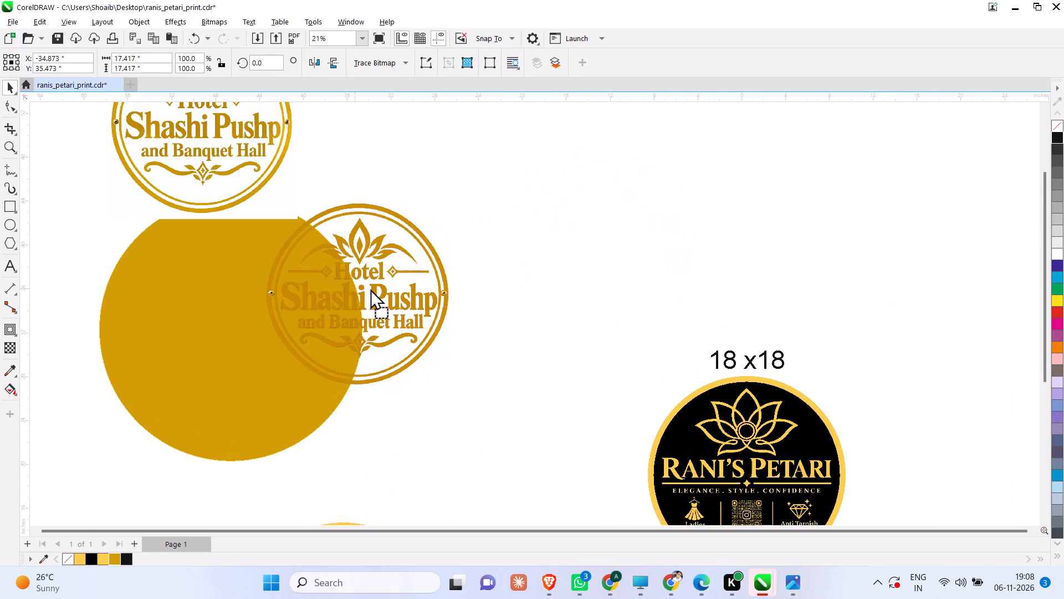
drag(370, 288, 526, 256)
Examine the edges and background of the newly pasted Hotel Shashi Pushp logo up close.
scroll(499, 229, up, 8)
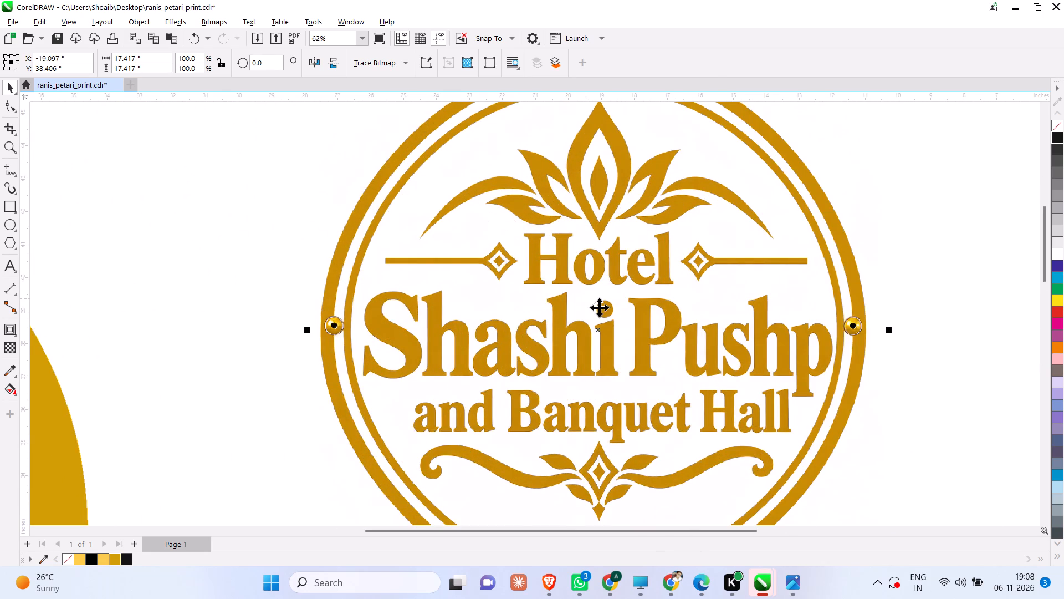
scroll(599, 307, down, 5)
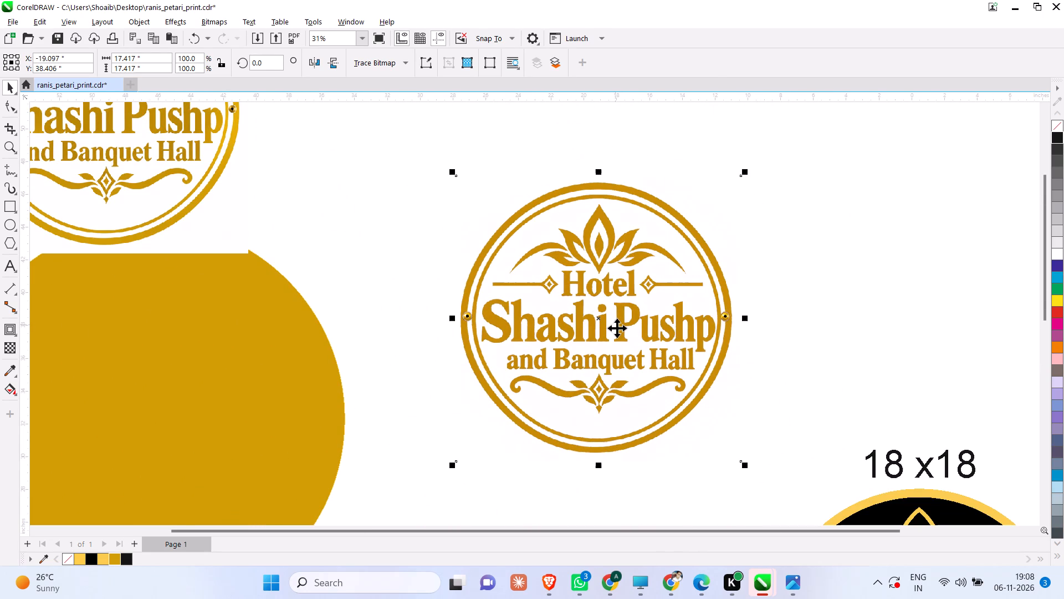
scroll(617, 328, down, 2)
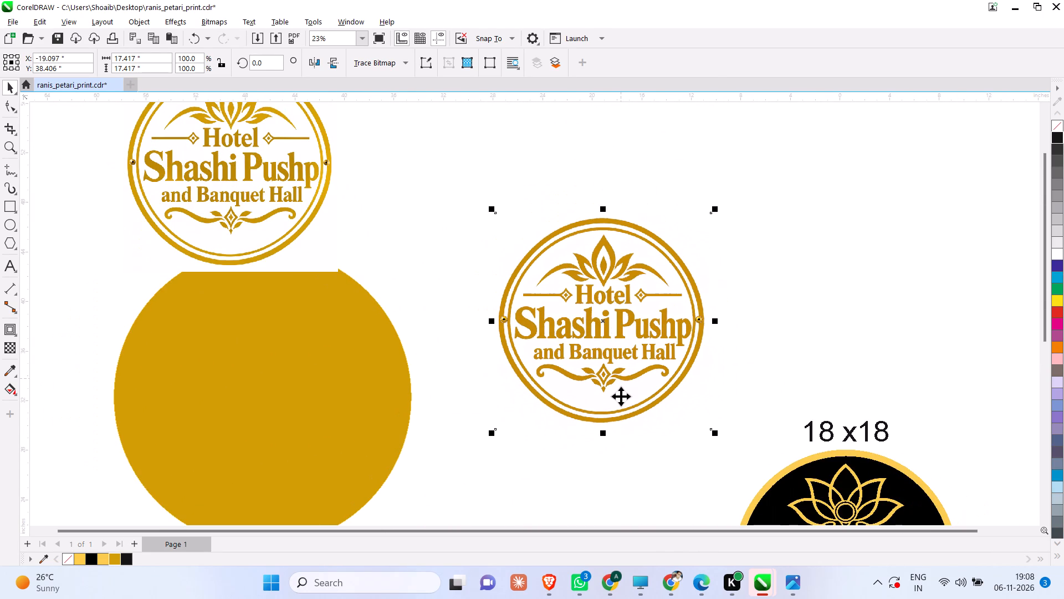
click(794, 228)
scroll(626, 268, up, 14)
scroll(384, 263, down, 8)
scroll(492, 288, down, 3)
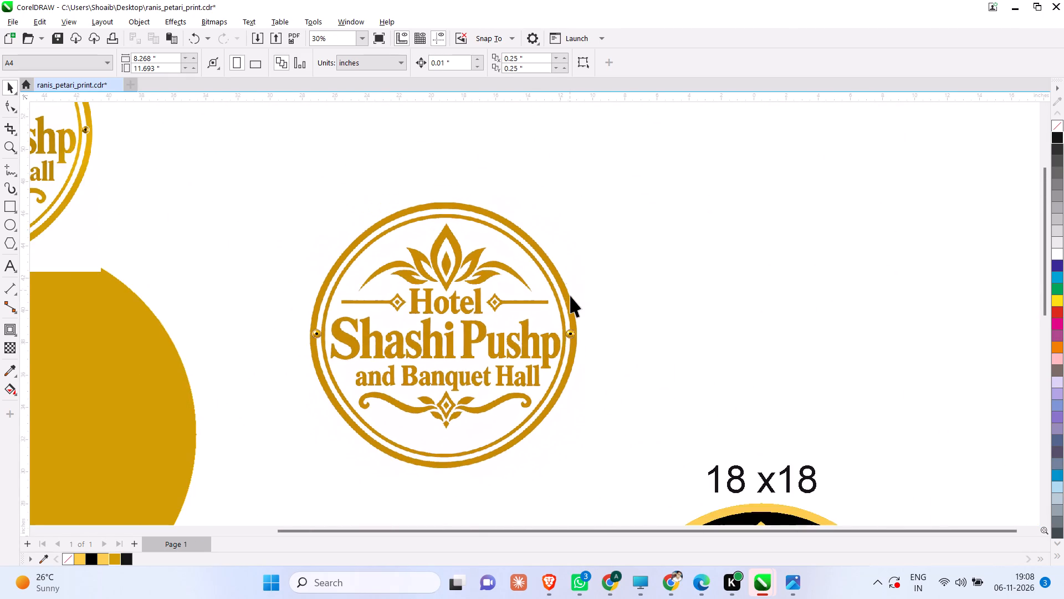
scroll(570, 296, up, 6)
Shift the transparent logo to about X -17.8 in, Y 38.8 in, and outline-trace it as a high quality image.
click(569, 299)
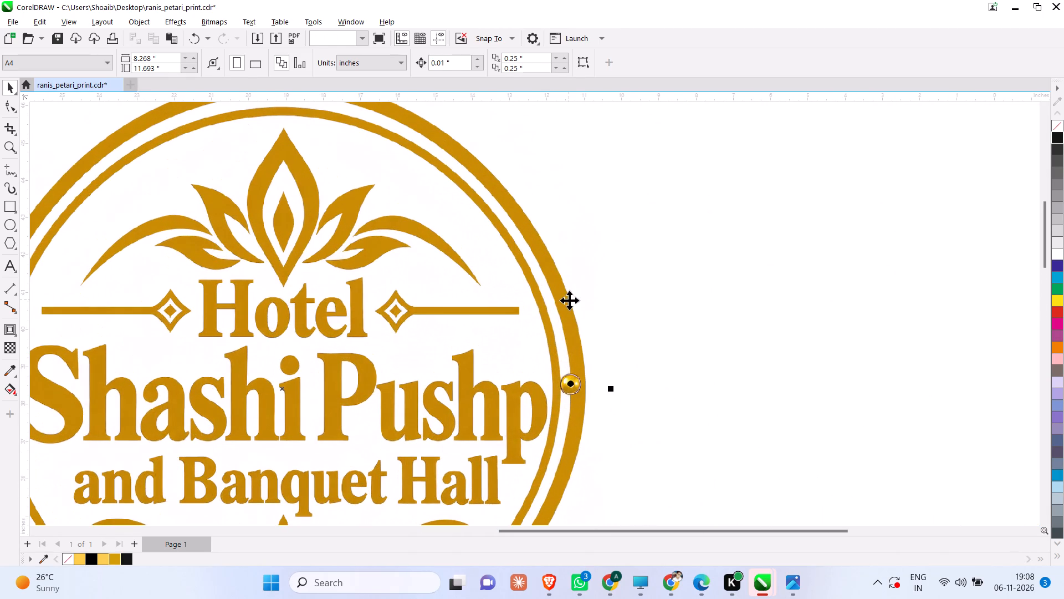
drag(569, 300, 619, 287)
scroll(374, 126, down, 2)
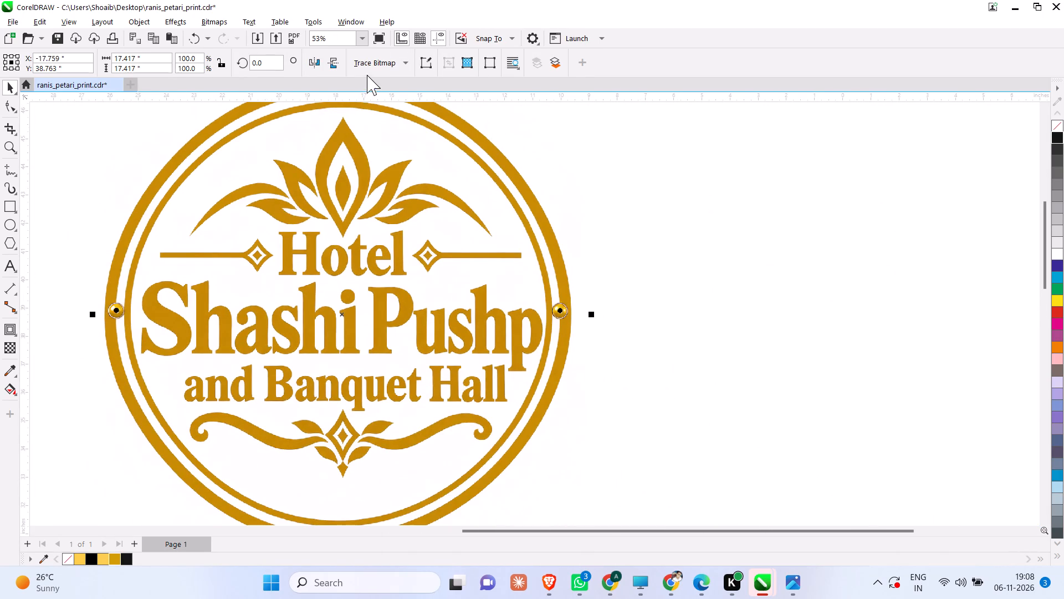
click(367, 69)
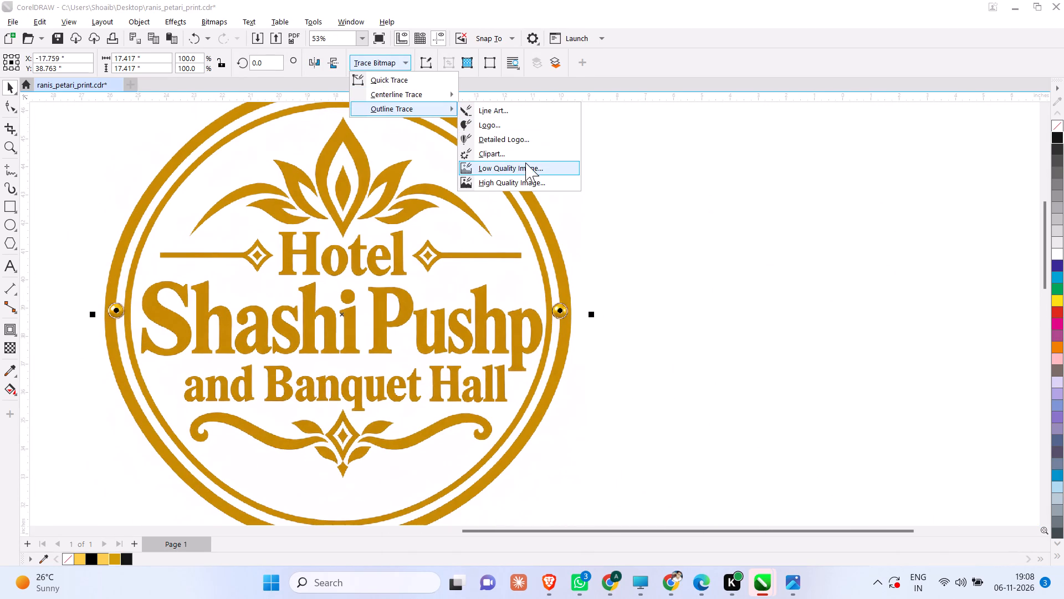
click(525, 178)
scroll(525, 178, down, 3)
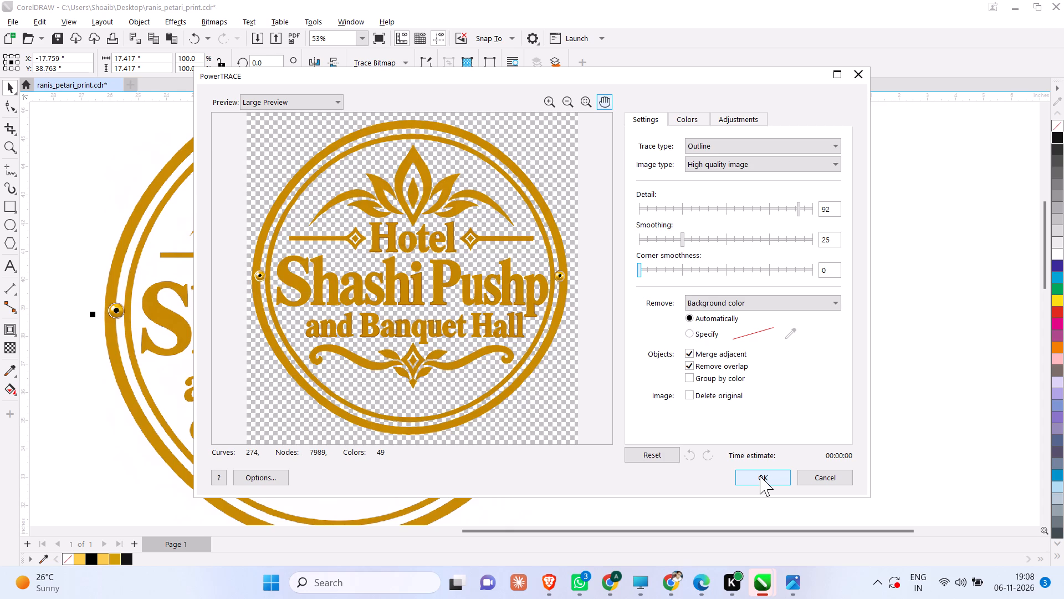
click(760, 476)
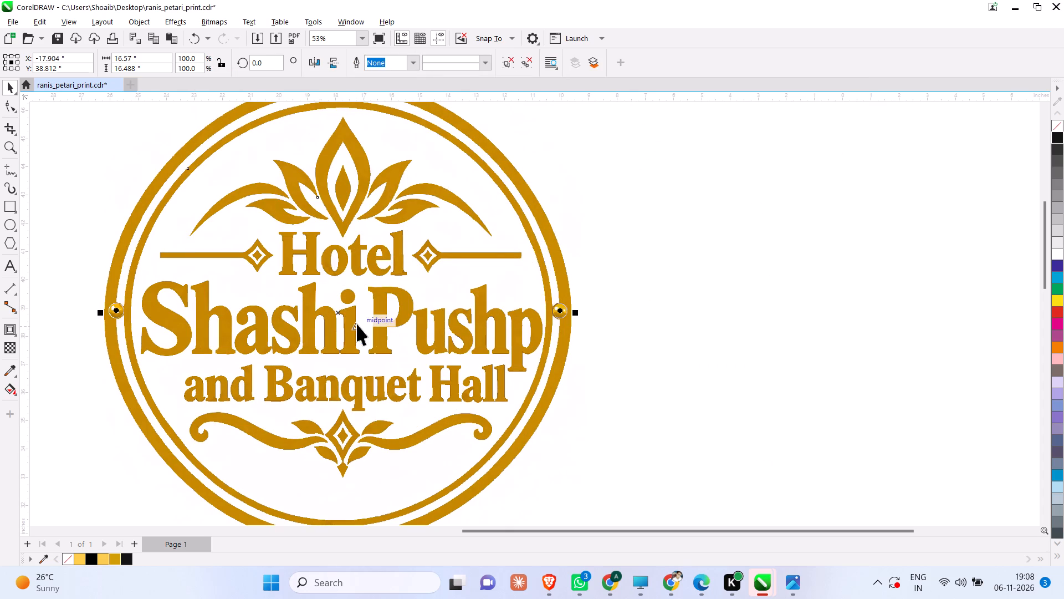
Move the traced logo beside its source image, above the 18 x18 label, at about X 1.3 in, Y 40.2 in, and inspect its lettering.
drag(357, 324, 896, 287)
scroll(495, 332, down, 3)
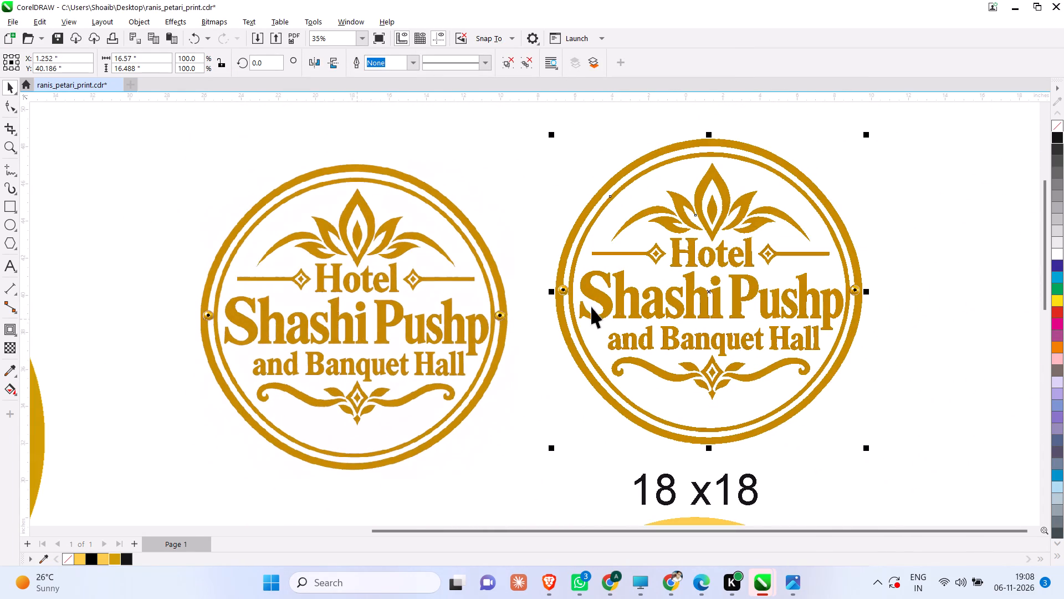
scroll(701, 334, up, 7)
scroll(474, 254, up, 8)
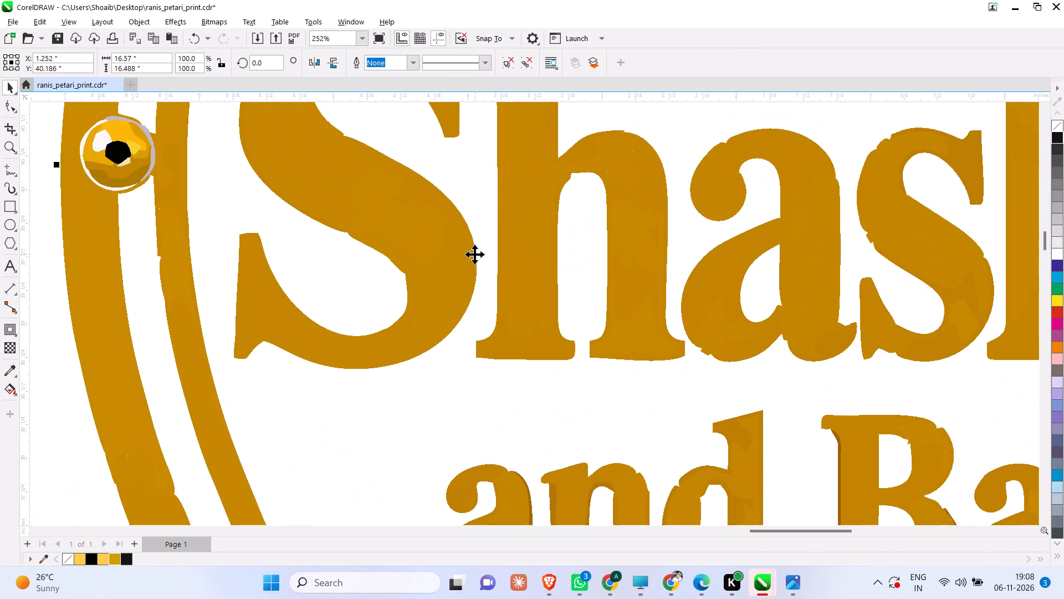
scroll(474, 254, down, 8)
scroll(534, 295, down, 8)
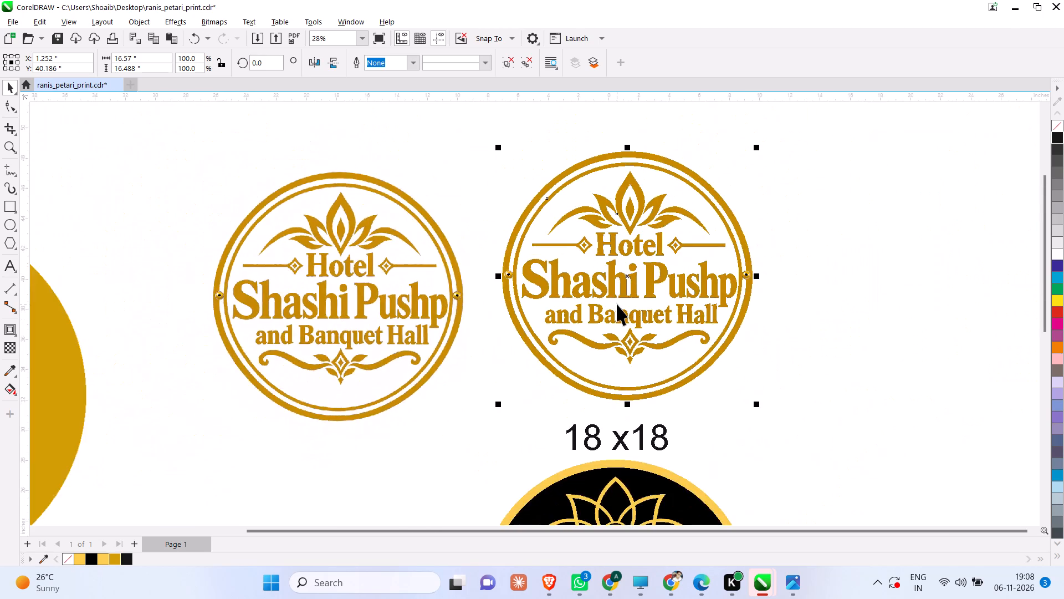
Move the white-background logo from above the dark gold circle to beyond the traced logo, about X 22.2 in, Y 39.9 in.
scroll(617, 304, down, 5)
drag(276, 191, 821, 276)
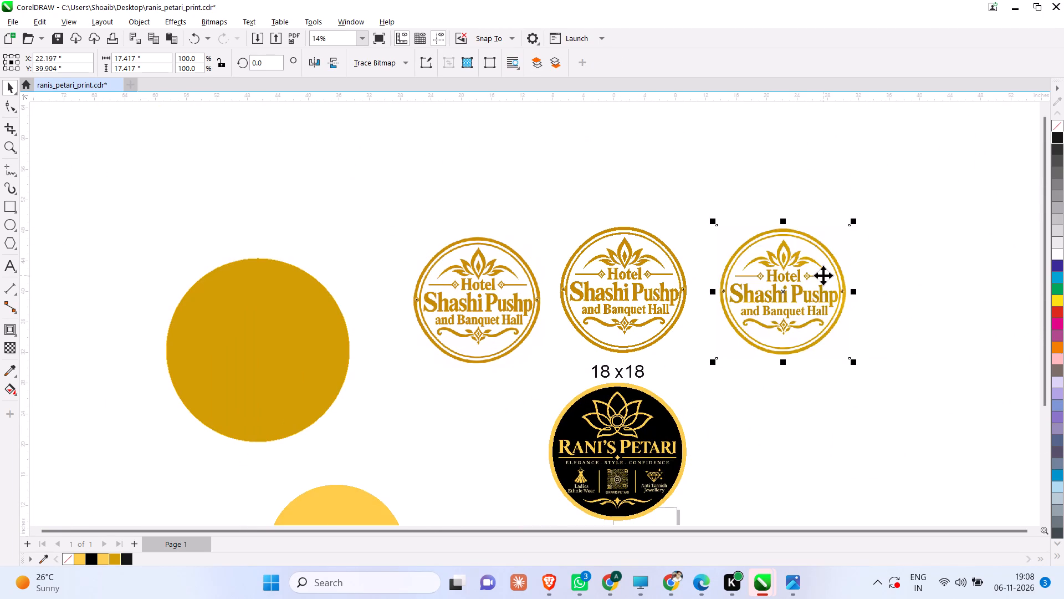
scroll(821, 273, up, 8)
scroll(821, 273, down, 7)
Place the white-background logo over the dark gold circle, at about X -46.9 in, Y 33.4 in, and compare it with the other logos.
drag(820, 293, 284, 341)
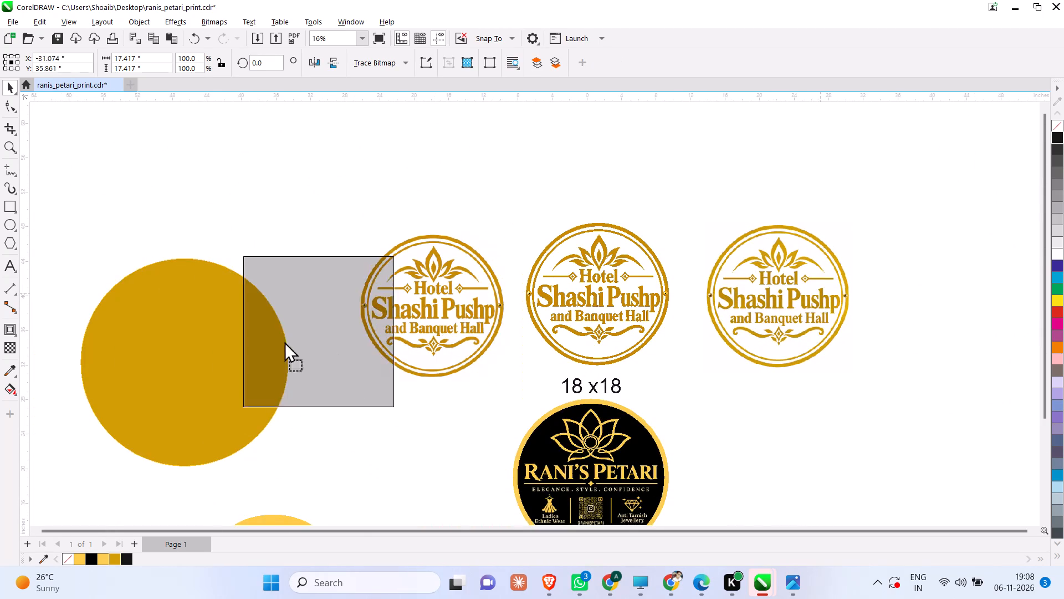
drag(284, 341, 223, 349)
scroll(184, 339, up, 7)
scroll(201, 353, down, 2)
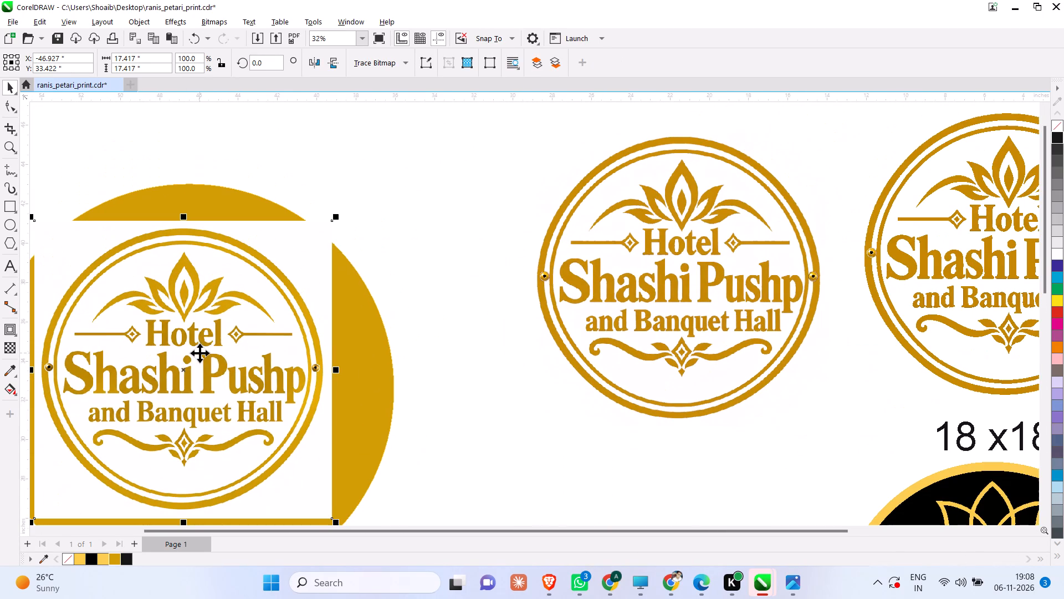
scroll(305, 351, down, 2)
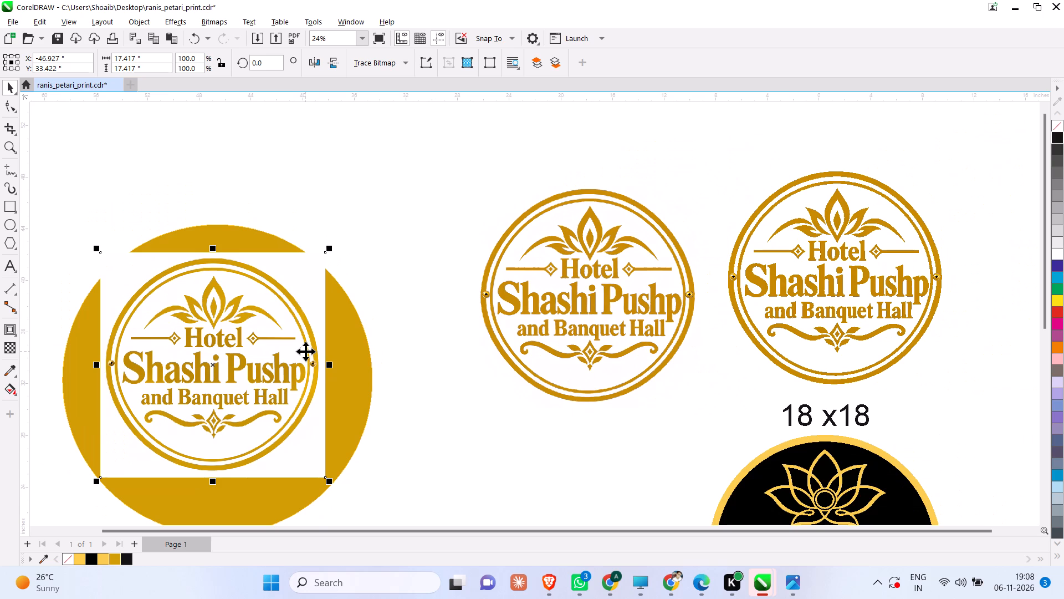
scroll(301, 402, up, 6)
scroll(301, 402, down, 6)
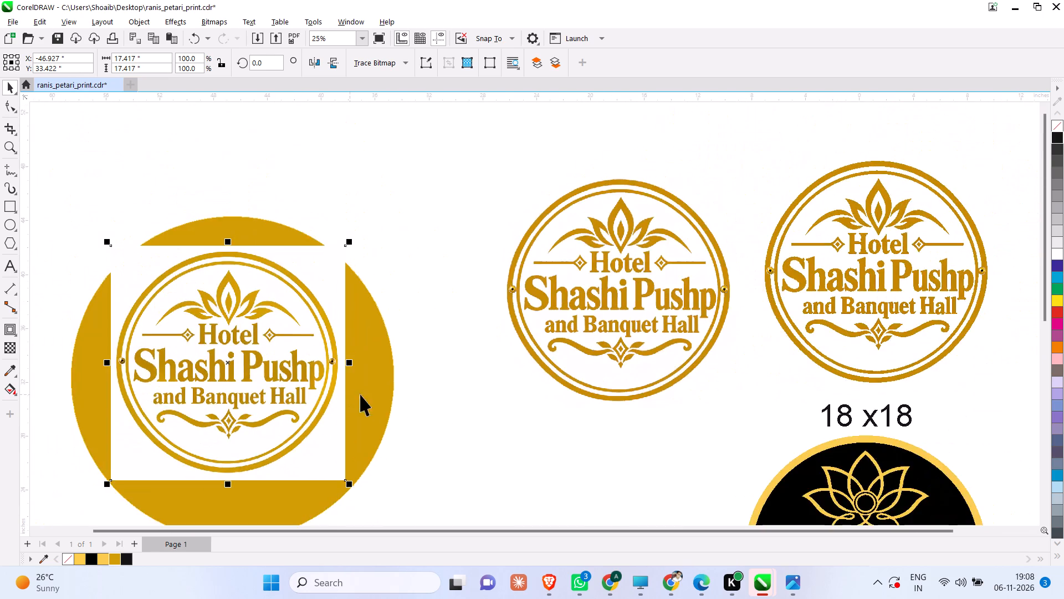
Enlarge the white-background logo to about 37.5 in and place it clear of the dark gold circle, about X -80.0 in, Y 47.0 in.
scroll(371, 393, down, 5)
scroll(341, 353, up, 3)
scroll(359, 257, down, 4)
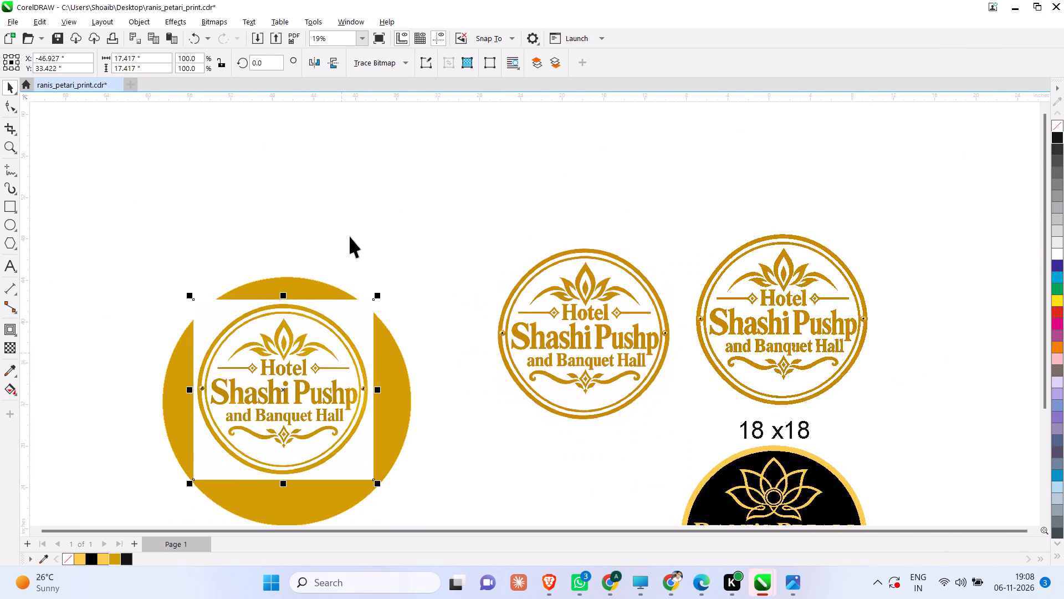
scroll(350, 236, down, 3)
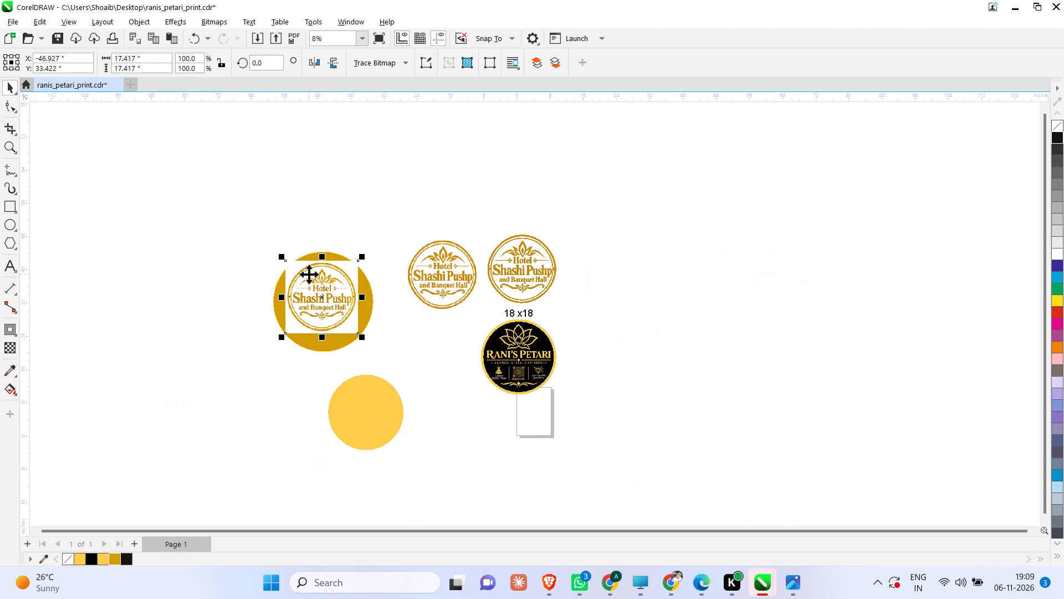
drag(309, 274, 251, 197)
drag(303, 263, 361, 307)
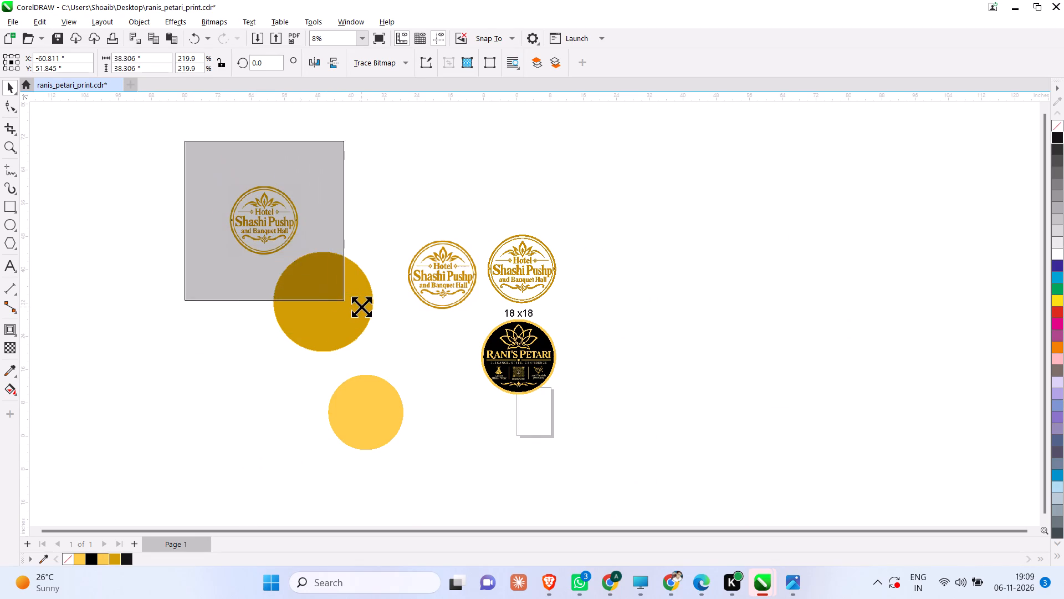
drag(361, 307, 359, 305)
drag(304, 239, 221, 261)
scroll(424, 362, up, 4)
scroll(424, 362, down, 2)
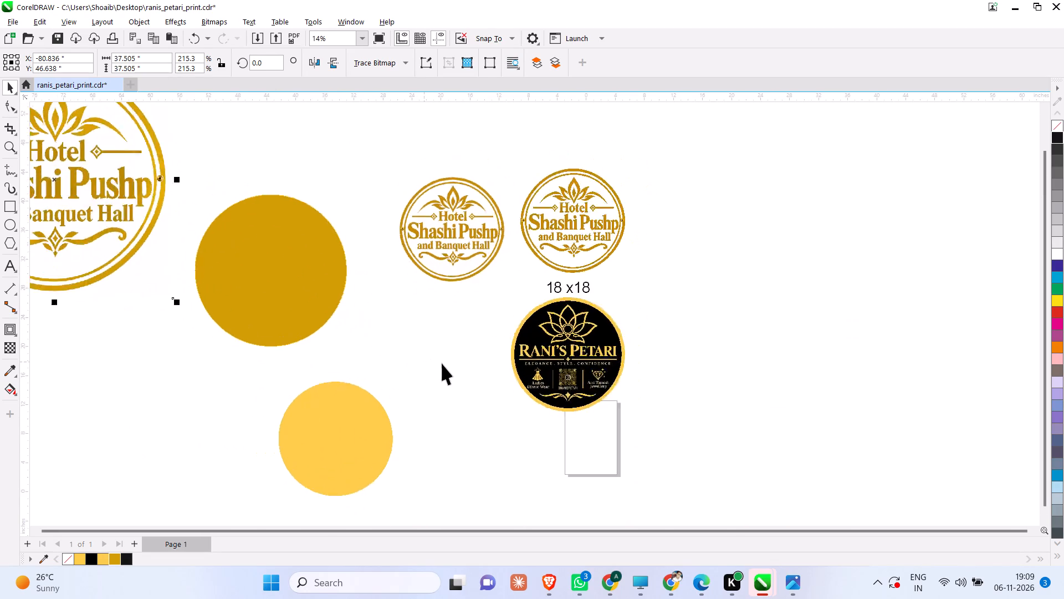
scroll(442, 363, down, 5)
scroll(367, 320, up, 5)
click(397, 203)
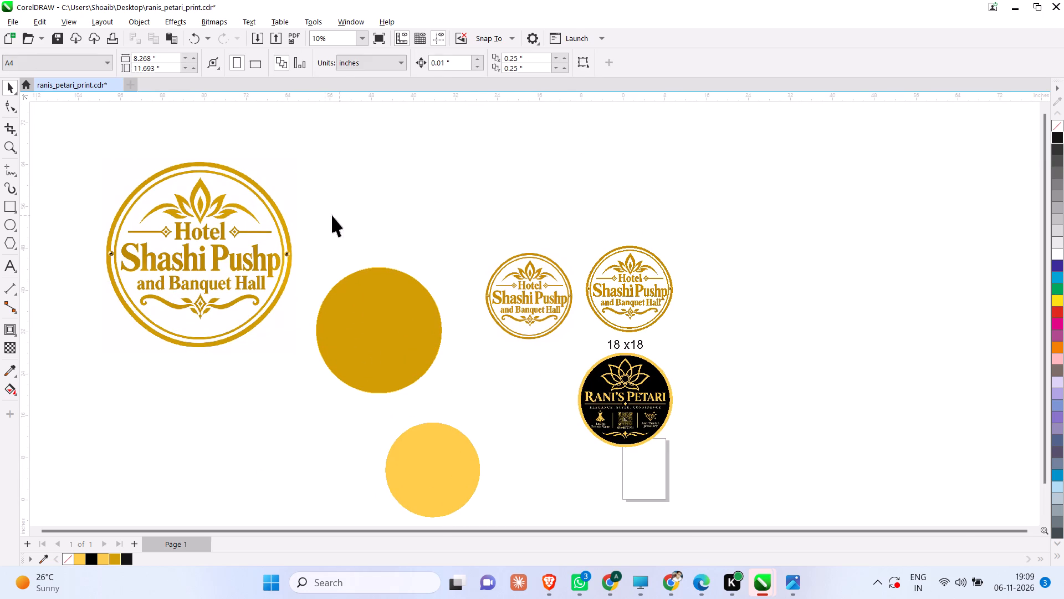
click(288, 205)
click(288, 205)
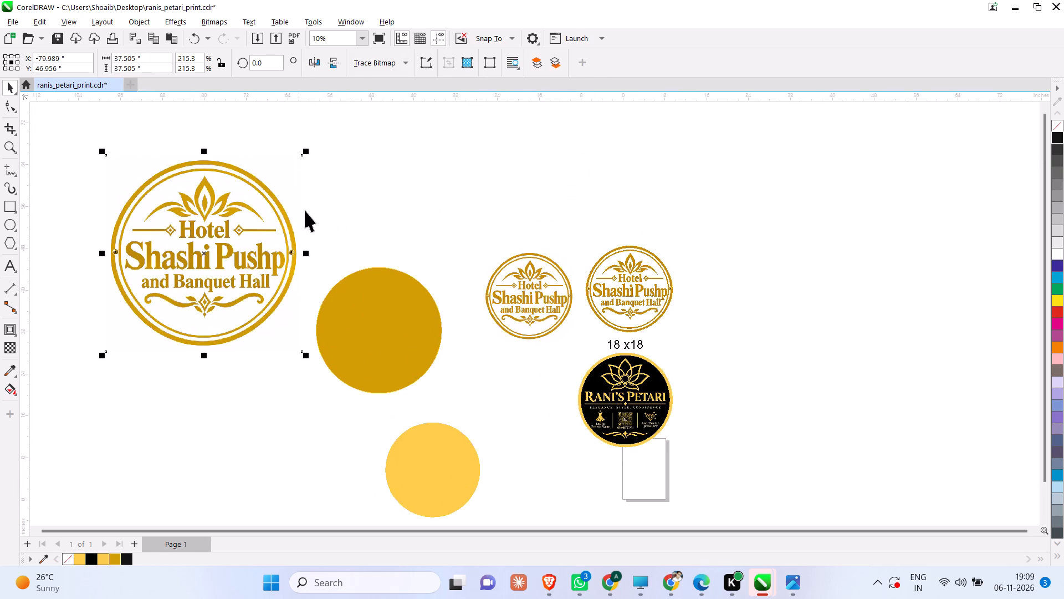
Move the dark gold circle between the enlarged logo and the transparent logo, at about X -42.1 in, Y 40.7 in.
drag(368, 299, 391, 256)
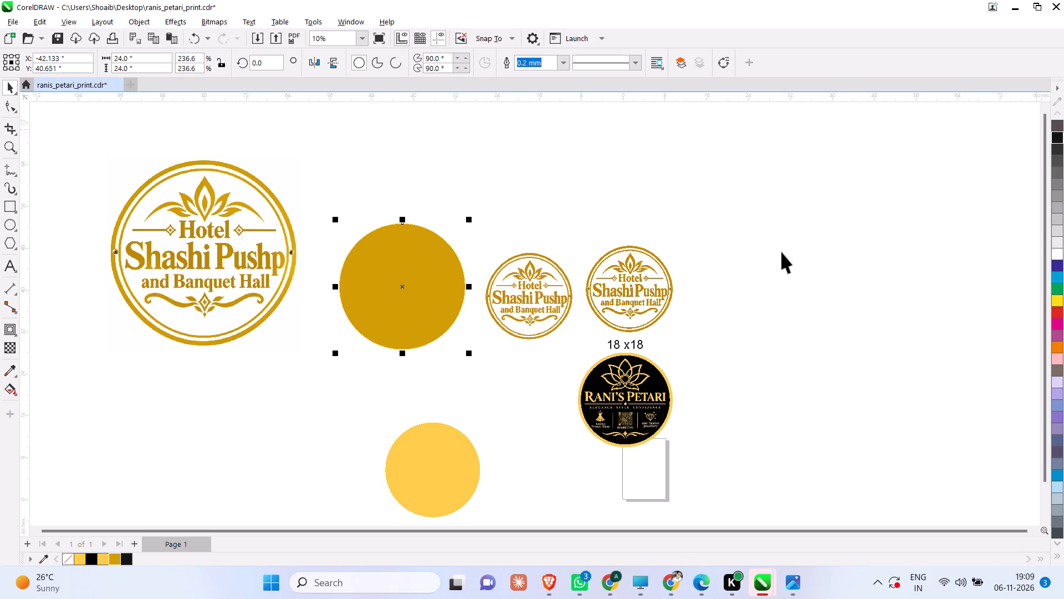
Duplicate the dark gold circle towards the enlarged logo, and give the copy no fill and a black outline.
drag(395, 315, 286, 346)
right_click(286, 346)
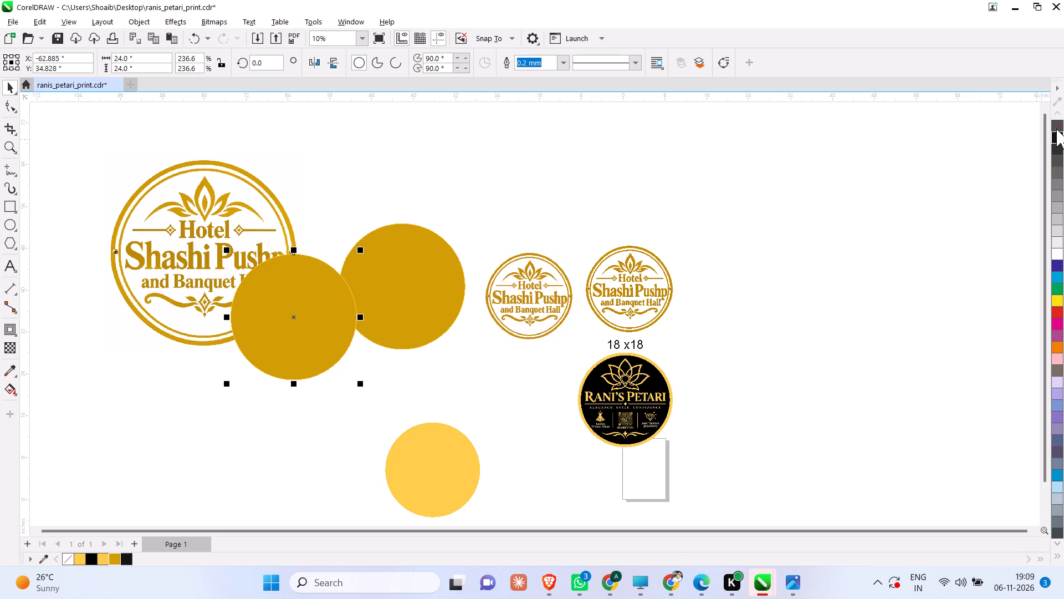
click(1056, 129)
right_click(1056, 138)
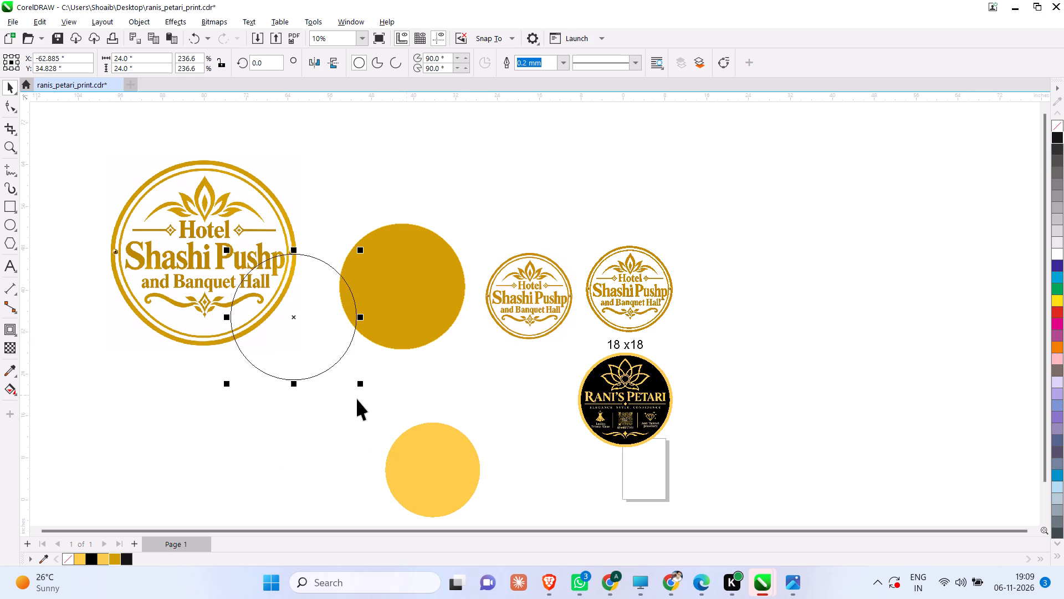
Lay the black outline circle over the enlarged logo at about X -78.7 in, Y 47.4 in, scaled to about 35 in.
drag(360, 386, 446, 436)
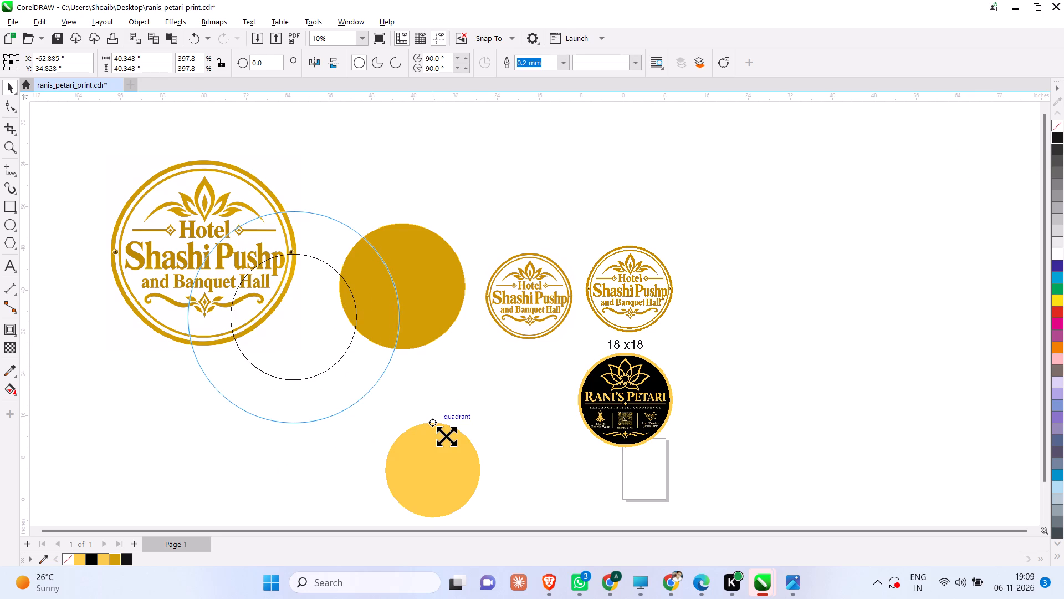
drag(446, 436, 407, 405)
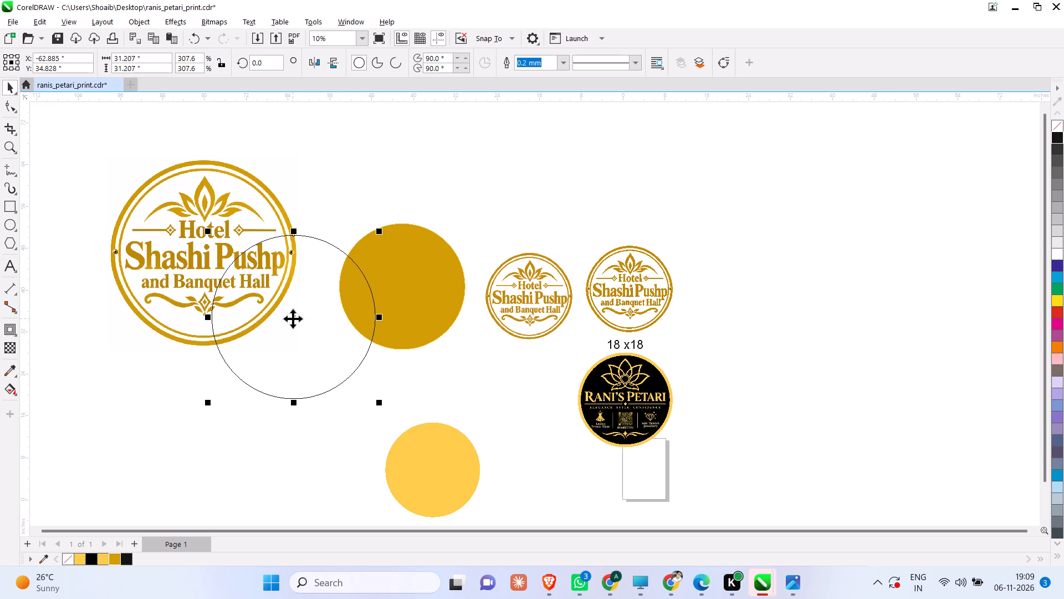
drag(293, 318, 190, 240)
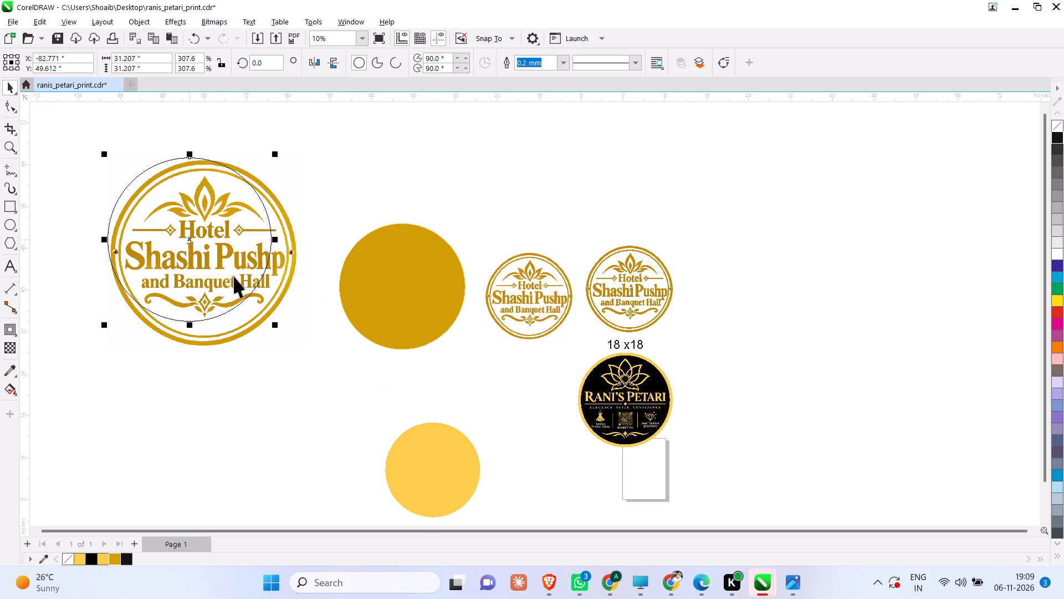
drag(279, 329, 320, 352)
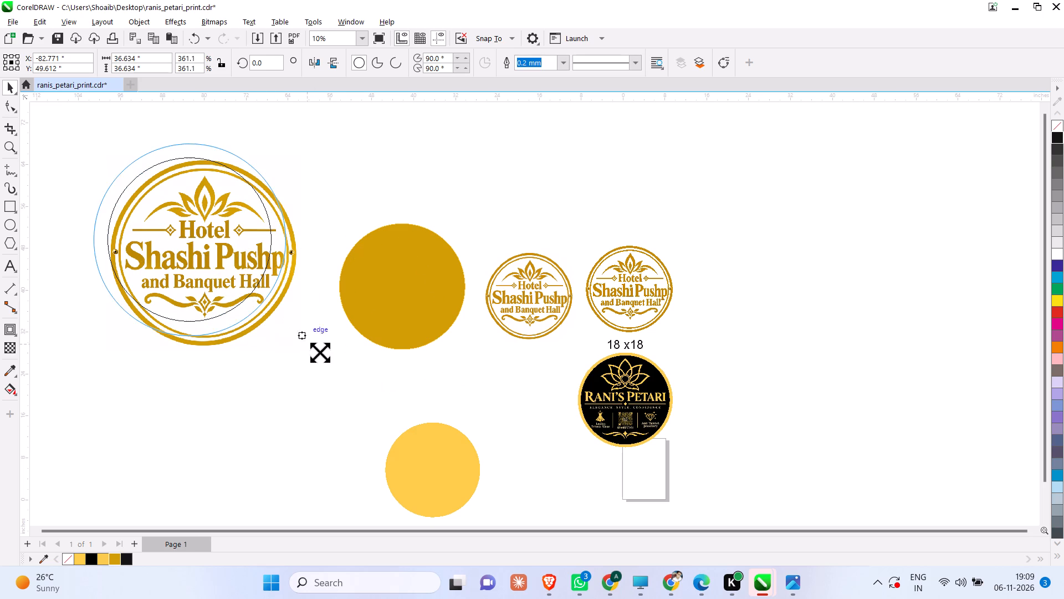
drag(320, 352, 320, 353)
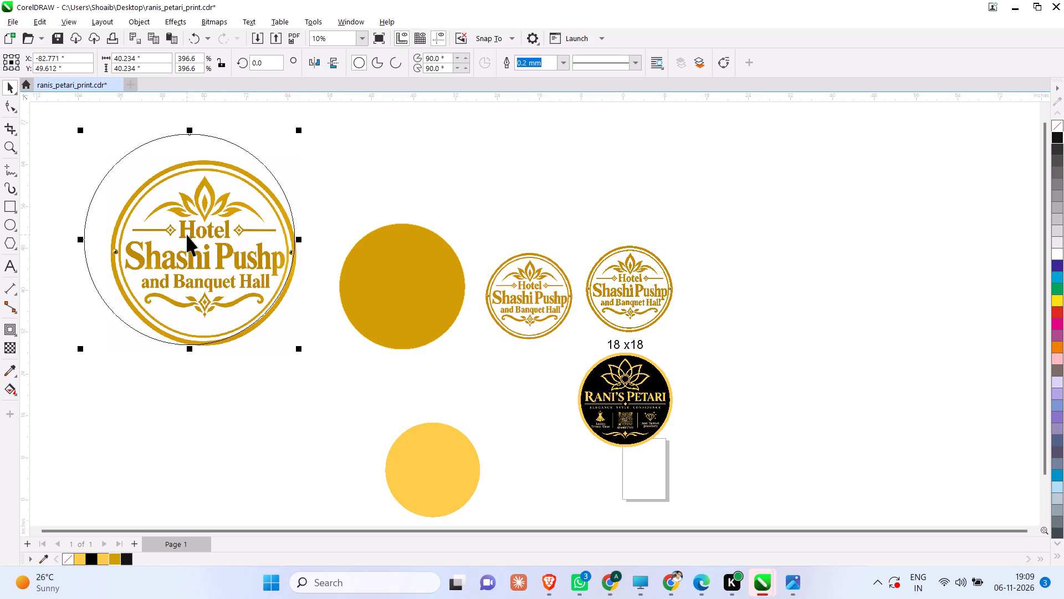
drag(190, 238, 211, 251)
scroll(255, 341, down, 2)
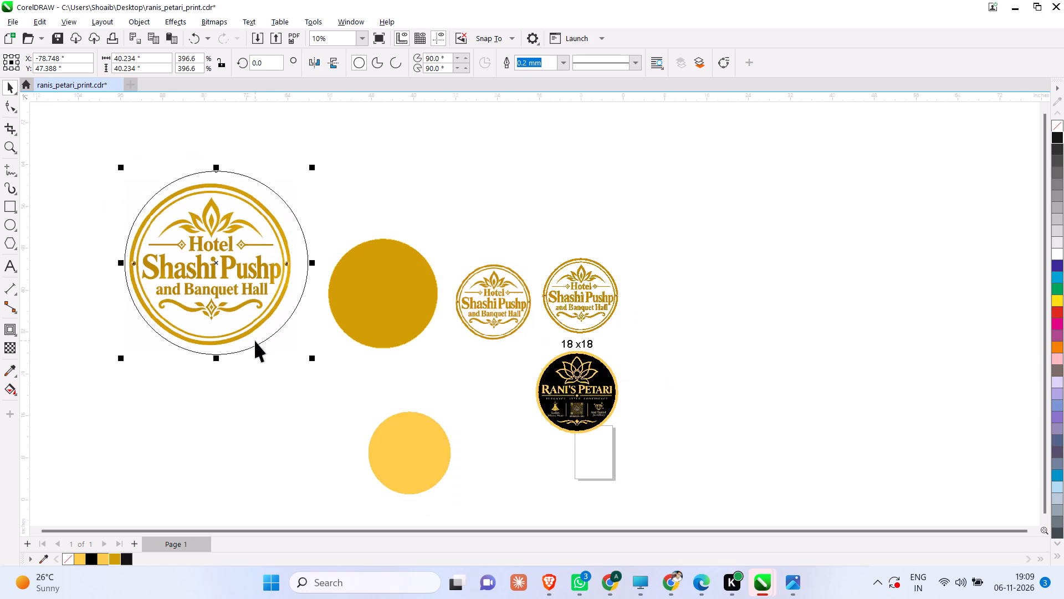
scroll(255, 341, down, 1)
scroll(291, 327, up, 2)
drag(304, 360, 293, 360)
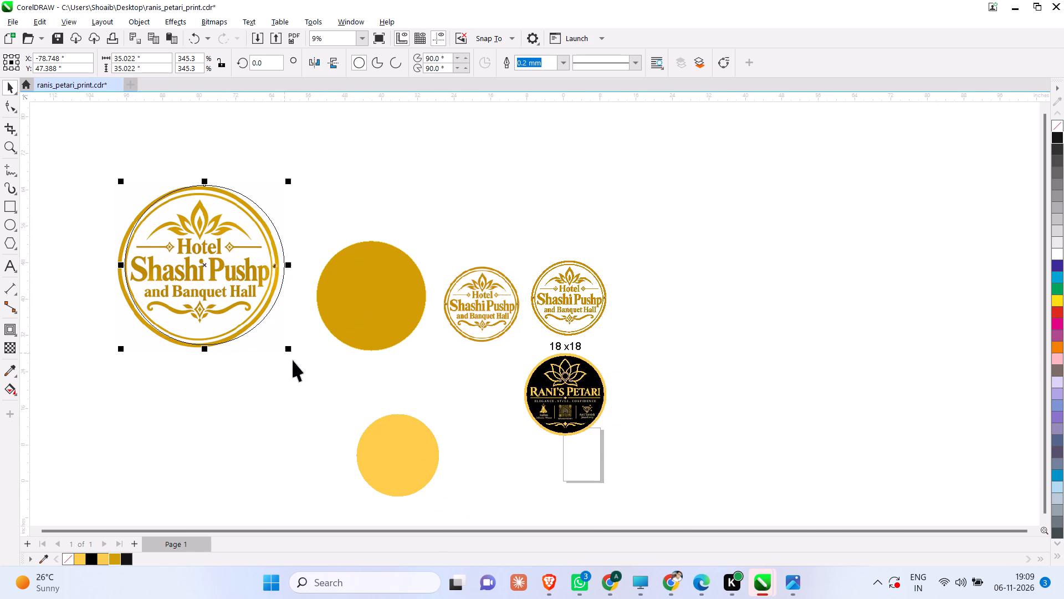
Centre the black outline circle and the enlarged logo on each other, and inspect how the circle follows the logo's outer ring.
drag(69, 164, 257, 324)
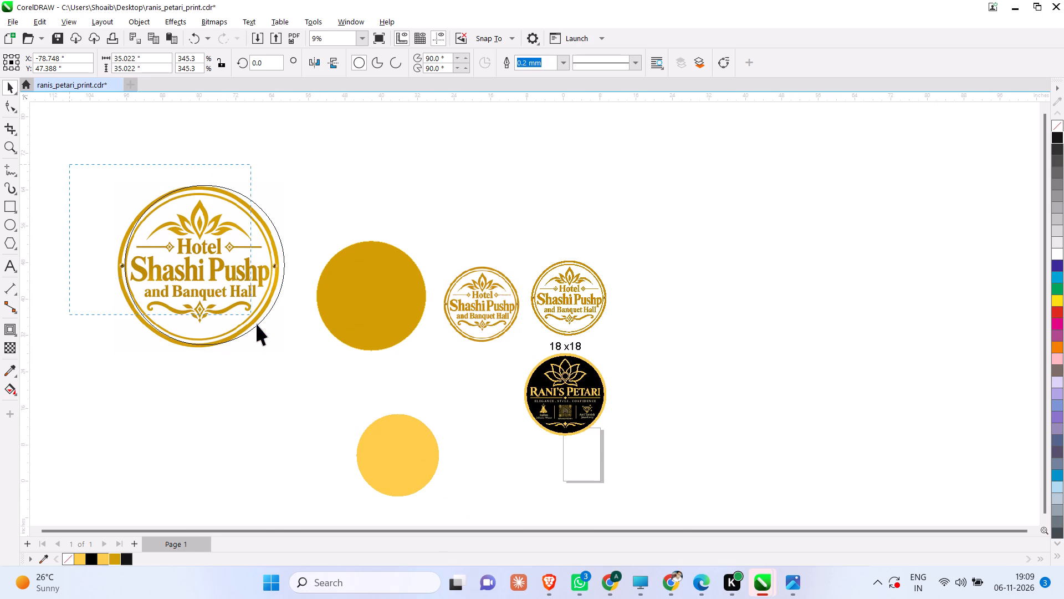
drag(257, 324, 330, 456)
text(ce)
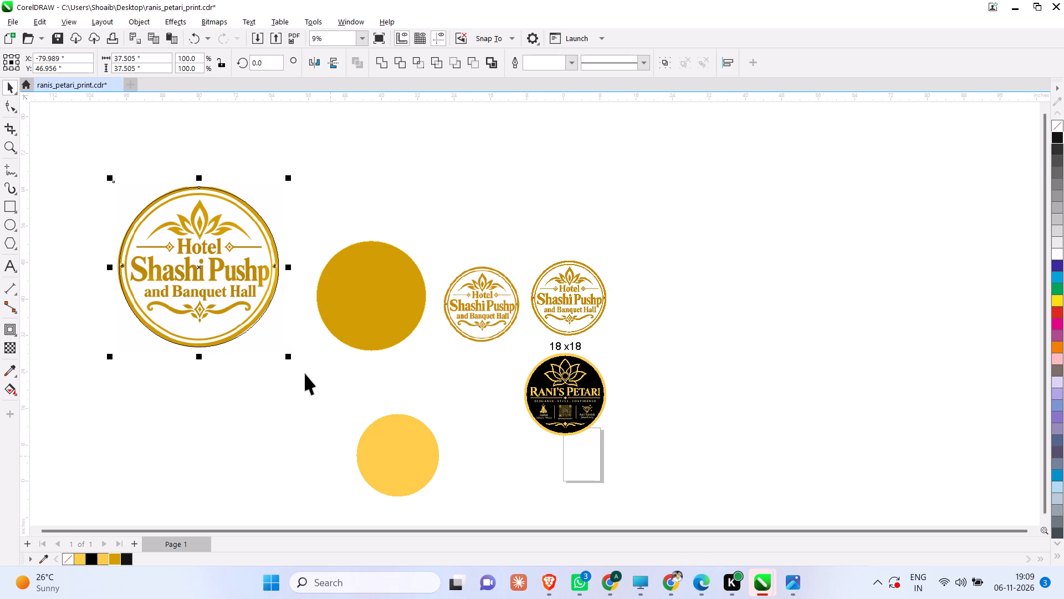
click(297, 365)
scroll(241, 333, up, 8)
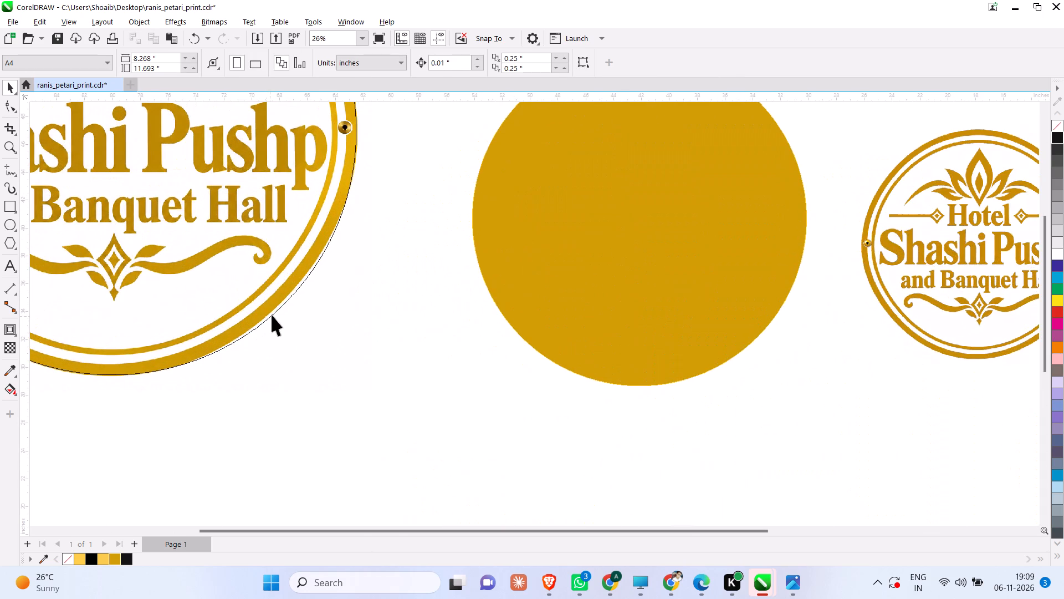
scroll(273, 314, down, 6)
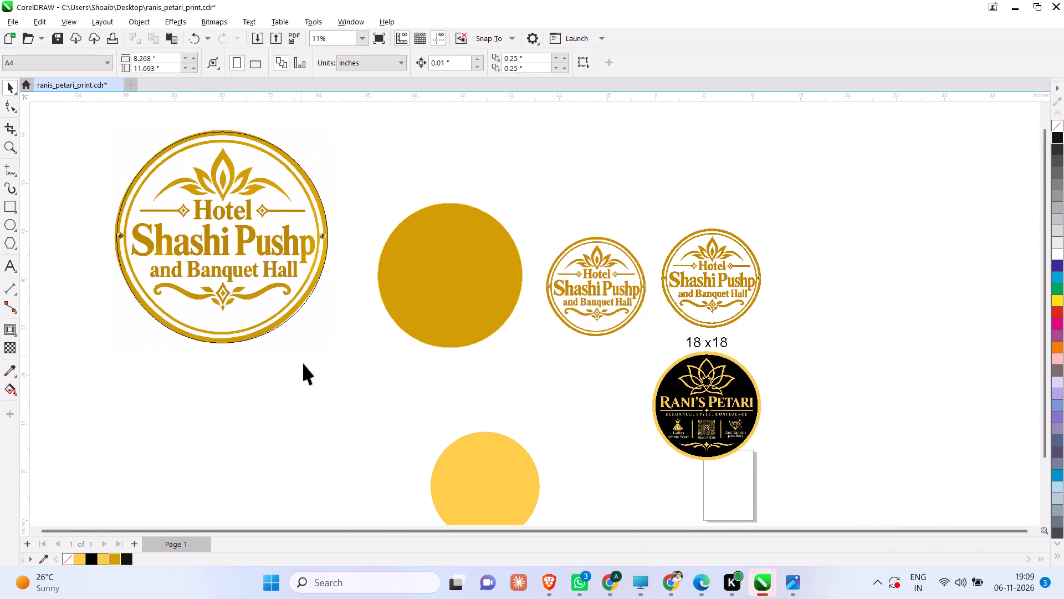
Move the traced logo away from the 18 x18 label, to about X 27.4 in, Y 54.3 in.
scroll(303, 363, down, 4)
click(465, 329)
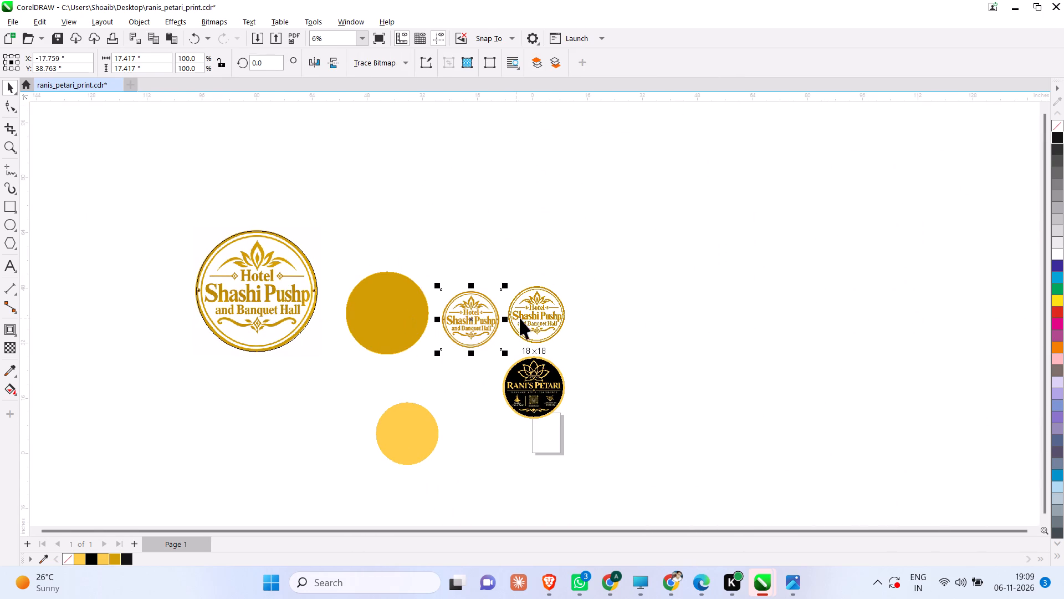
drag(528, 318, 618, 270)
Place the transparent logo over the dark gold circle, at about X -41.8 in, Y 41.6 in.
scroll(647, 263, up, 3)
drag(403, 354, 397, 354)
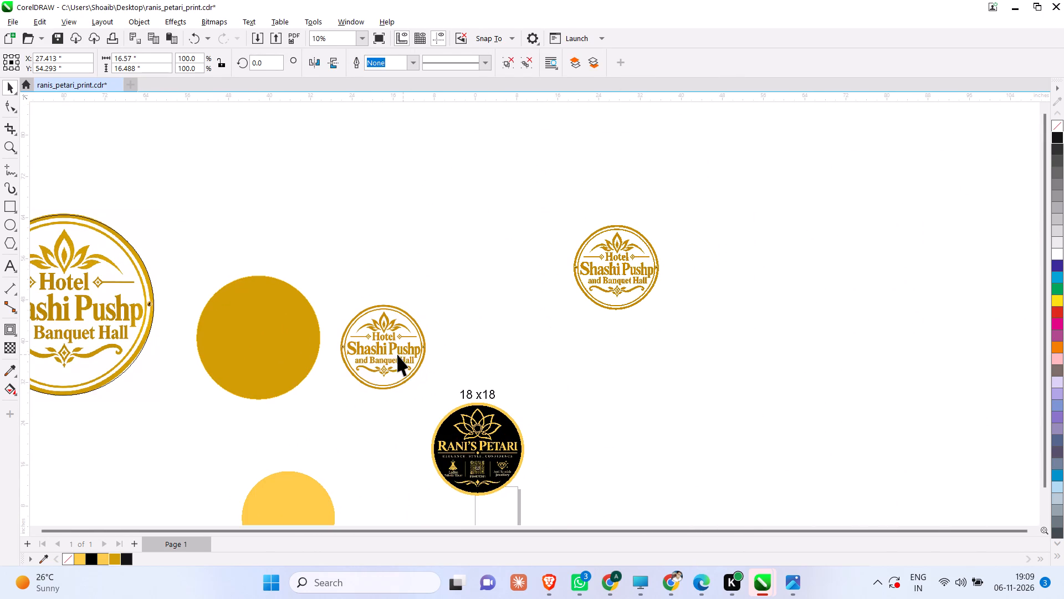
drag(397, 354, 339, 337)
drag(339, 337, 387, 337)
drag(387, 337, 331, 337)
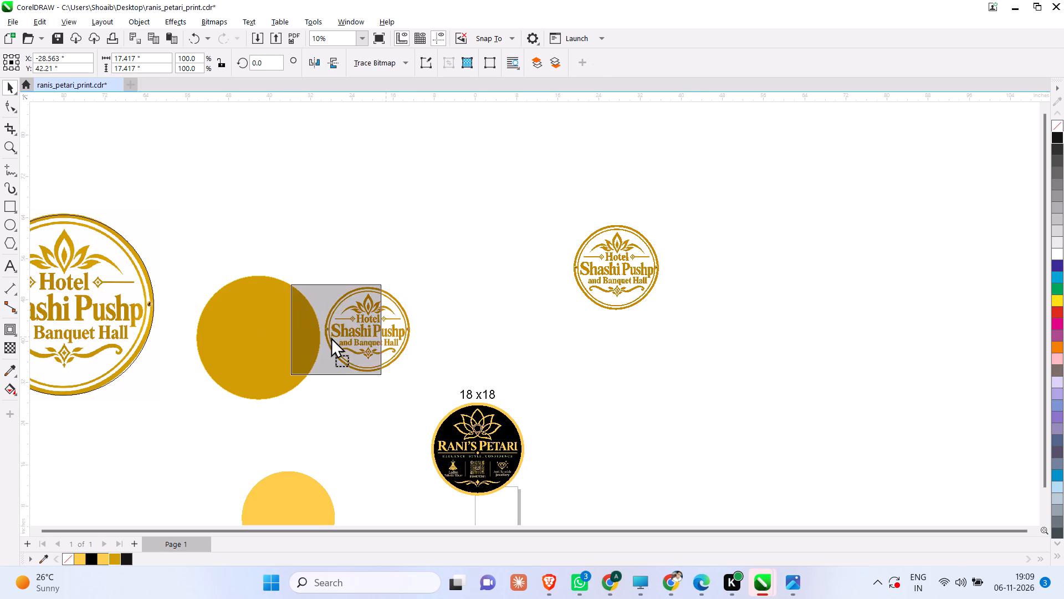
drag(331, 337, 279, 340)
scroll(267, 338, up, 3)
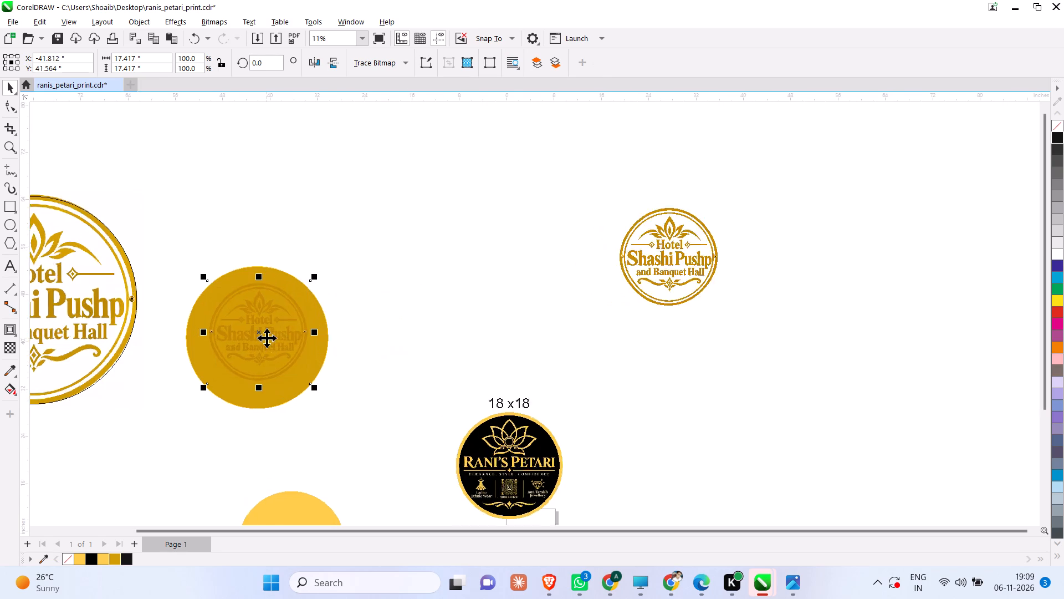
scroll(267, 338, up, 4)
Move the transparent logo beside the dark gold circle, at about X -21.8 in, Y 41.1 in, and resize it to 23 x 23 in.
drag(274, 316, 547, 322)
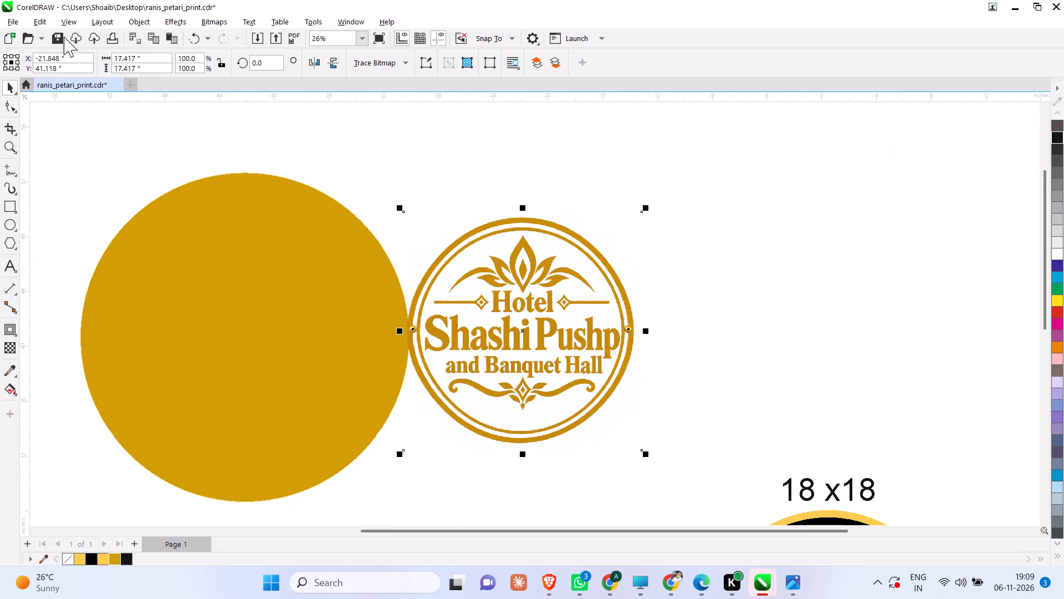
drag(150, 56, 85, 44)
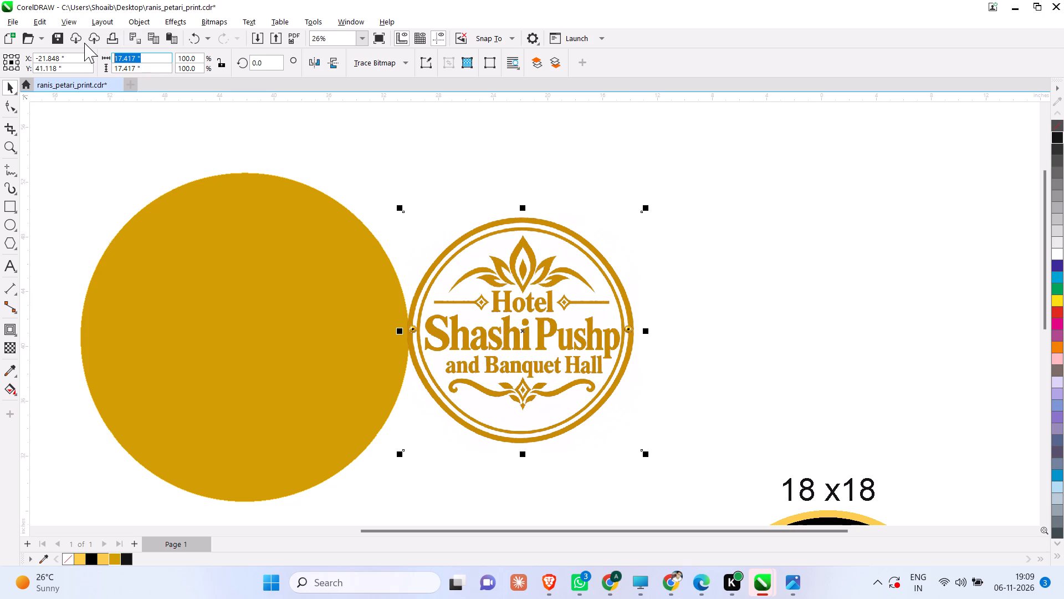
text(23)
key(Tab)
text(23)
key(Return)
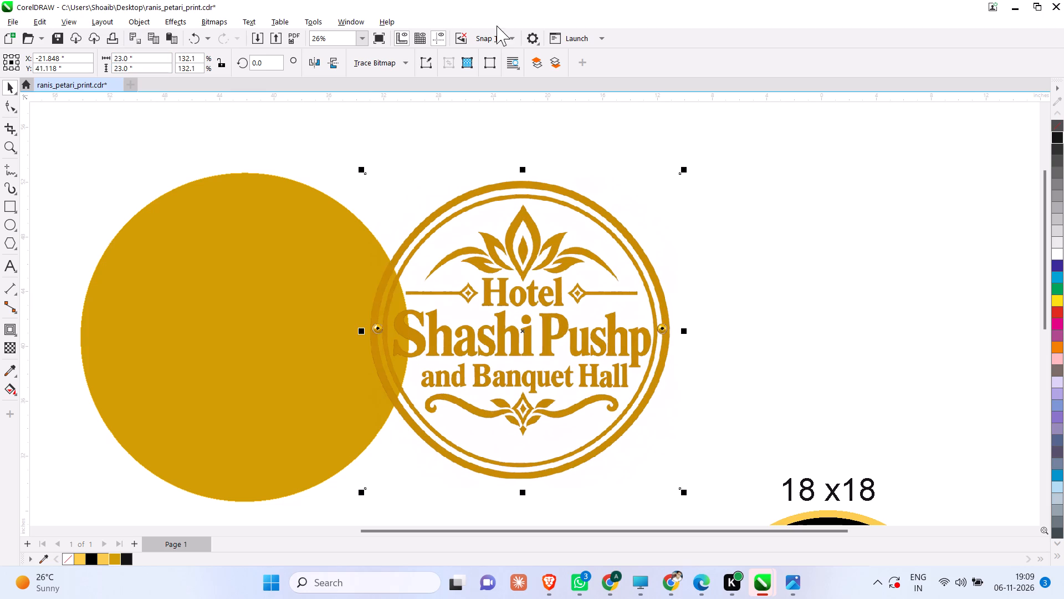
Remove the fill from the dark gold circle, leaving only its thin outline.
scroll(712, 460, down, 3)
click(731, 287)
click(465, 314)
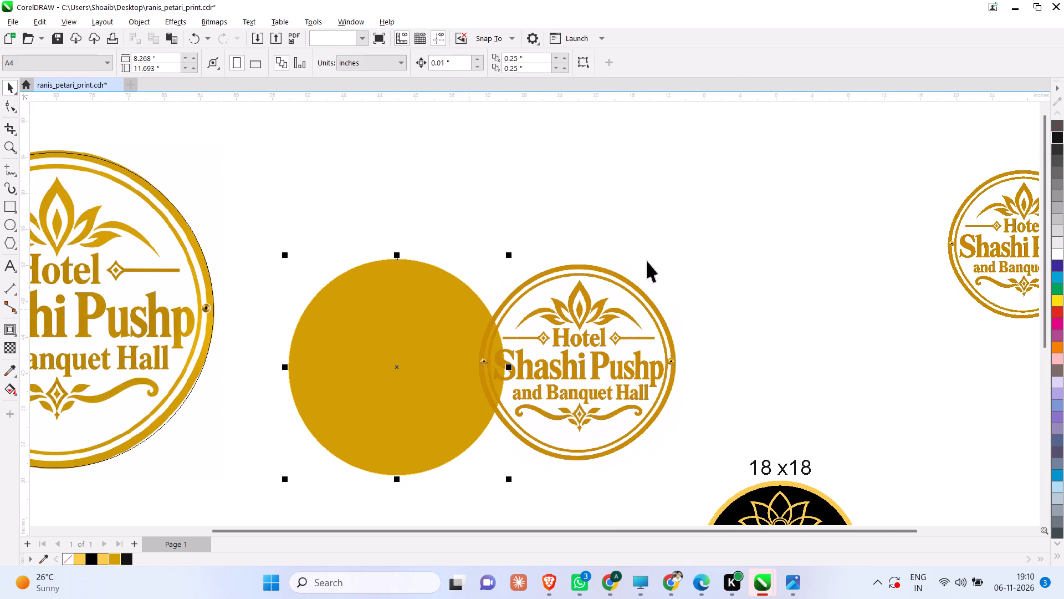
click(1061, 127)
click(849, 271)
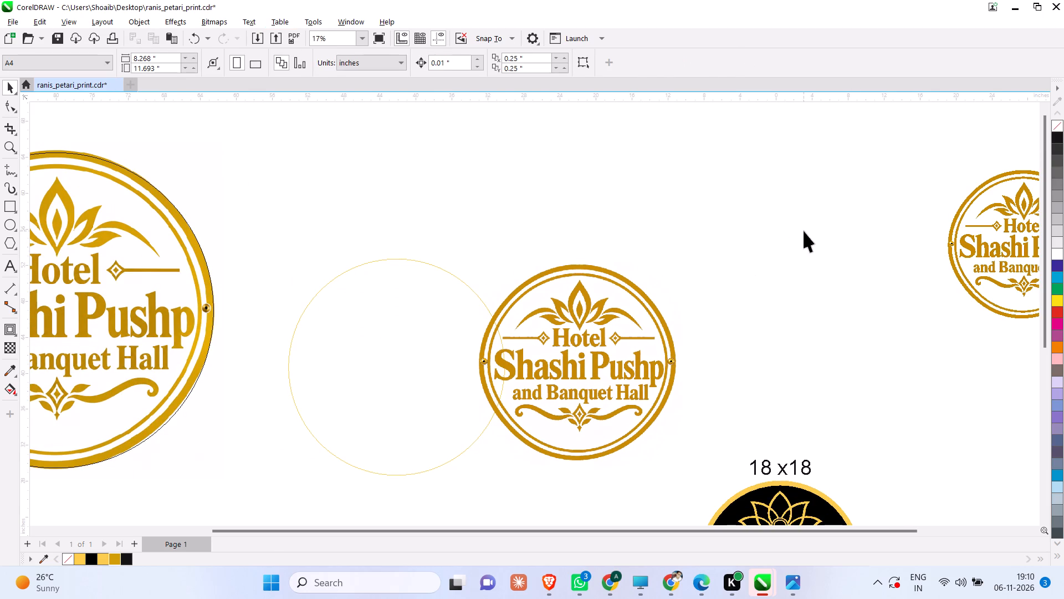
Centre the 23 in transparent logo inside the unfilled 24 in circle.
drag(804, 231, 254, 504)
text(ce)
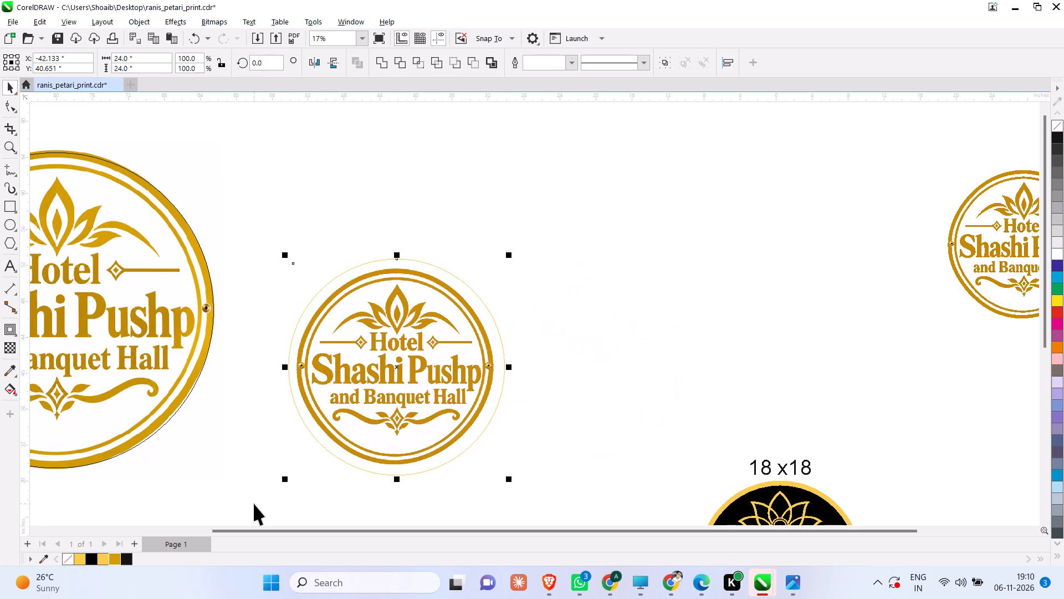
click(608, 339)
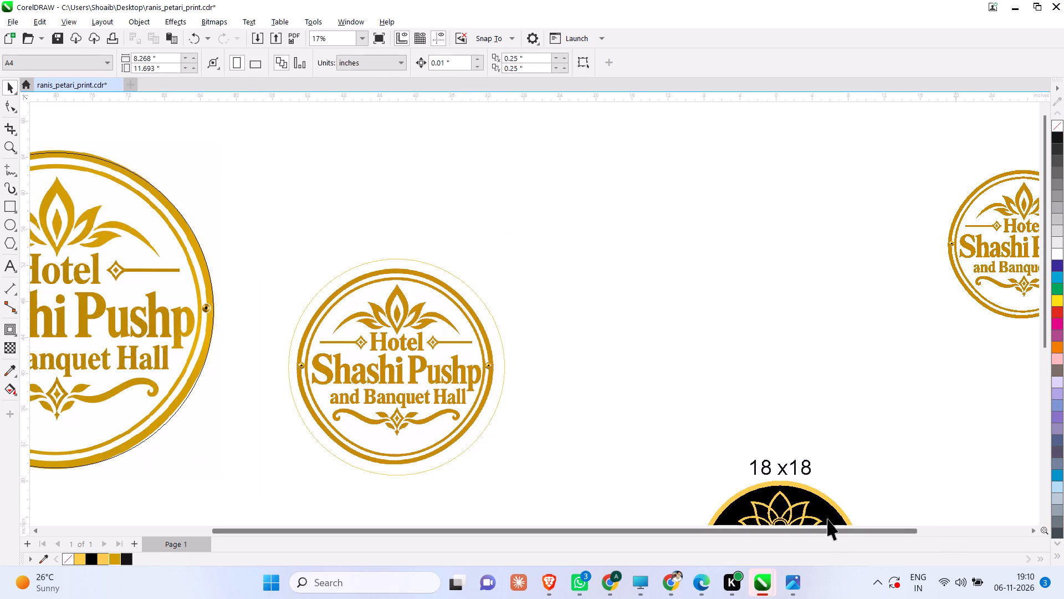
Examine the margin between the 24 in outline circle and the centred logo, checking each object in turn.
scroll(518, 377, up, 6)
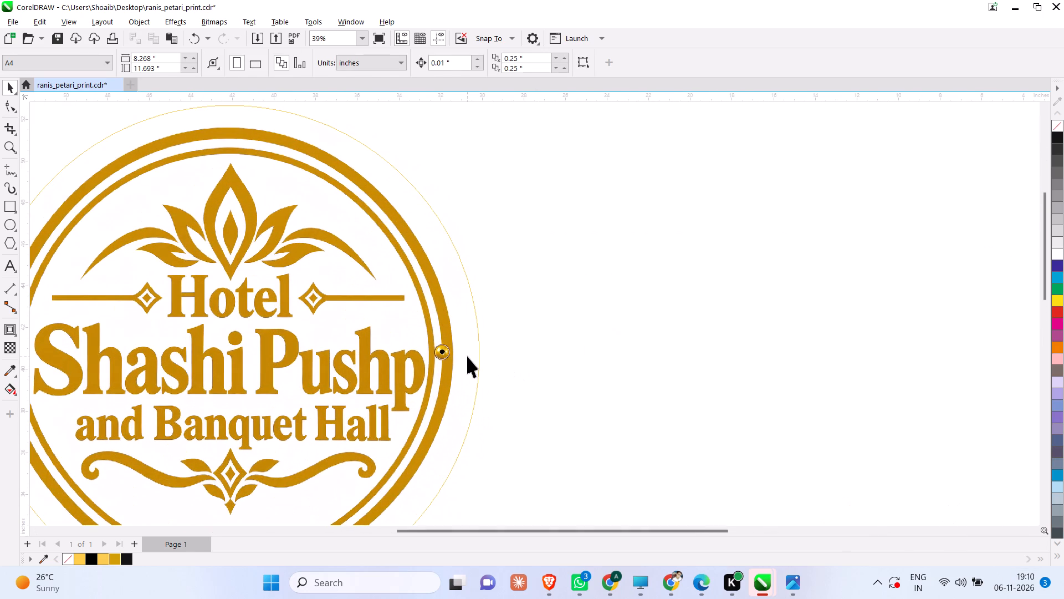
click(478, 345)
scroll(688, 290, down, 2)
click(645, 286)
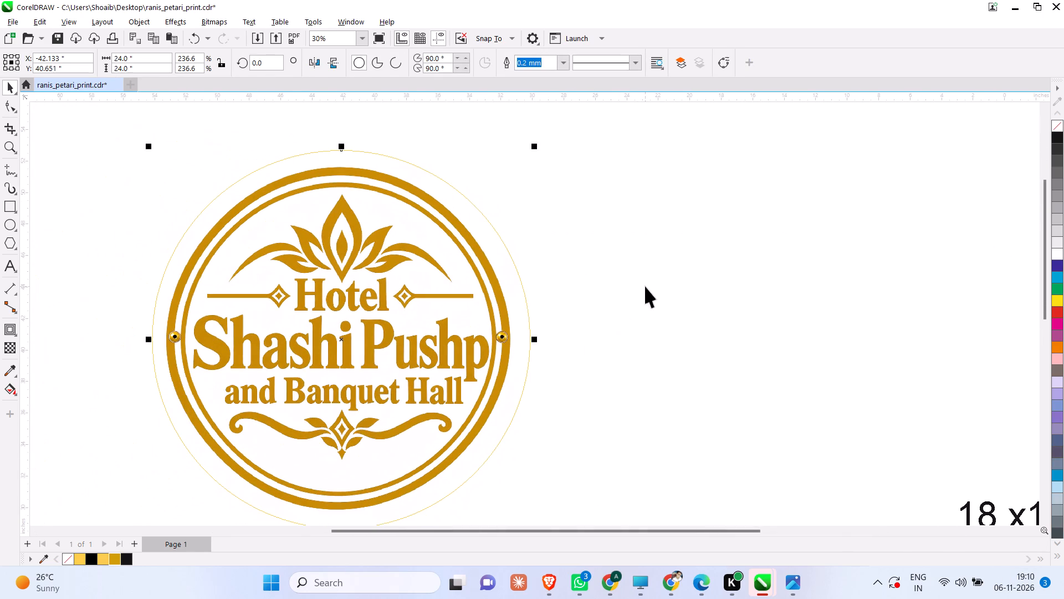
click(498, 289)
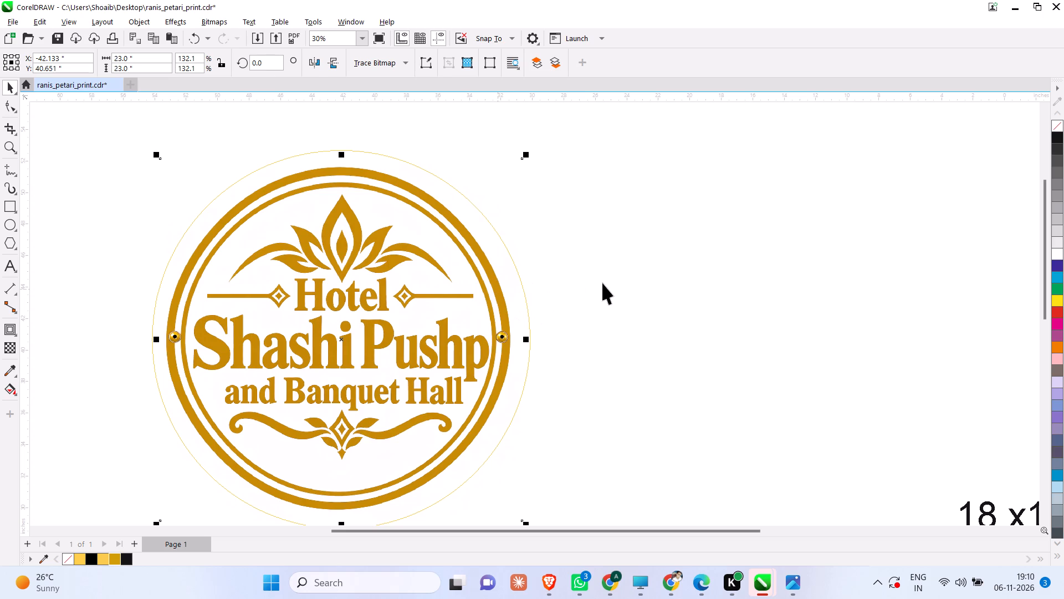
click(602, 283)
click(484, 292)
Move the 23 in transparent logo out of the 24 in outline circle, placing it clear of the circle on its right.
drag(484, 291, 816, 213)
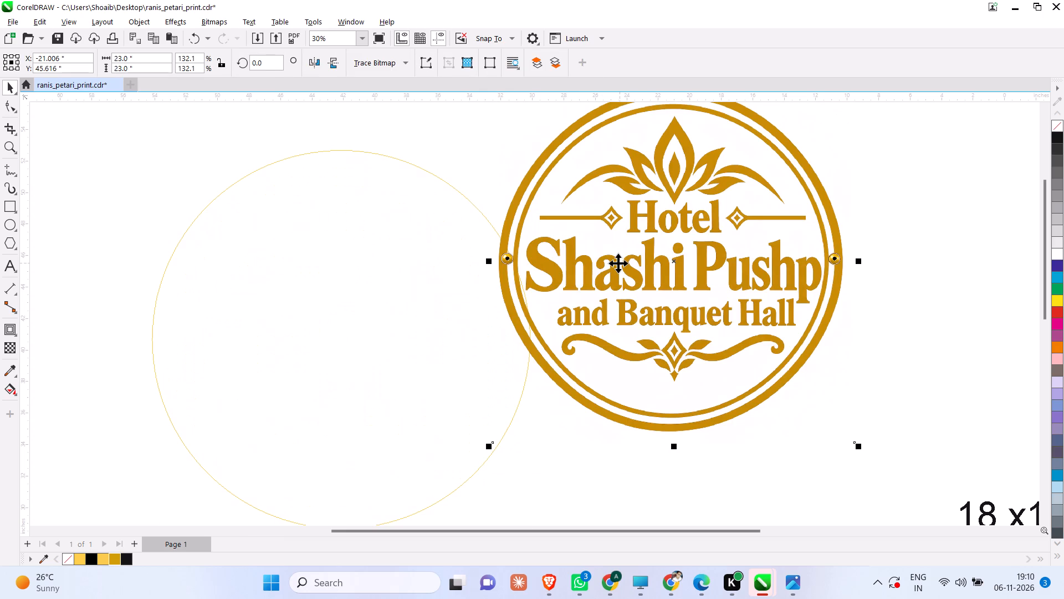
scroll(652, 302, down, 5)
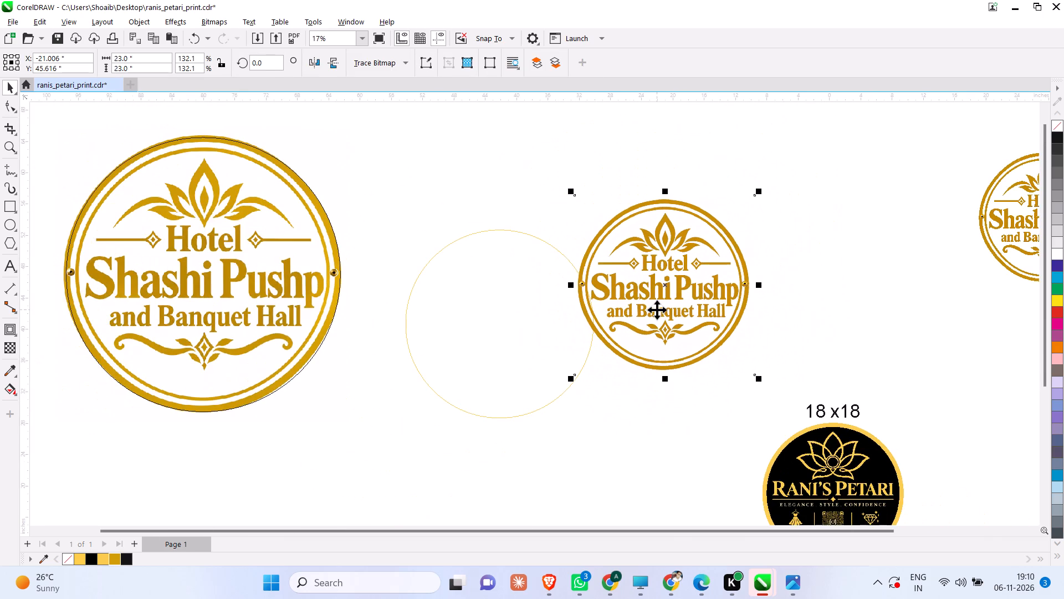
scroll(659, 311, up, 3)
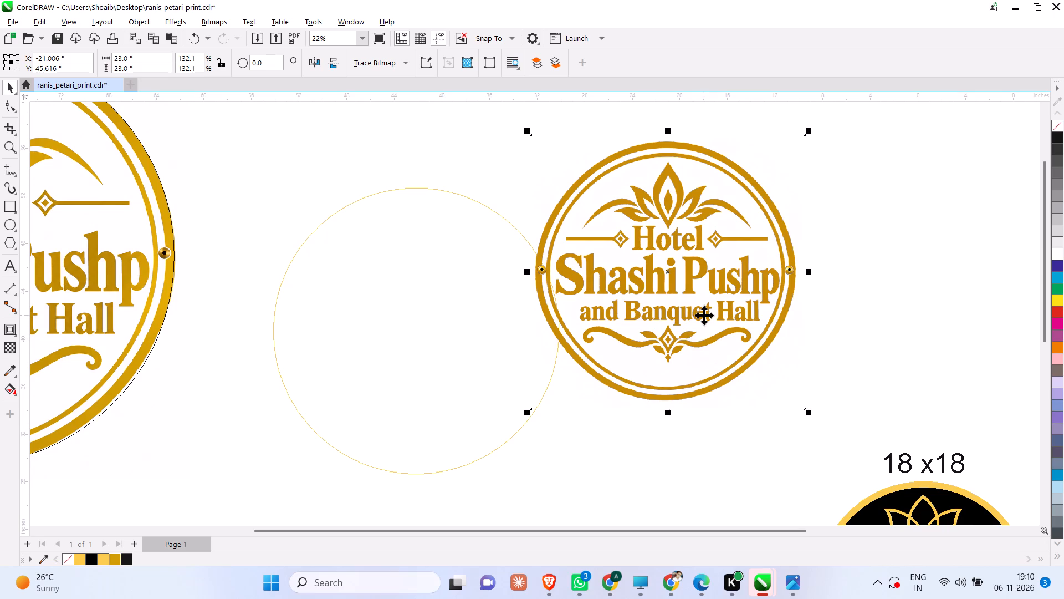
drag(704, 315, 819, 331)
scroll(396, 388, down, 4)
Move the large Hotel Shashi Pushp logo slightly to the right, off the thin black circle around it.
drag(249, 316, 255, 316)
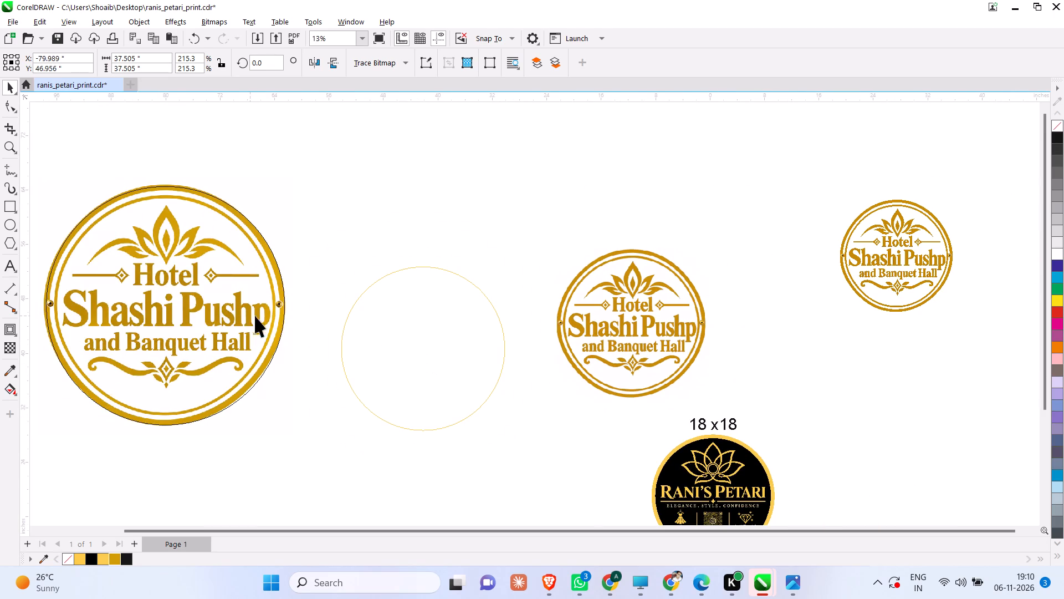
drag(255, 316, 272, 314)
click(350, 385)
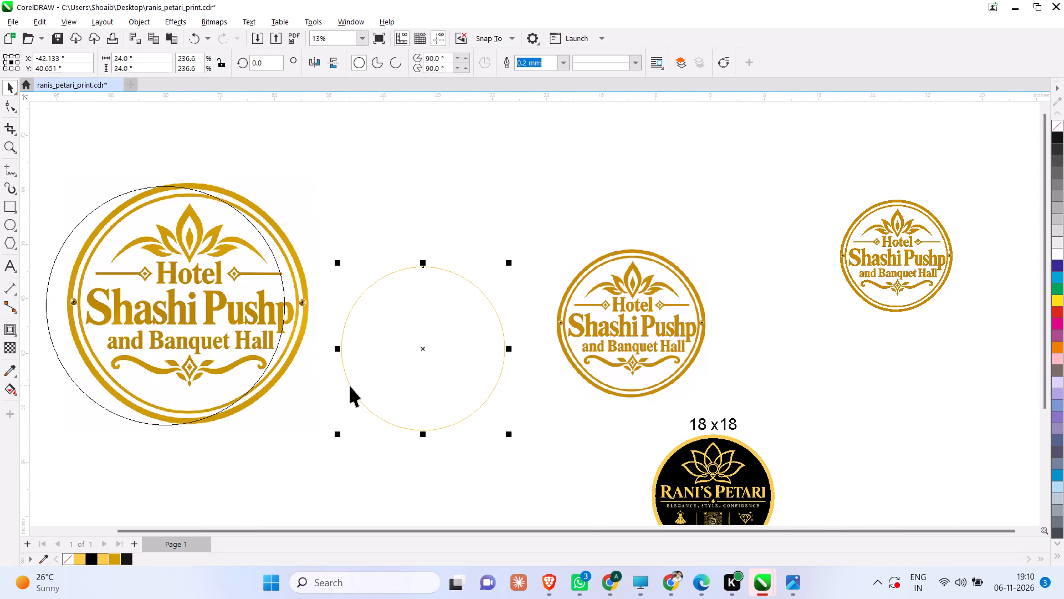
click(428, 174)
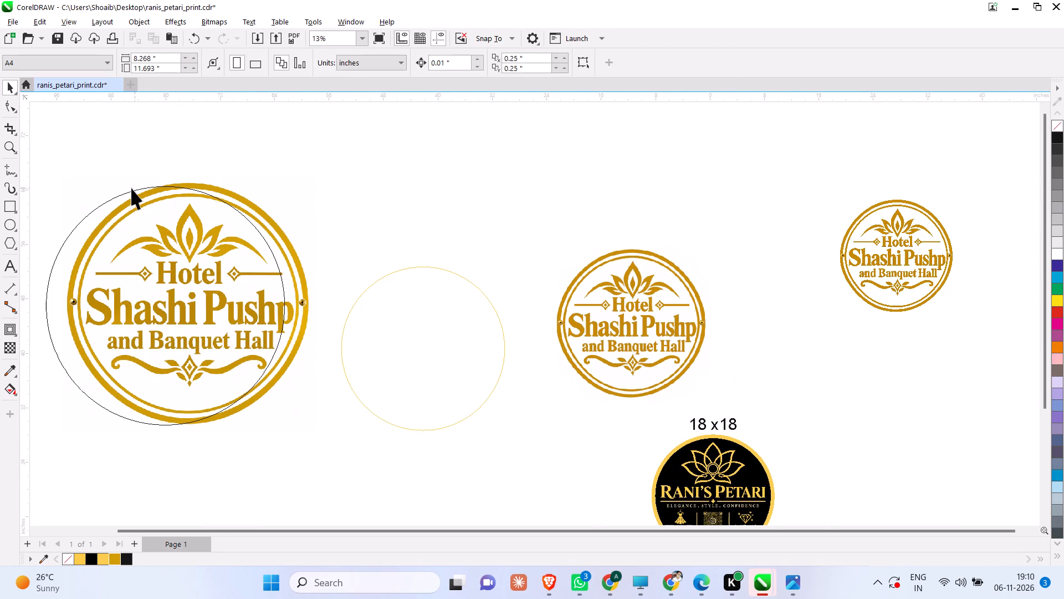
Enlarge the thin black circle to about 37 in and nudge it right to about X -77.1 in, around the large logo.
click(116, 197)
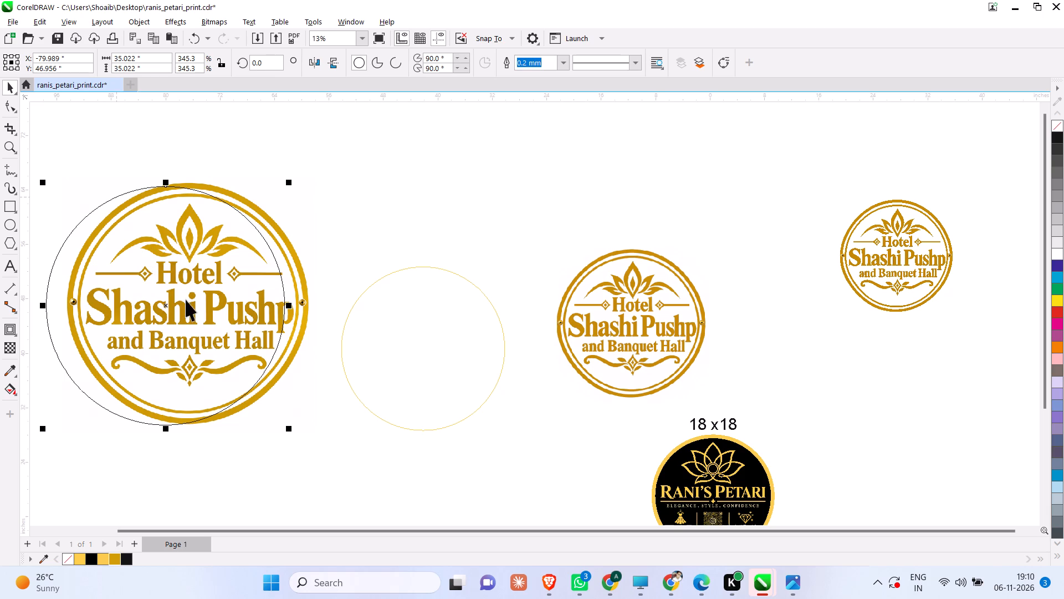
drag(290, 433, 306, 441)
key(Right)
key(Right)
key(Right)
key(Right)
key(Right)
key(Right)
key(Right)
key(Right)
key(Right)
key(Right)
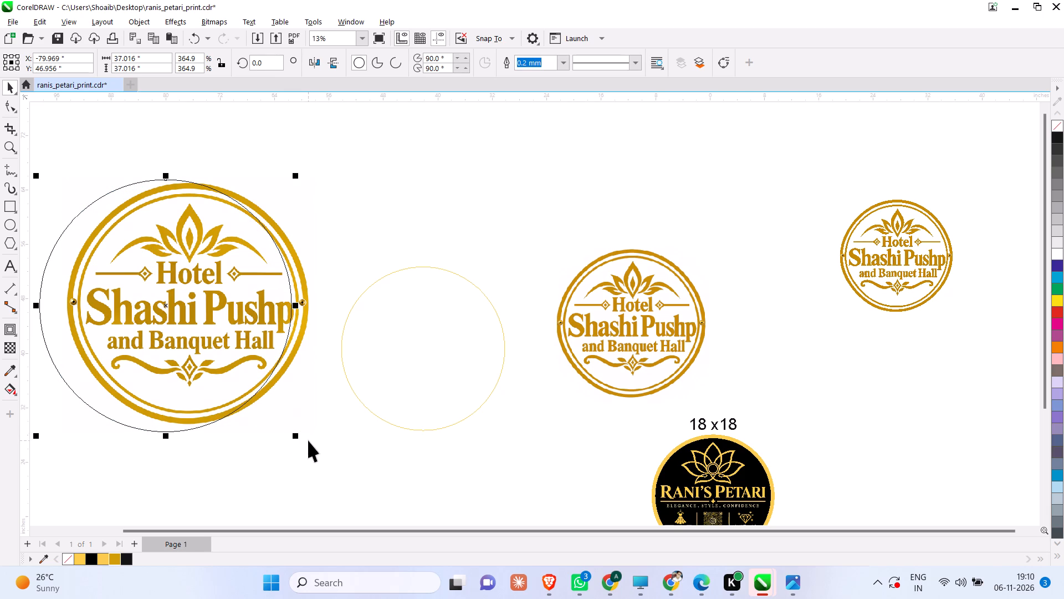
key(Right)
key(Right)
key(Right)
key(Right)
key(Right)
key(Right)
key(Right)
key(Right)
key(Right)
key(Right)
key(Right)
key(Right)
key(Right)
key(Right)
key(Right)
key(Right)
key(Right)
key(Right)
key(Right)
key(Right)
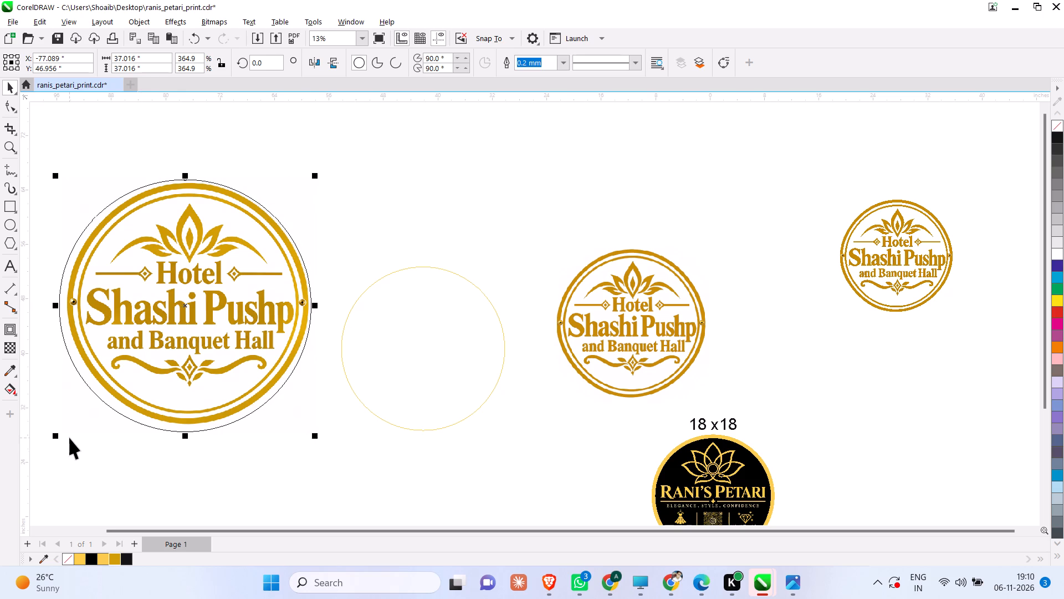
Shrink the black circle from its corners to about 35.3 in so it fits the large logo's outer gold ring.
drag(55, 434, 62, 432)
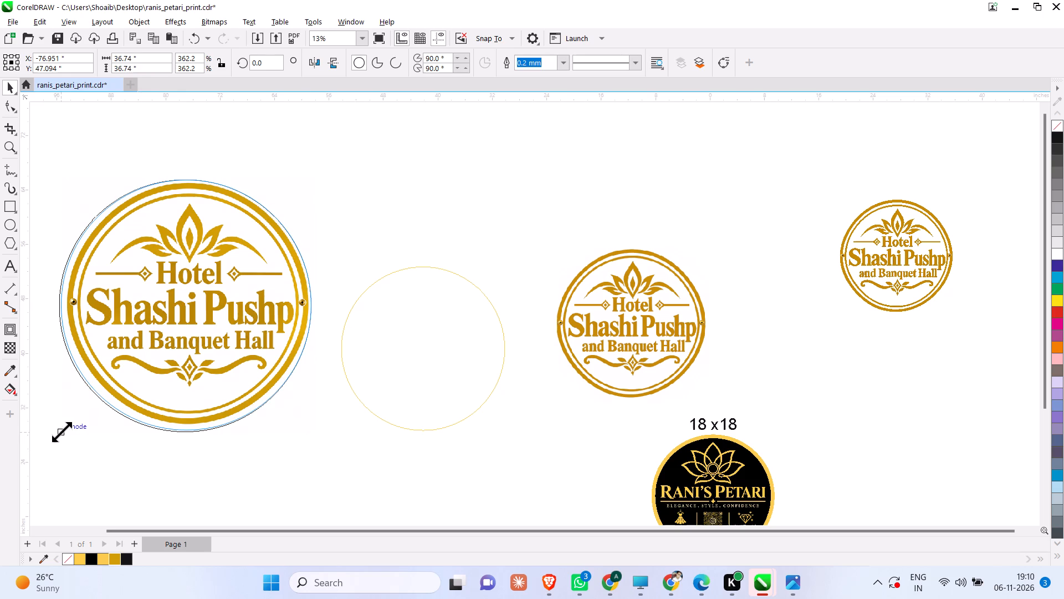
drag(62, 432, 60, 430)
drag(60, 430, 63, 430)
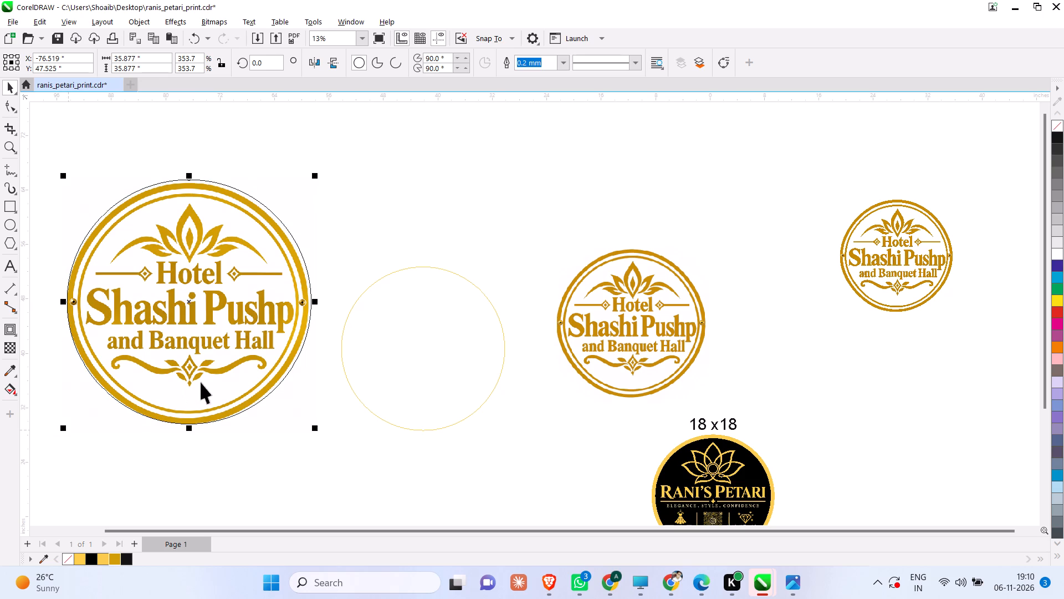
scroll(402, 184, up, 3)
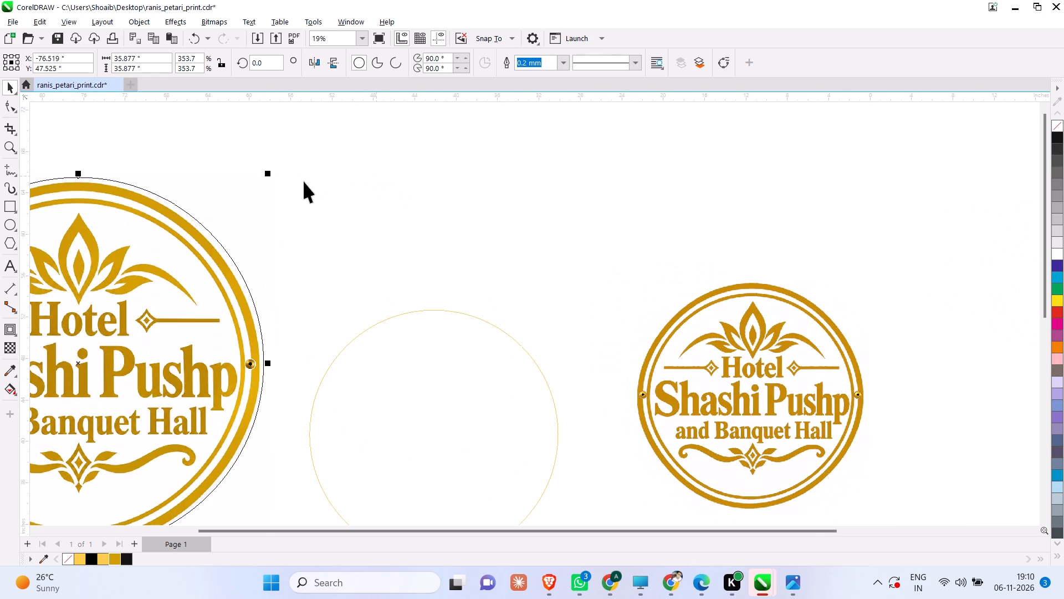
drag(272, 174, 269, 174)
drag(269, 174, 265, 174)
scroll(328, 240, down, 1)
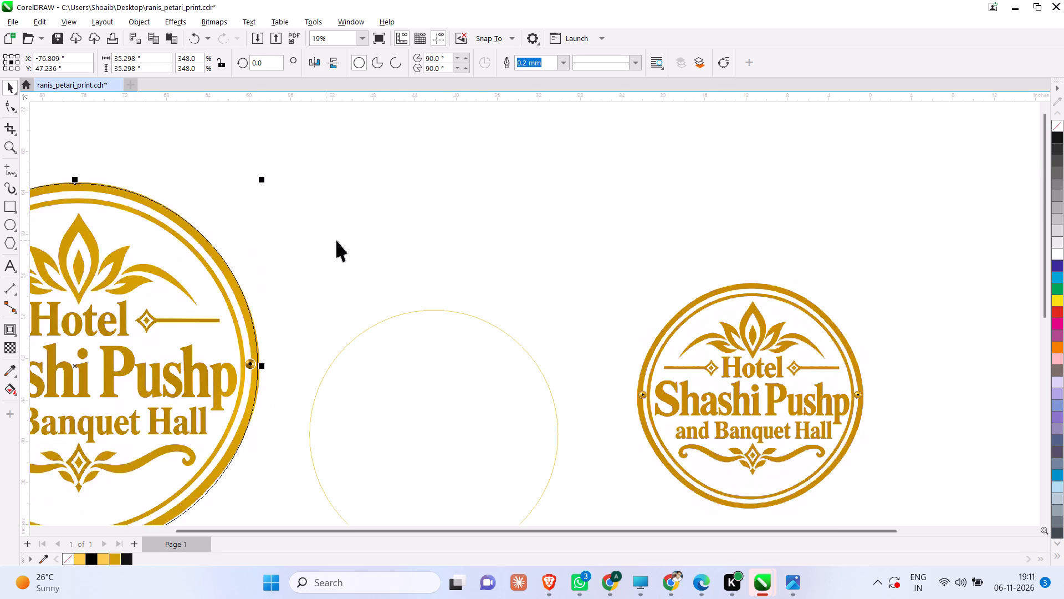
scroll(336, 240, down, 2)
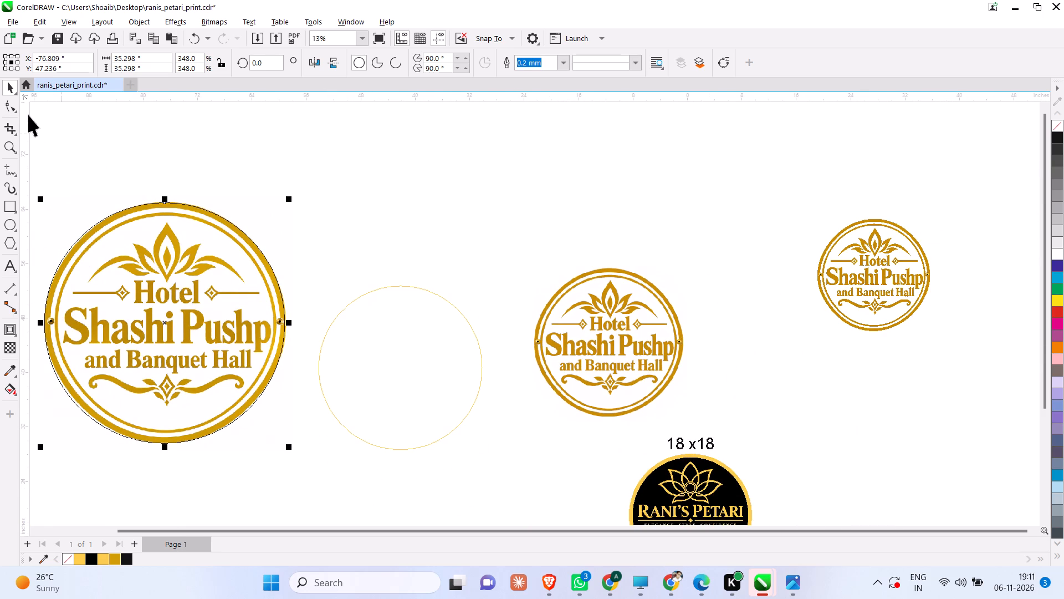
Convert the black circle to curves and move its right node out to the outer edge of the gold ring.
click(15, 110)
key(ctrl+q)
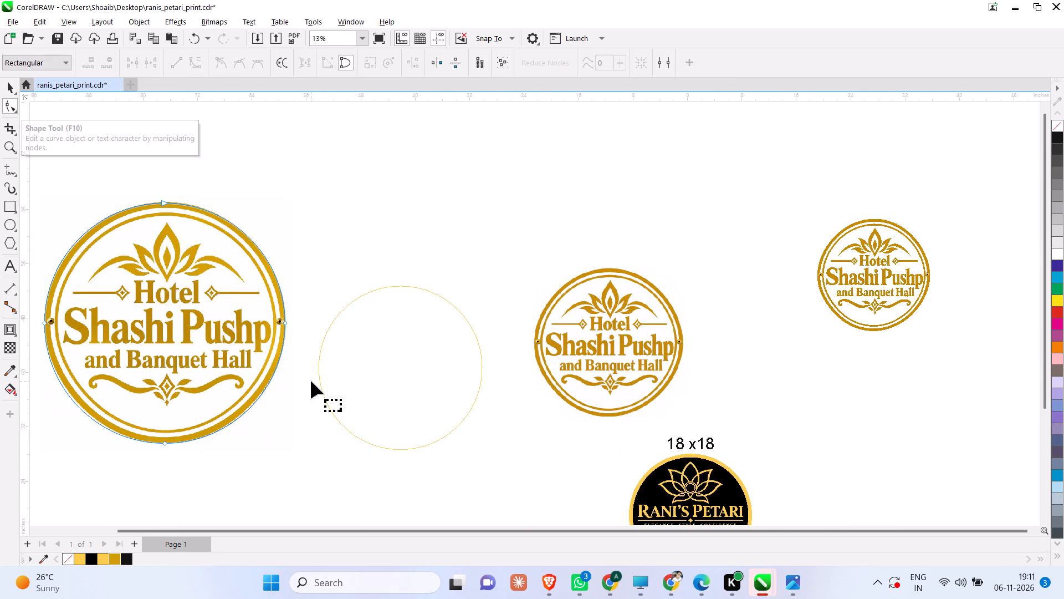
scroll(311, 381, up, 4)
scroll(249, 289, up, 11)
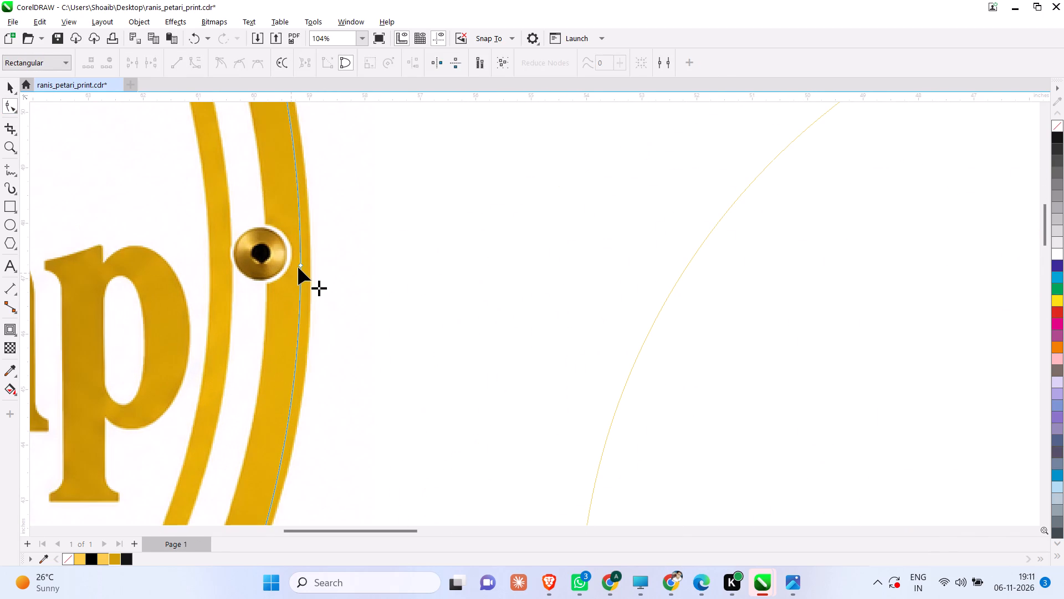
drag(298, 267, 308, 270)
scroll(366, 296, down, 6)
scroll(439, 278, down, 6)
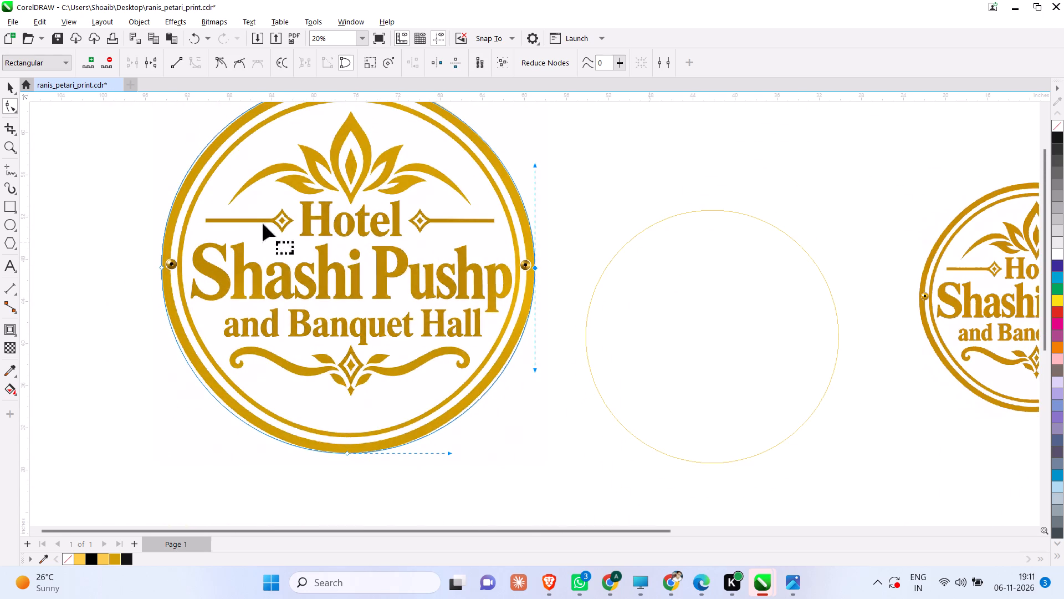
Adjust the left node's upper handle so the curve's upper-left part follows the gold ring's outer edge.
scroll(237, 242, up, 6)
scroll(308, 395, down, 6)
scroll(228, 196, up, 6)
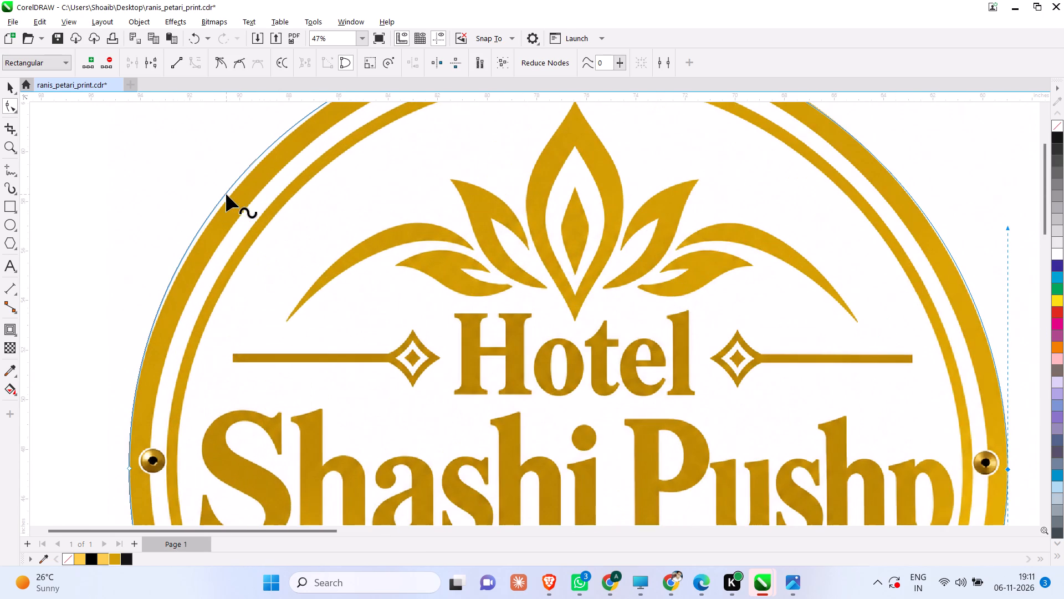
click(130, 470)
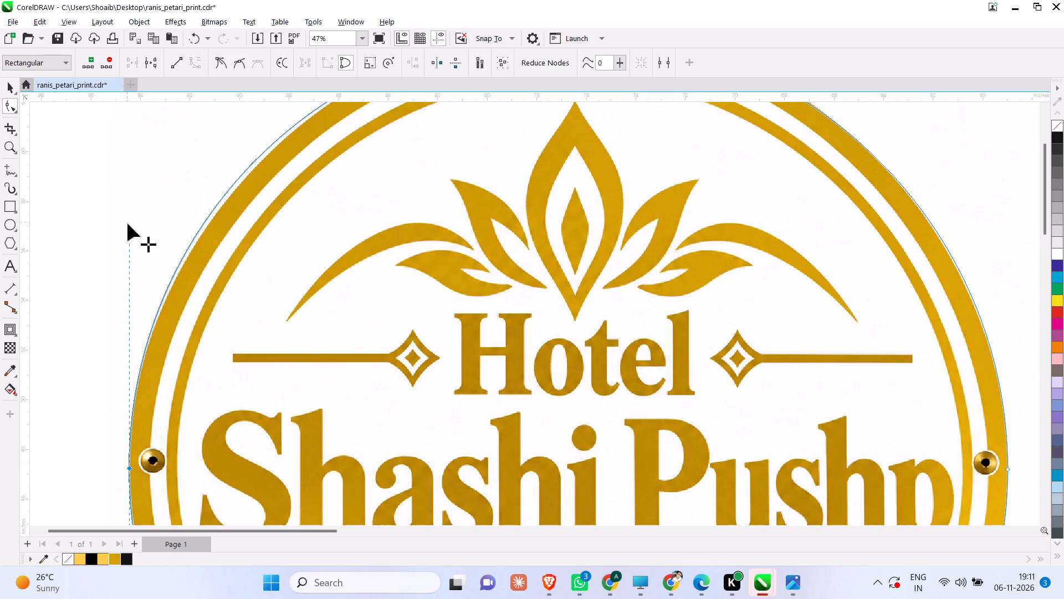
drag(130, 226, 140, 233)
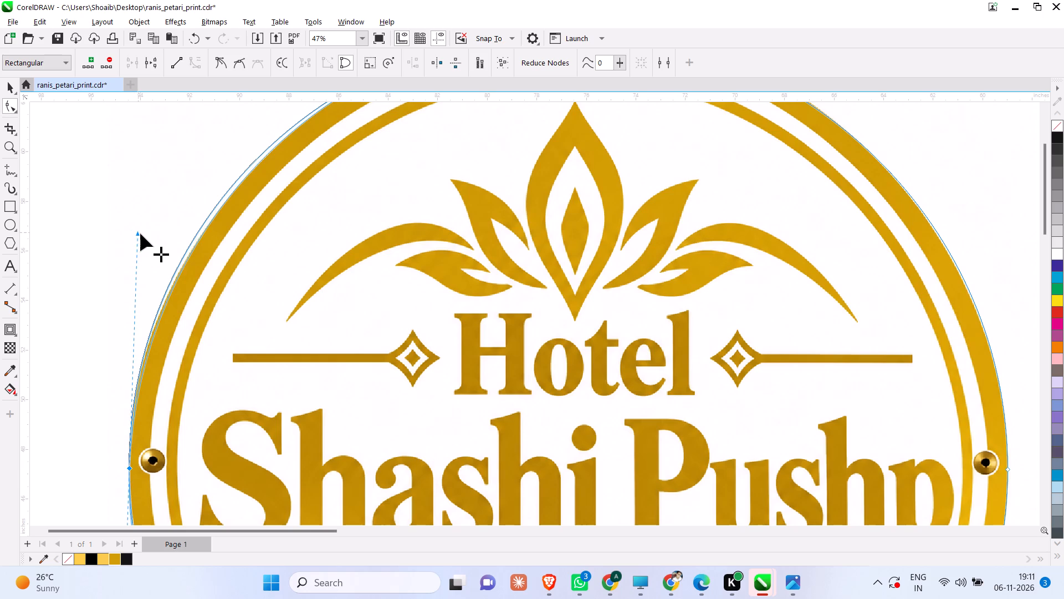
drag(140, 233, 137, 232)
scroll(207, 212, down, 7)
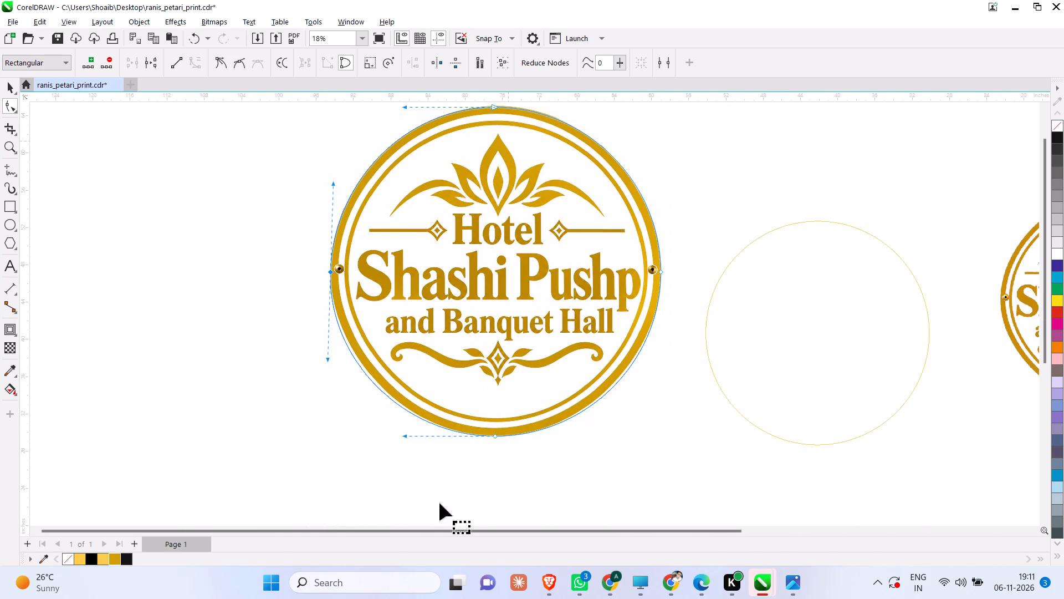
Adjust the bottom node's left handle so the curve's lower part follows the gold ring's outer edge.
scroll(379, 485, up, 2)
scroll(413, 438, up, 6)
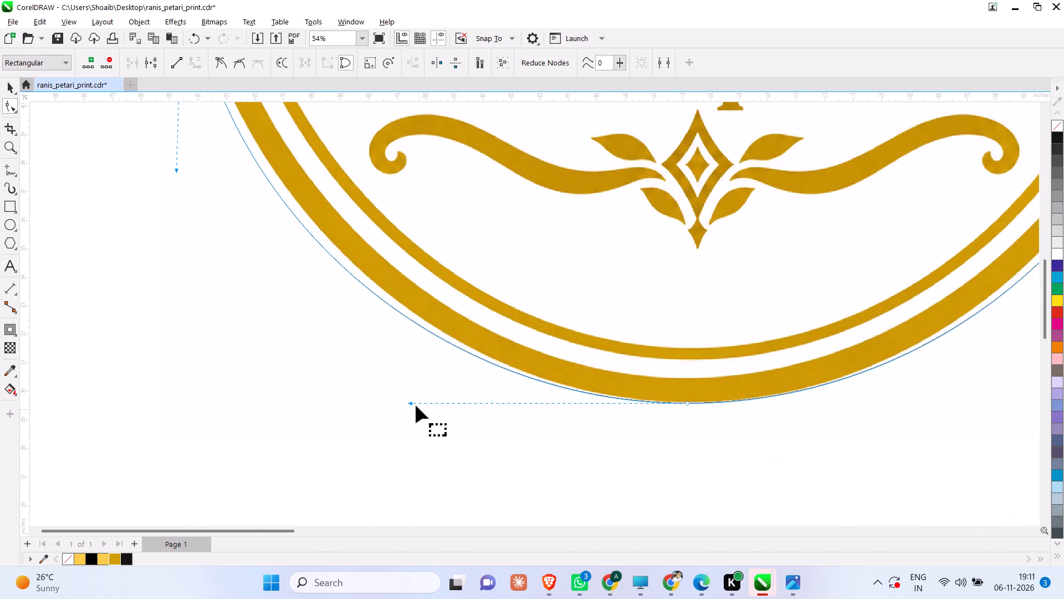
drag(411, 402, 412, 395)
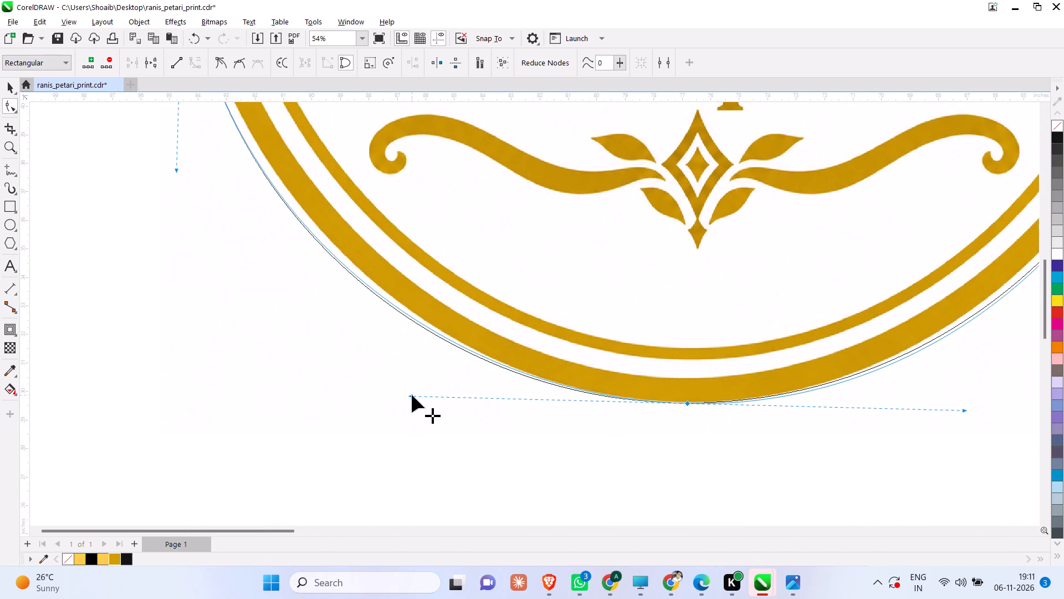
drag(412, 395, 452, 415)
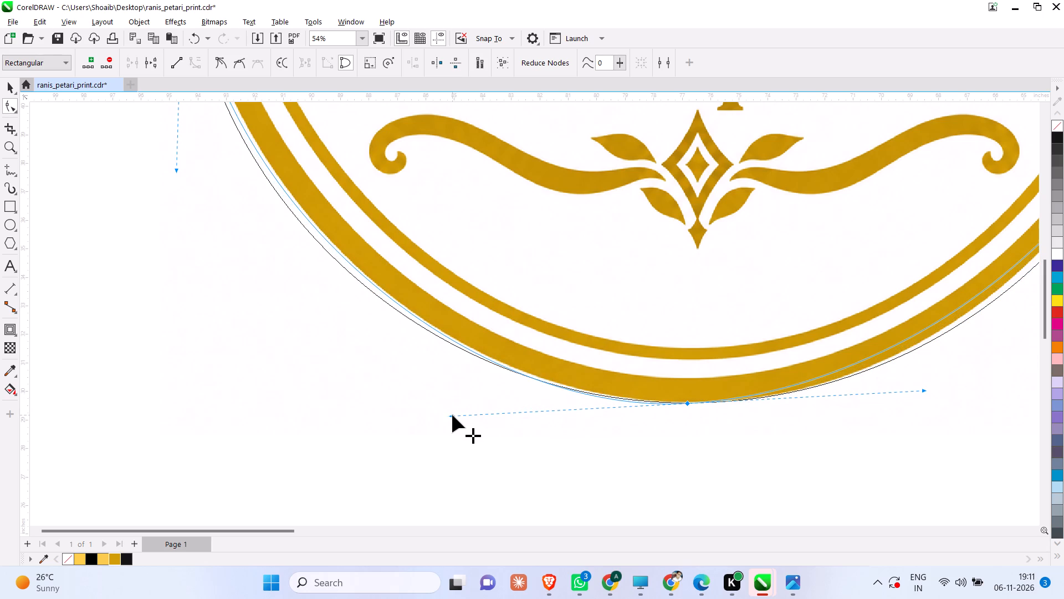
drag(452, 415, 448, 411)
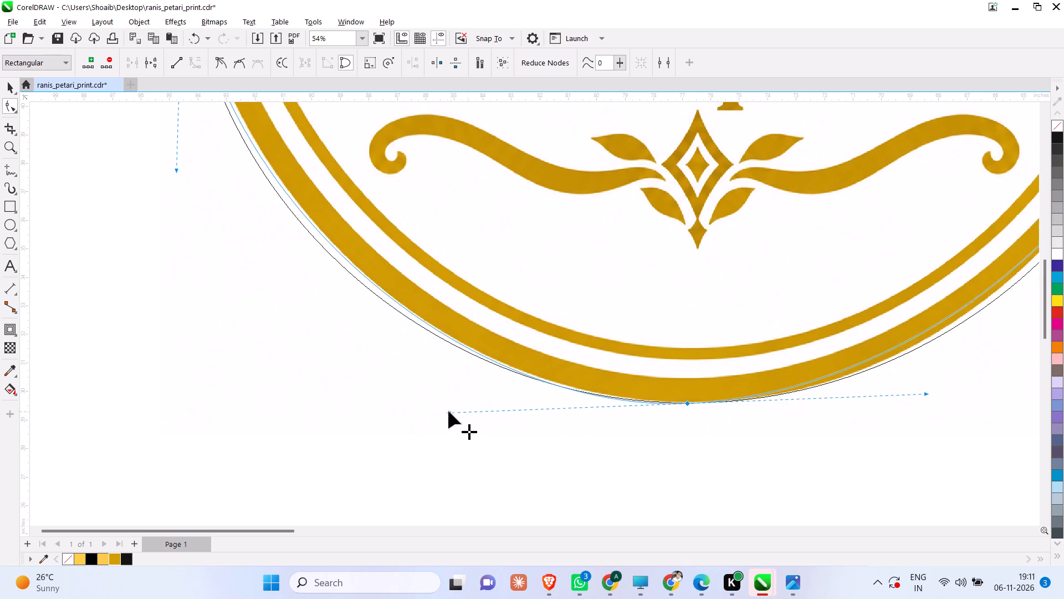
drag(448, 411, 437, 400)
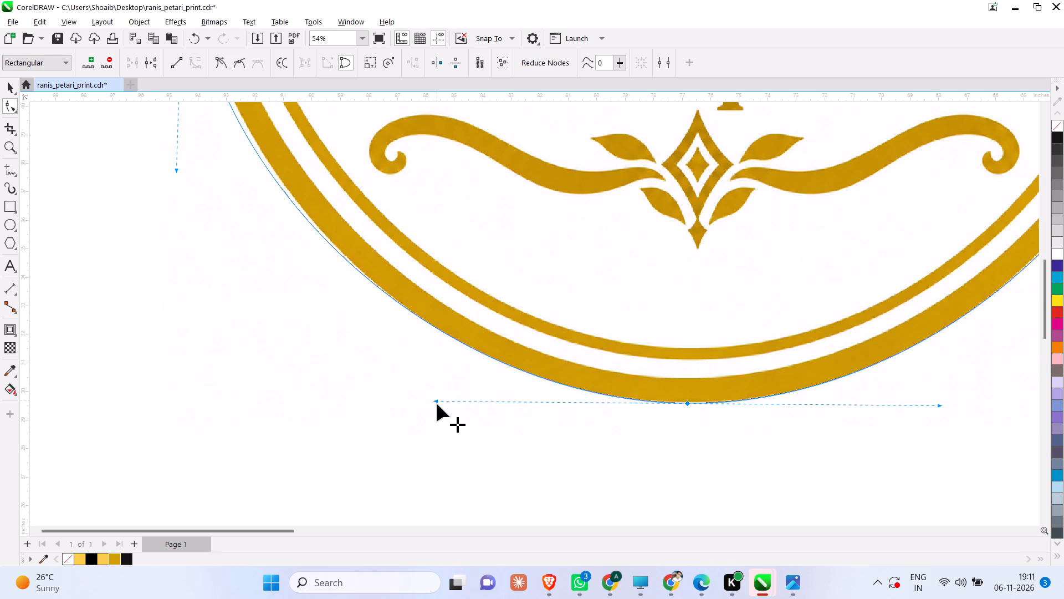
Adjust the left node's lower handle to fit the lower-left curve to the gold ring, and deselect the outline.
scroll(441, 404, down, 5)
scroll(355, 256, up, 9)
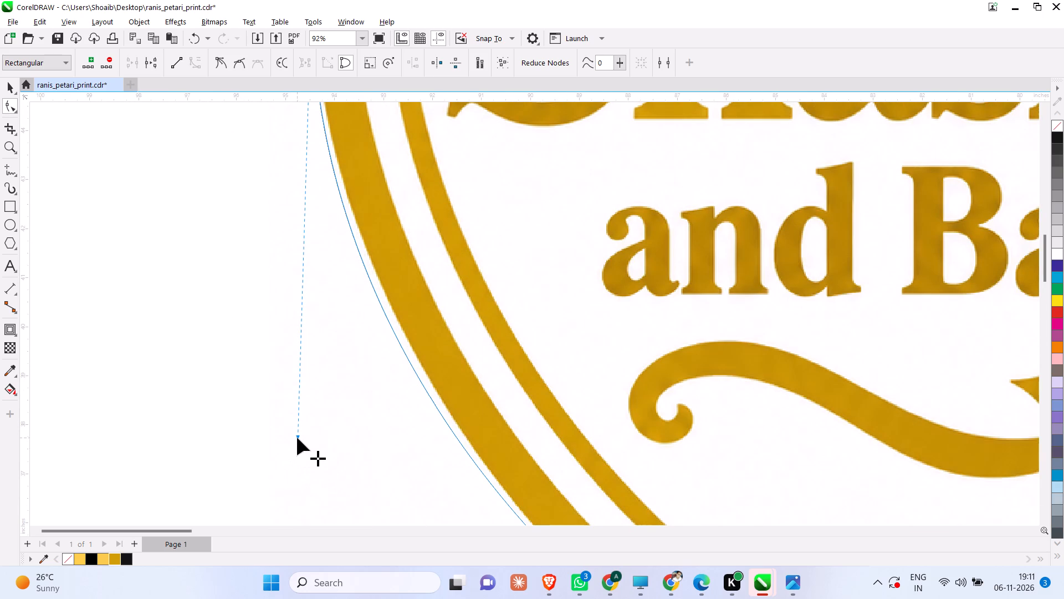
drag(297, 438, 305, 412)
scroll(452, 375, down, 8)
scroll(536, 351, down, 2)
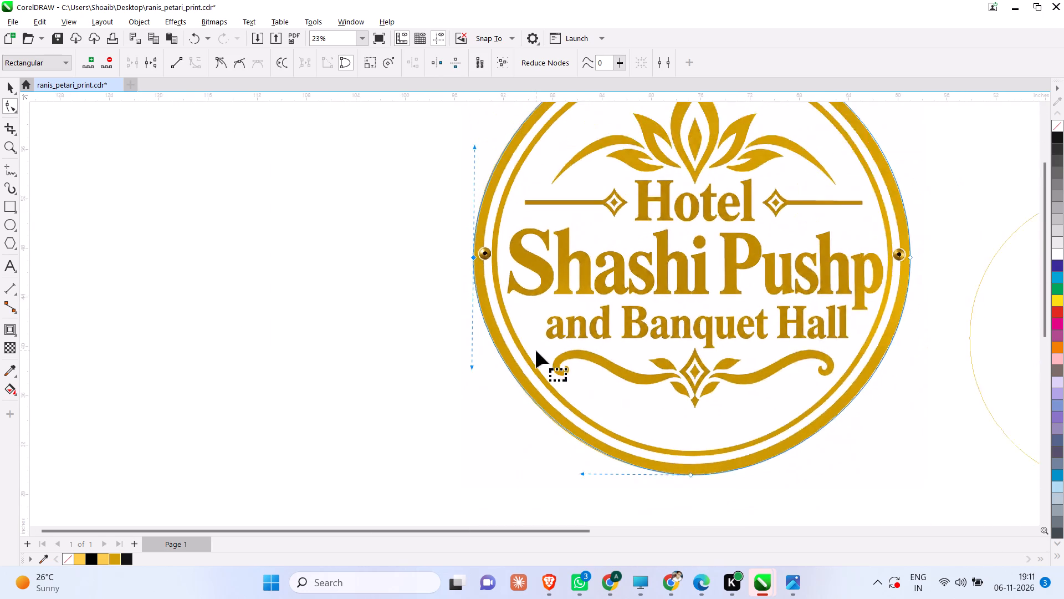
scroll(536, 351, down, 3)
click(5, 80)
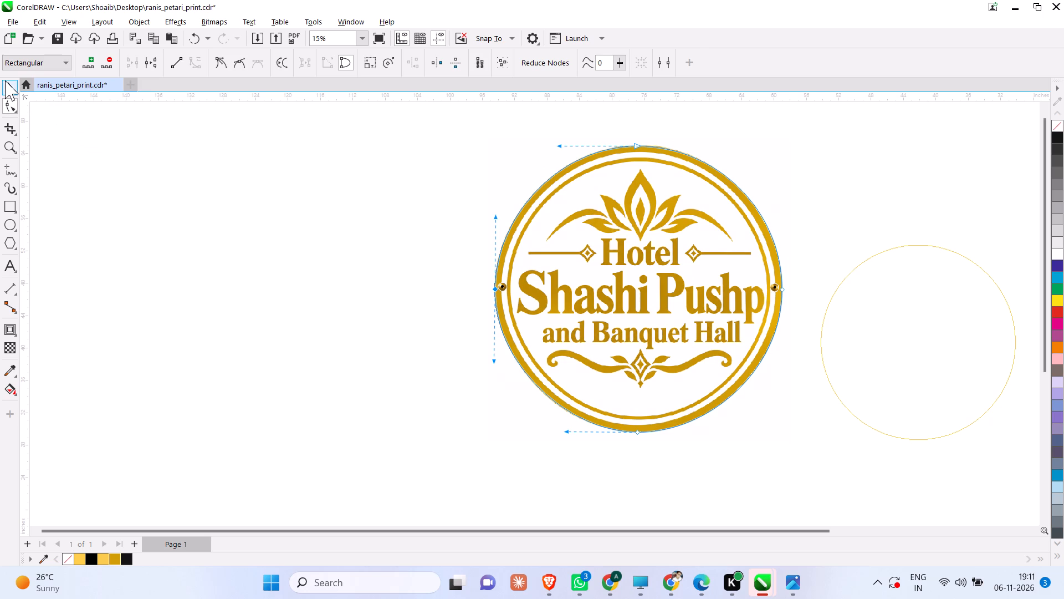
click(161, 262)
scroll(590, 353, down, 3)
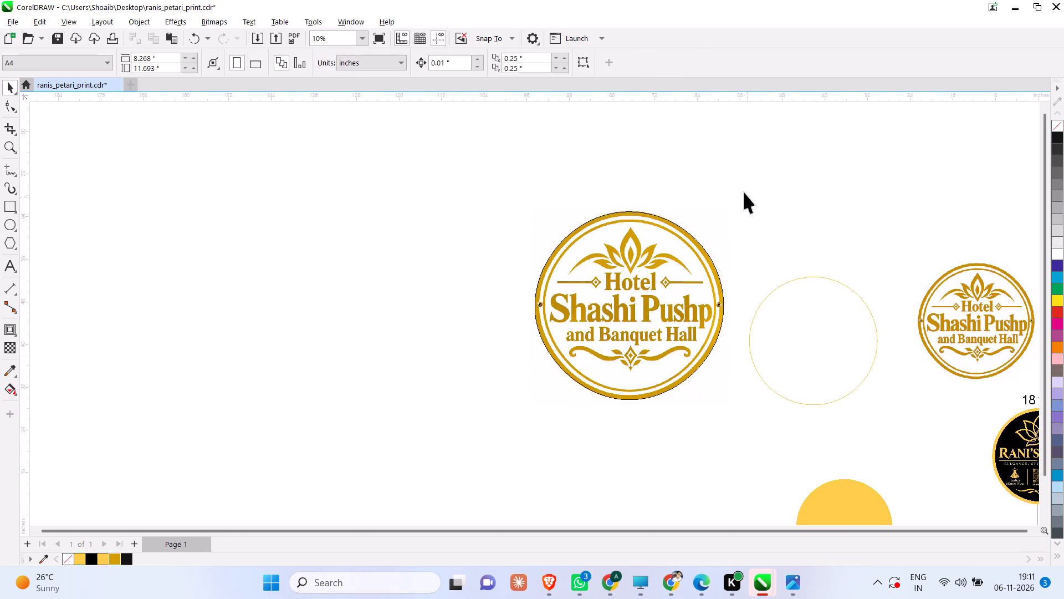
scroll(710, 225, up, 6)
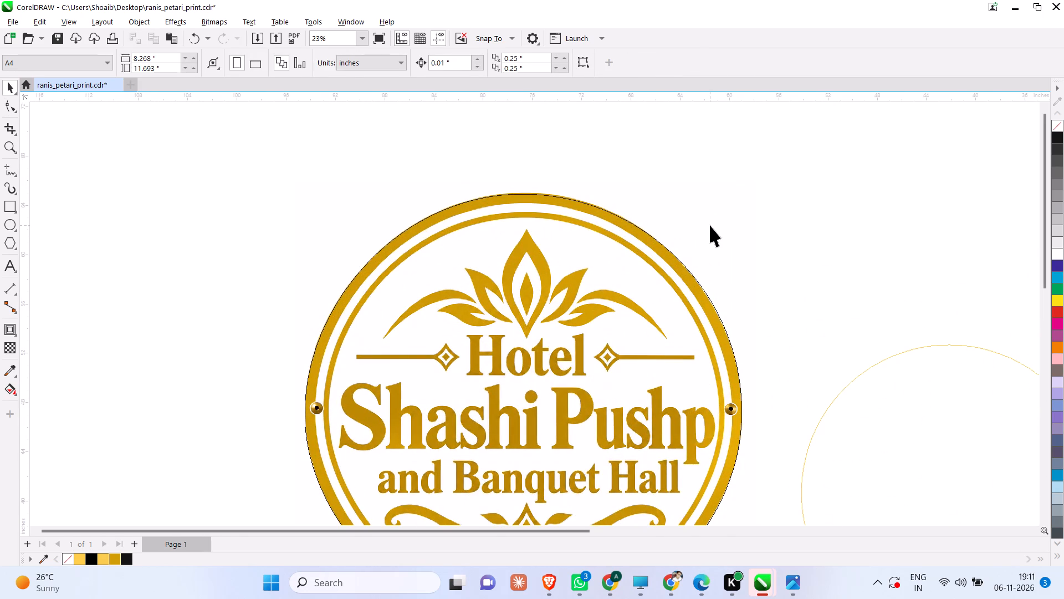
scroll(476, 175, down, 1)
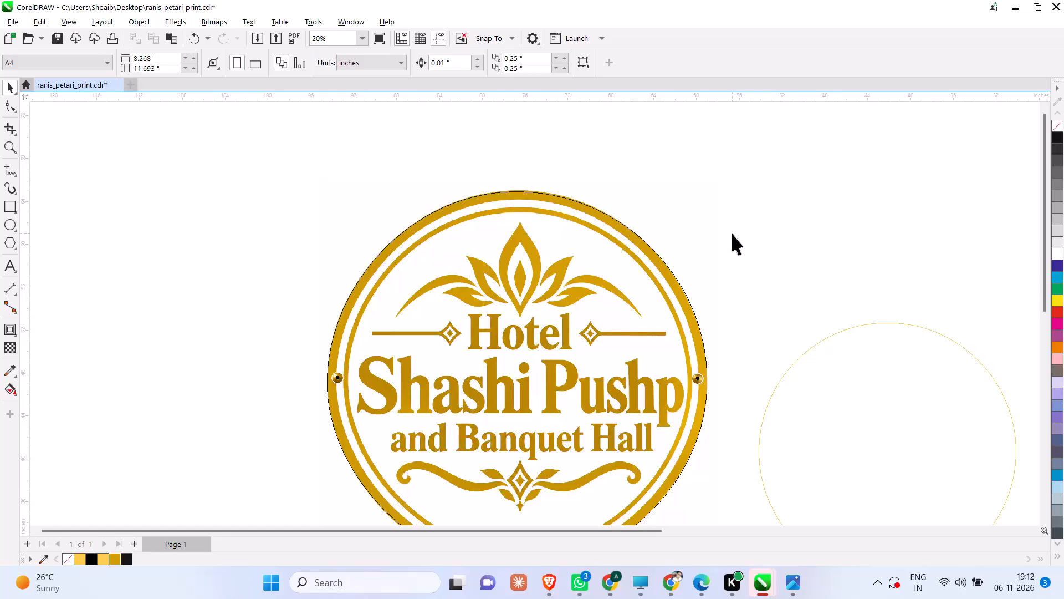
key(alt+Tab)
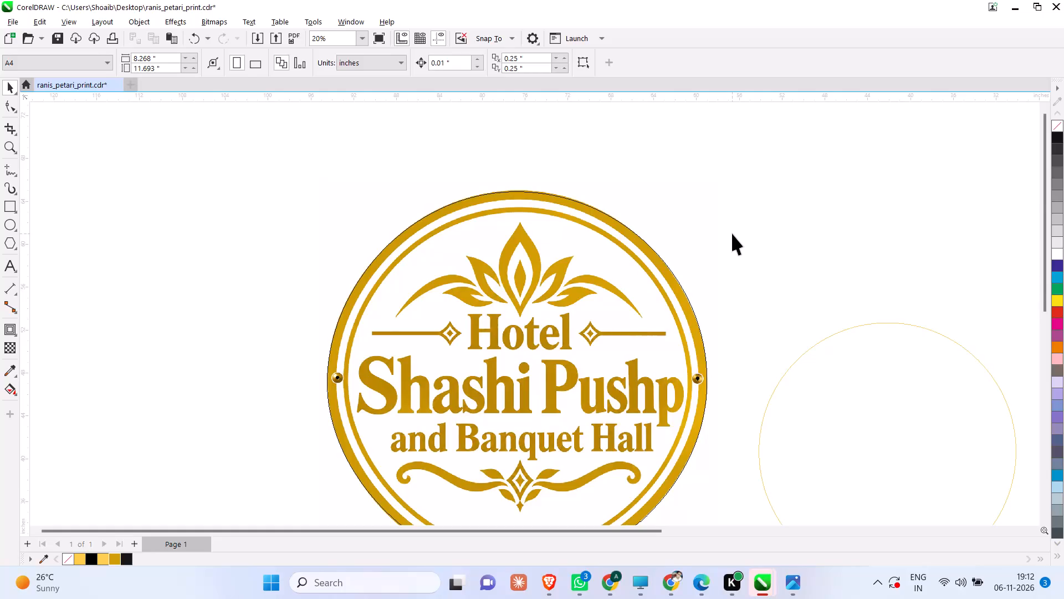